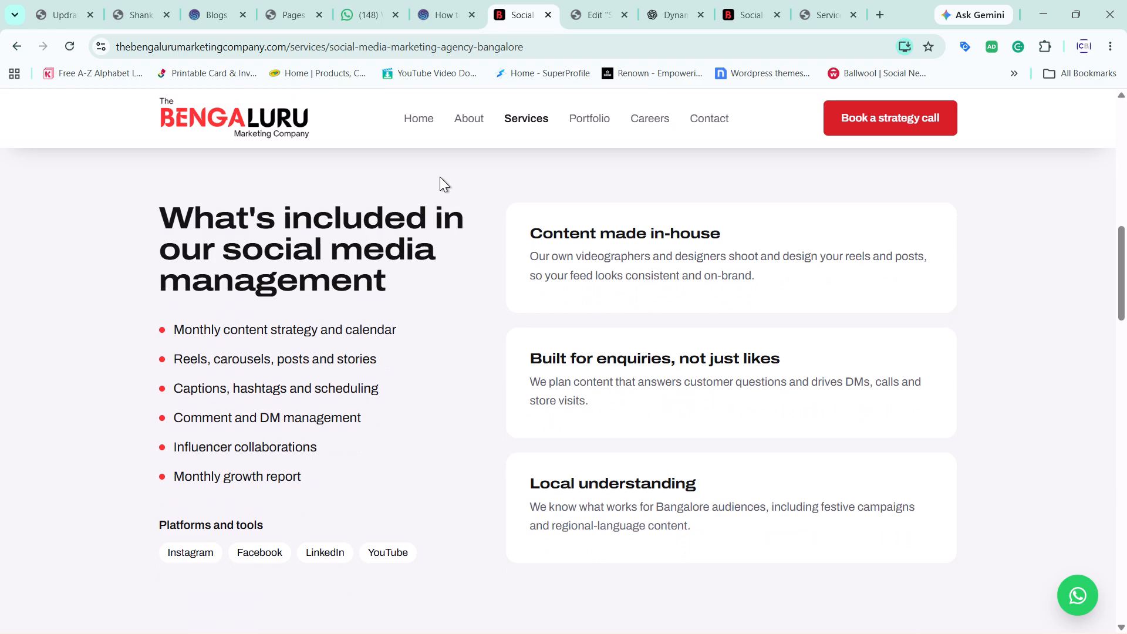
left_click(599, 0)
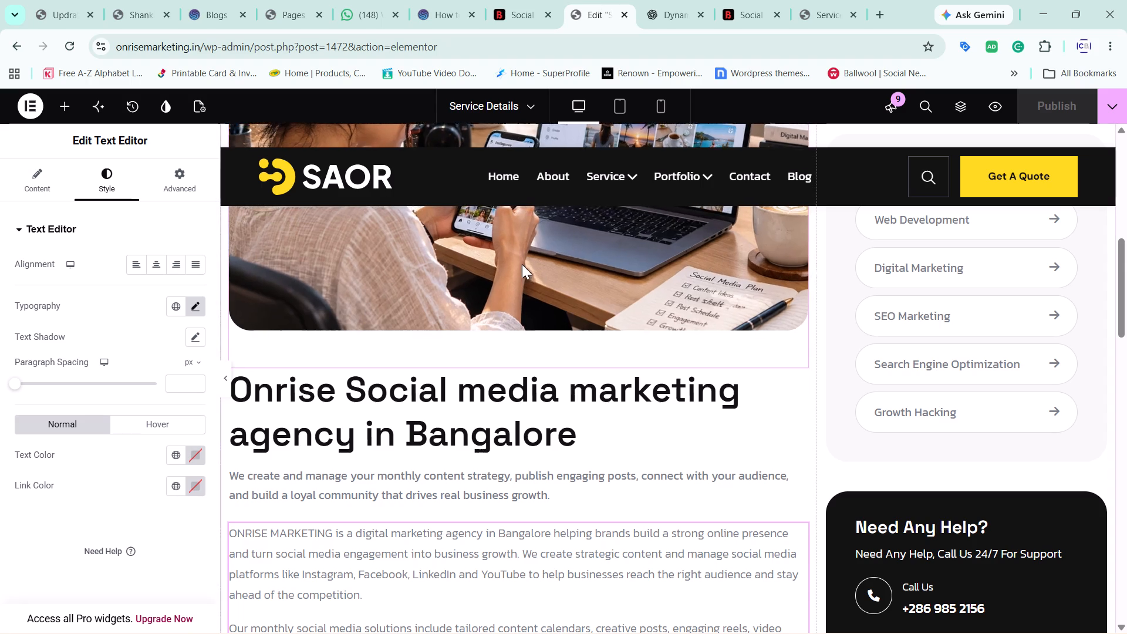
scroll(522, 264, "down", 3)
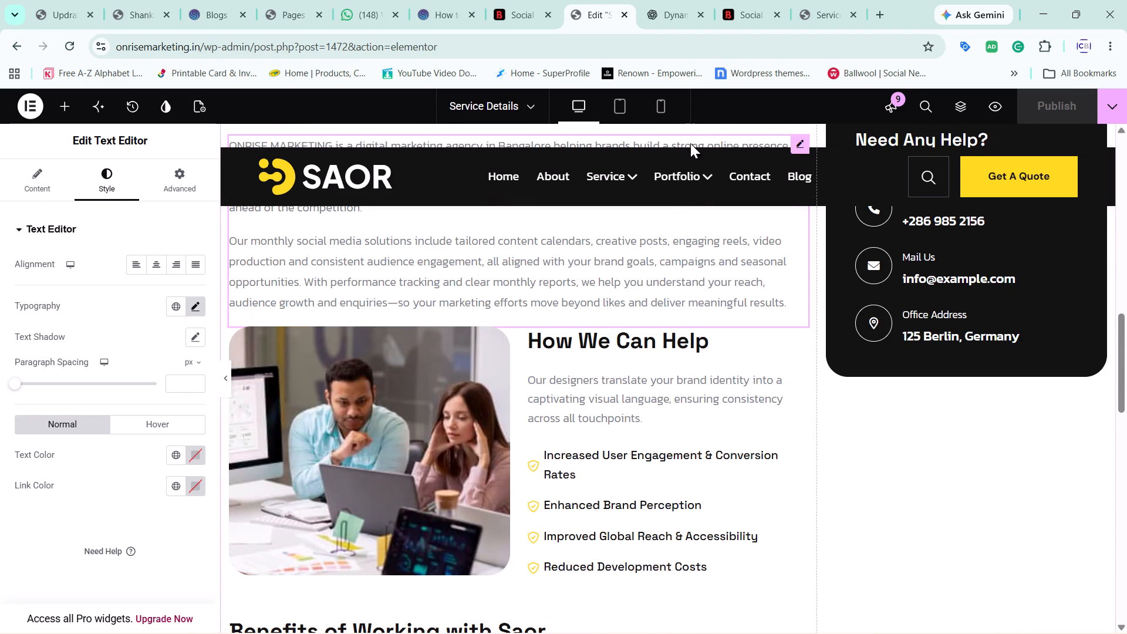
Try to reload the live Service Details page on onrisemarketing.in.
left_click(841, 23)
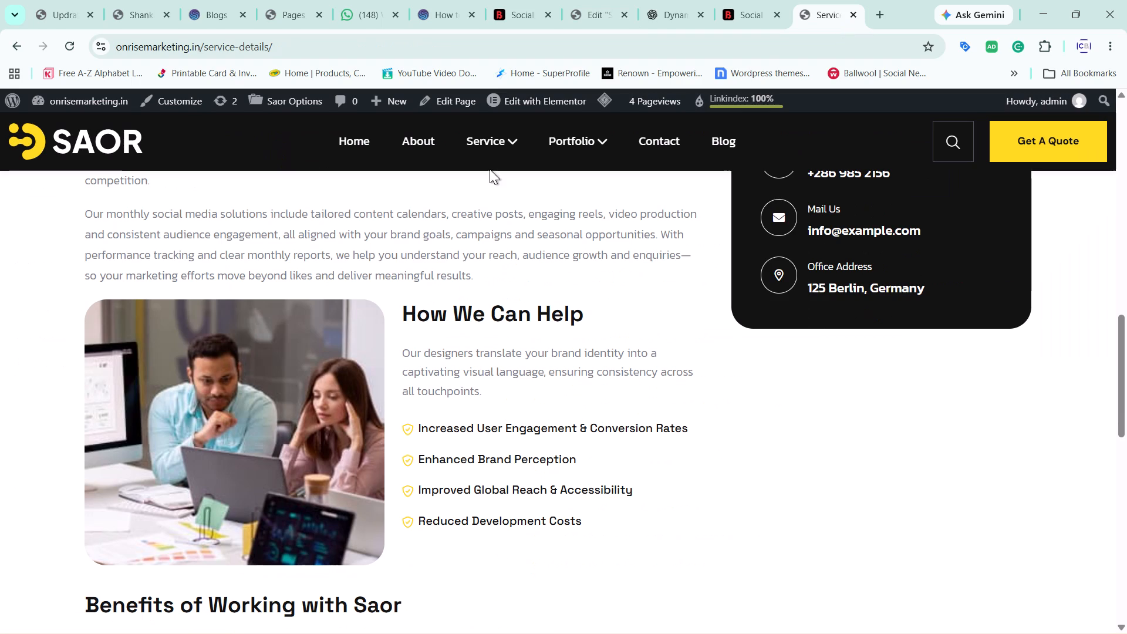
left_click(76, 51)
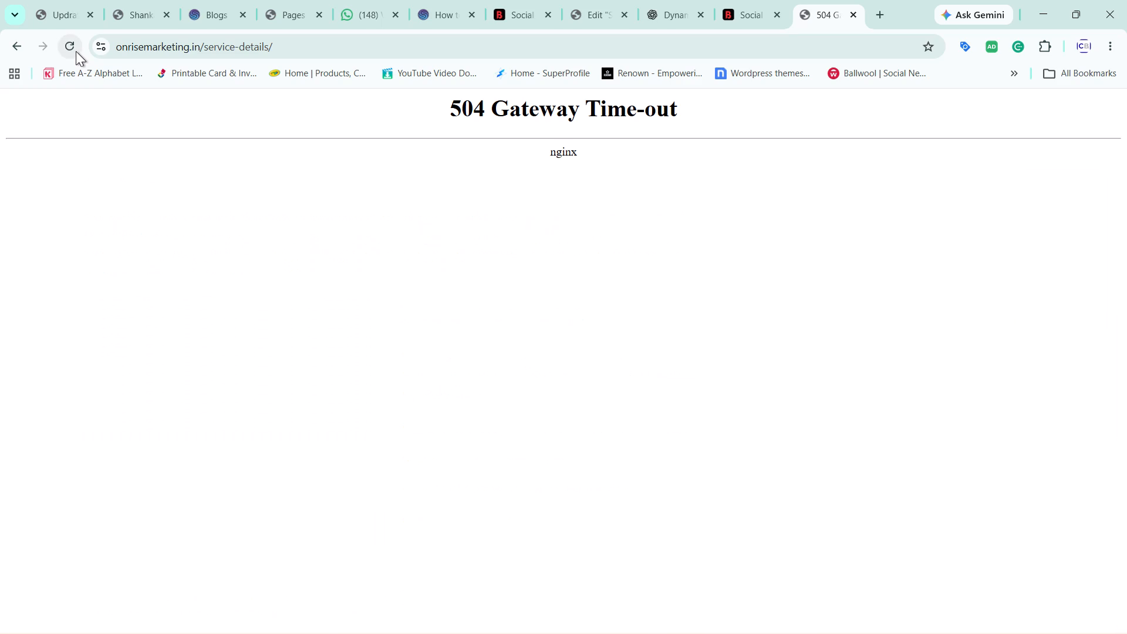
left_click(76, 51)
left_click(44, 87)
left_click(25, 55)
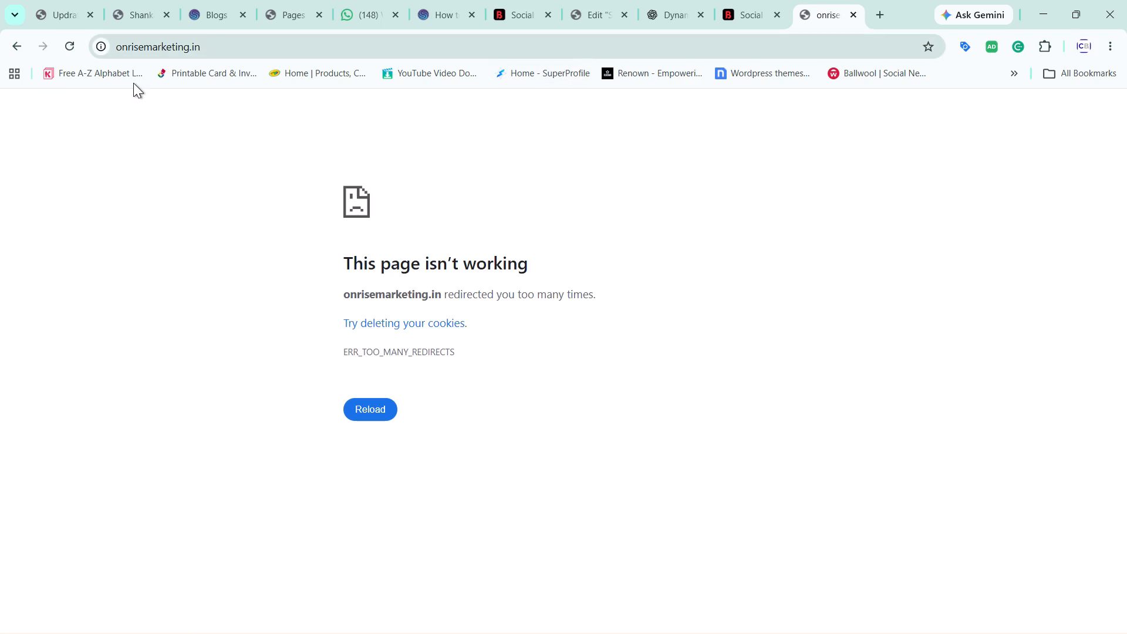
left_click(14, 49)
Open the onrisemarketing.in homepage in a new browser tab.
left_click(880, 18)
left_click(697, 52)
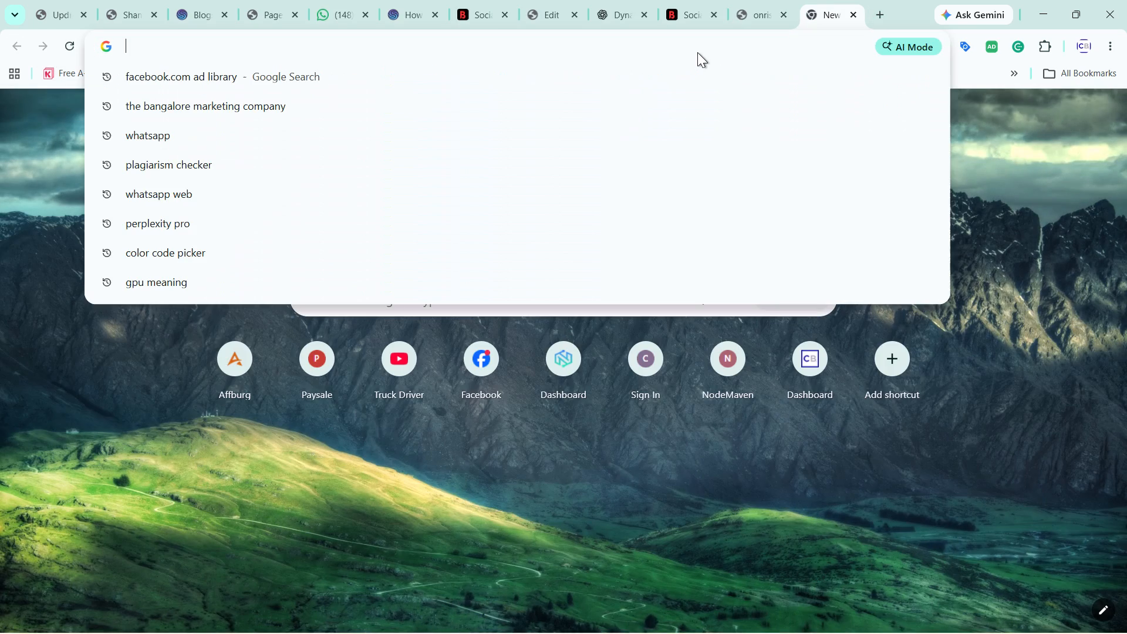
key("o")
key("Return")
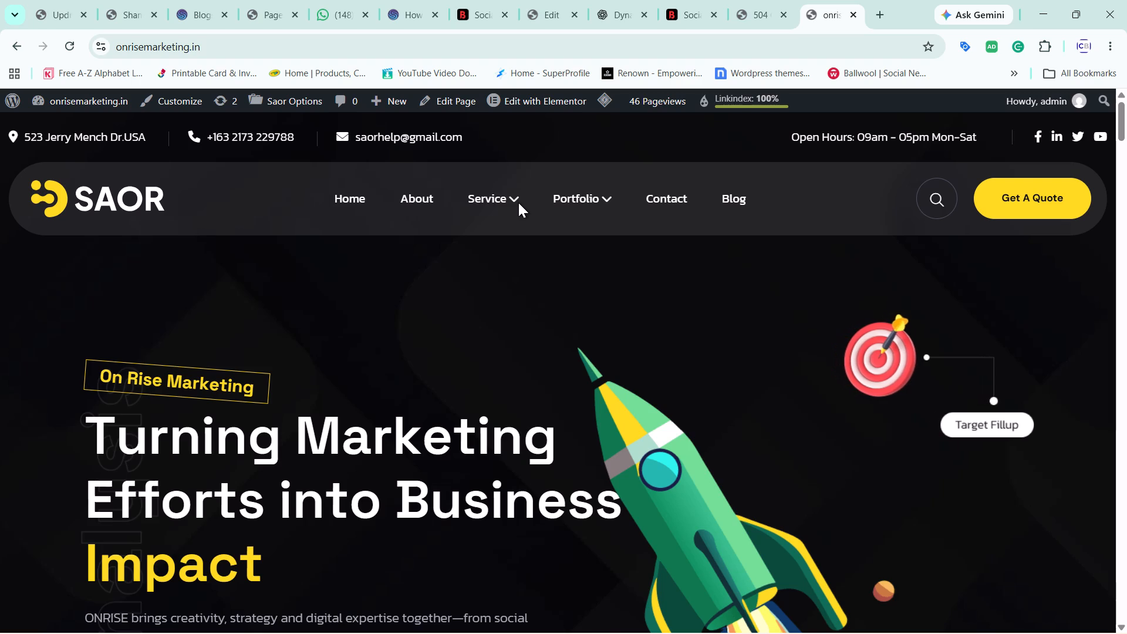
Look through the sections of the ONRISE homepage, down to the news and blog area and back up.
scroll(452, 311, "down", 7)
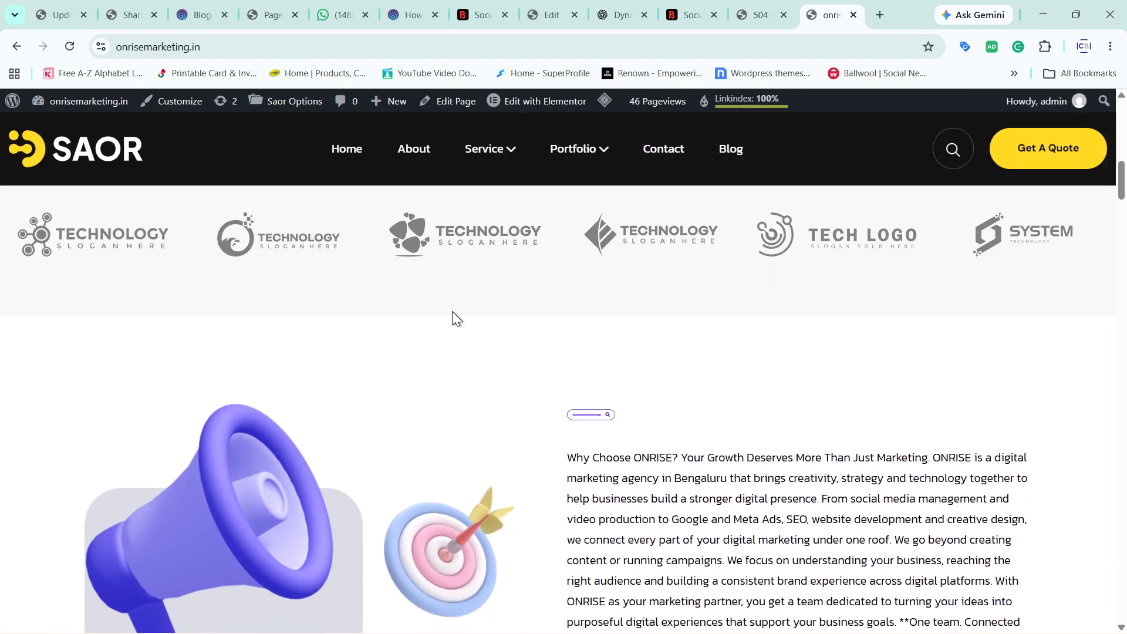
scroll(452, 311, "down", 5)
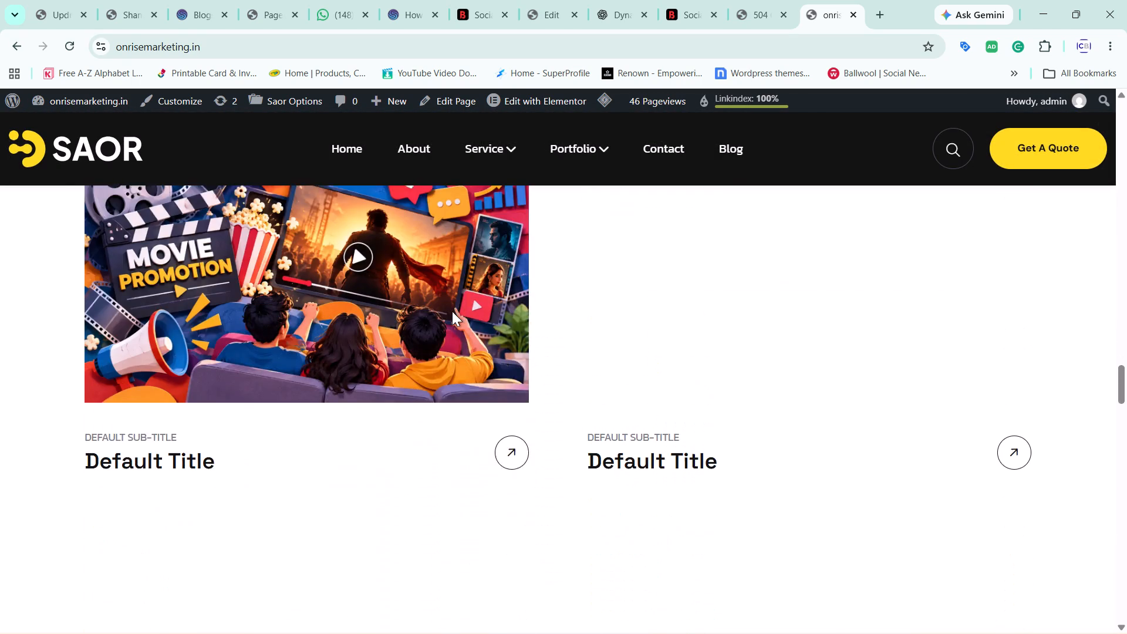
scroll(452, 311, "down", 7)
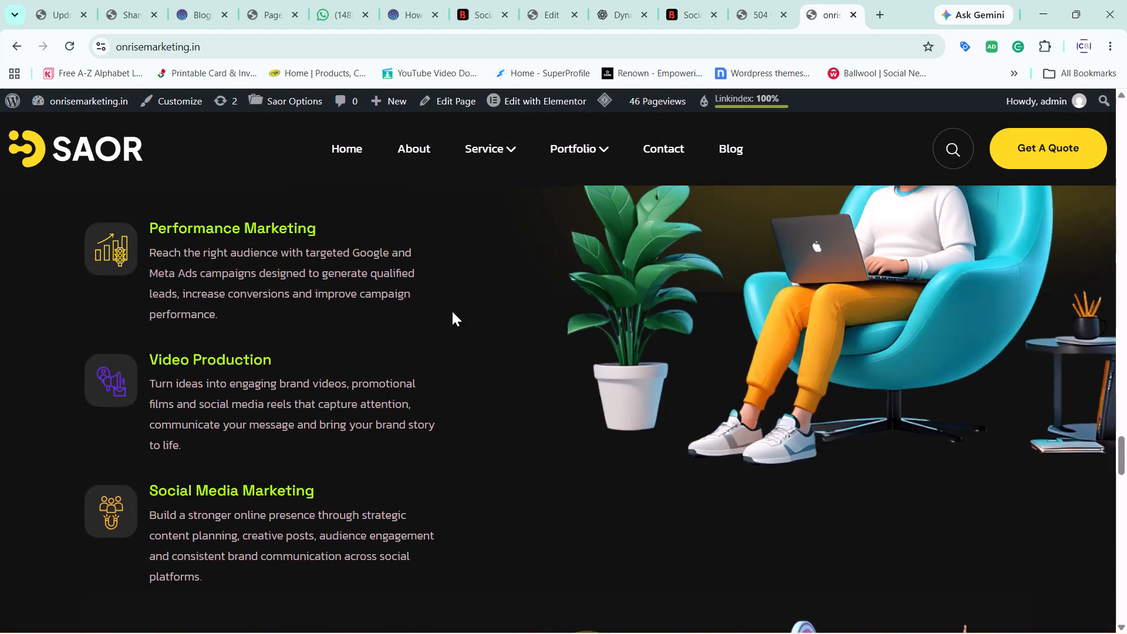
scroll(452, 311, "down", 4)
scroll(452, 311, "up", 1)
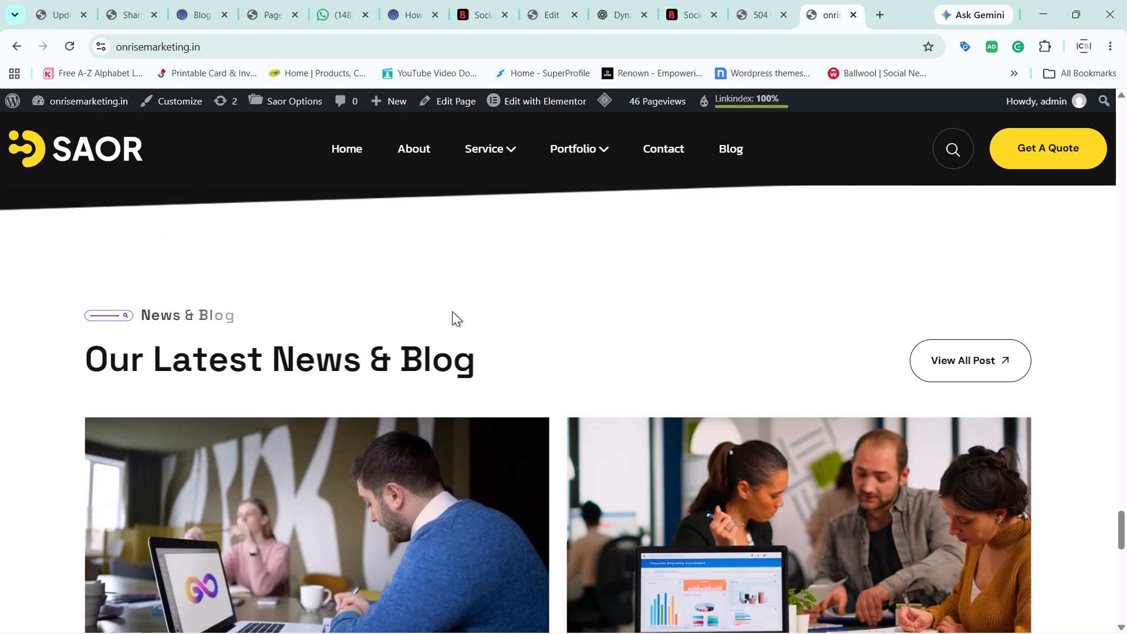
scroll(452, 311, "up", 19)
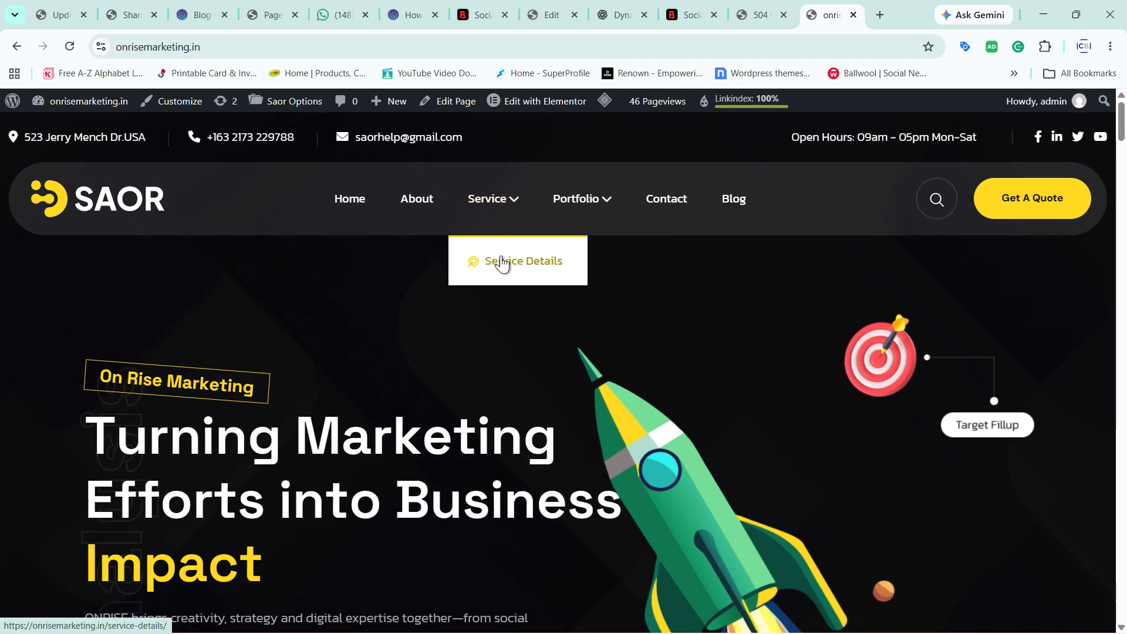
Open the live Service Details page and examine its social media intro, How We Can Help and Benefits sections alongside the Elementor version.
left_click(501, 255)
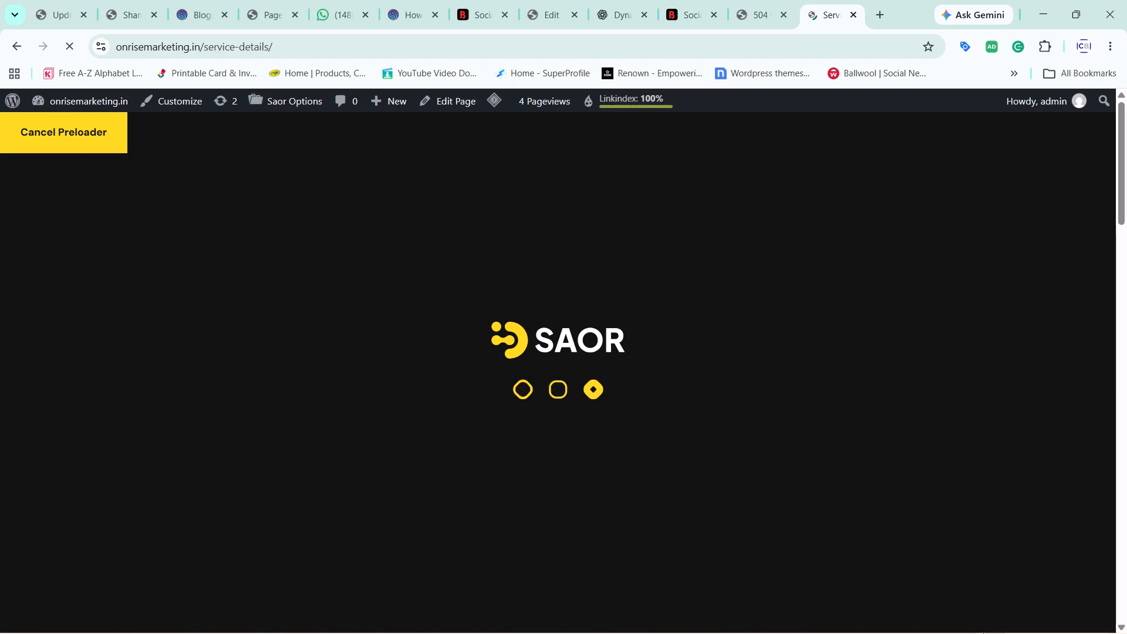
scroll(772, 374, "down", 4)
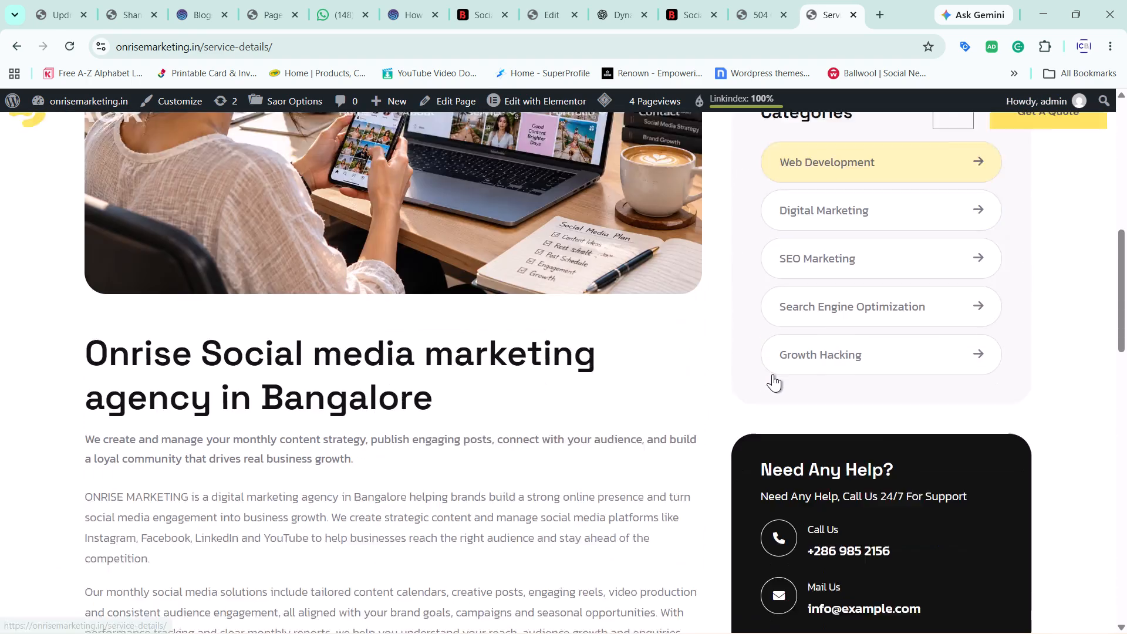
scroll(772, 374, "down", 2)
scroll(772, 374, "up", 3)
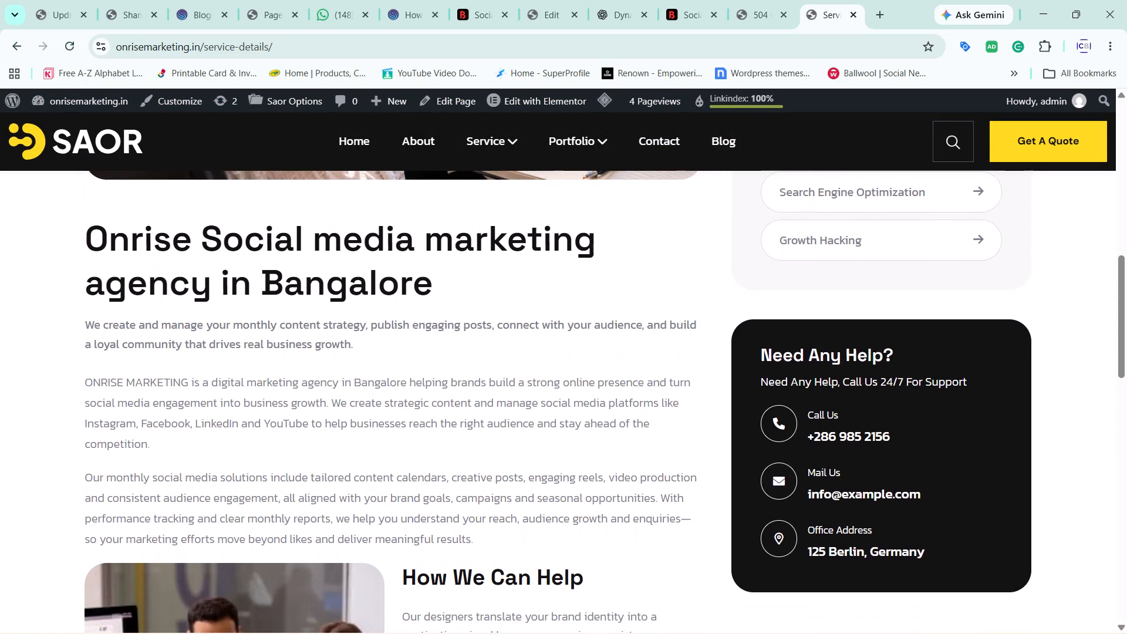
scroll(666, 383, "down", 4)
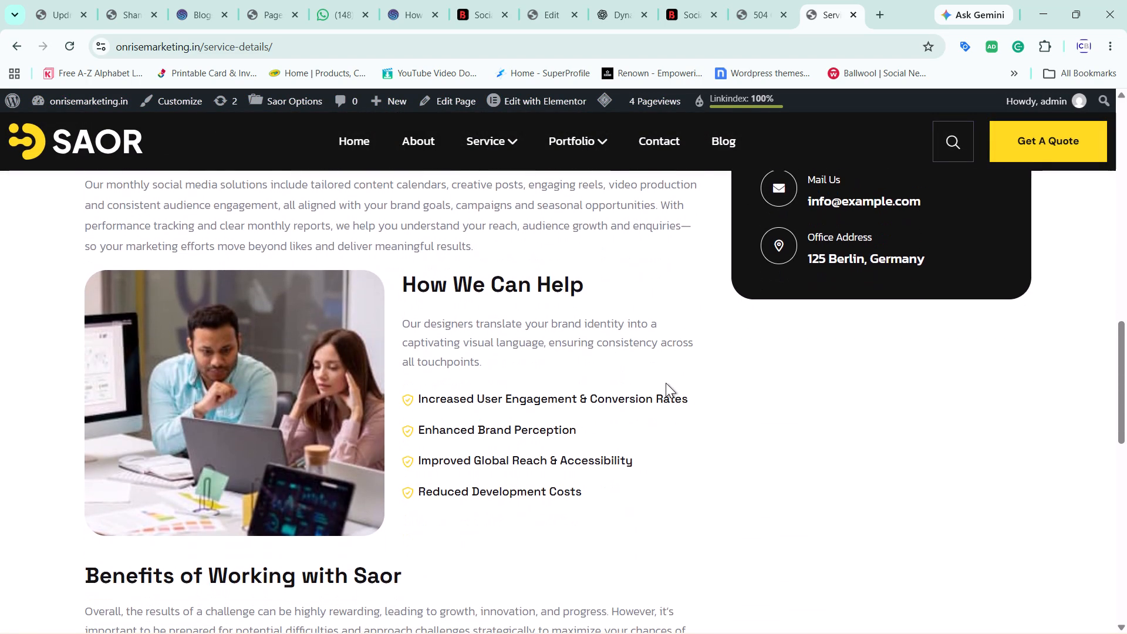
left_click(552, 0)
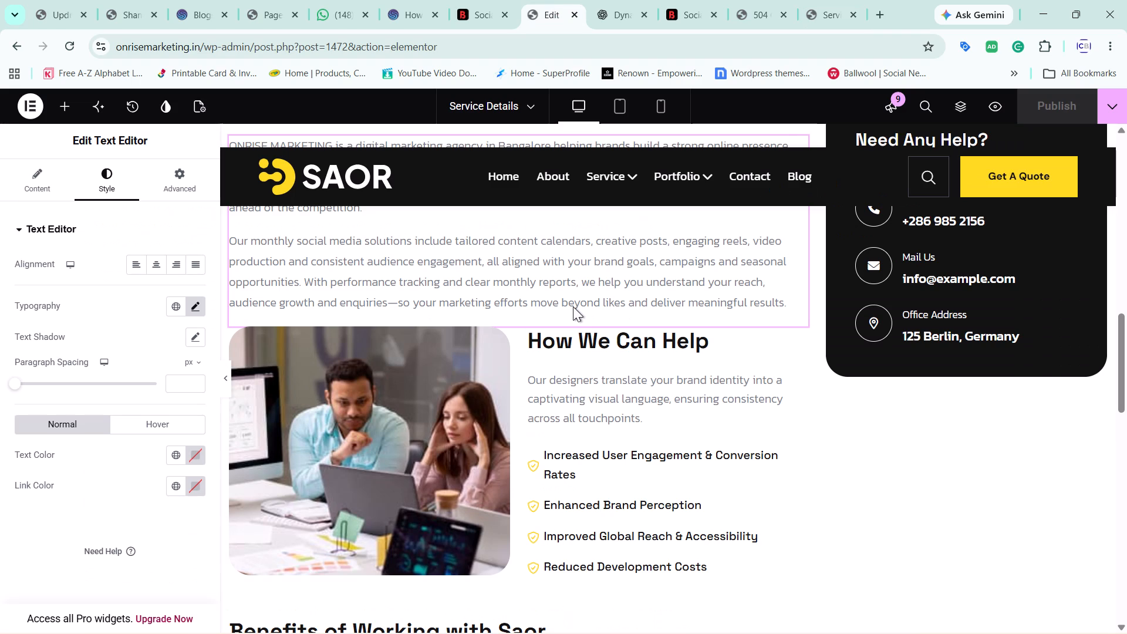
left_click(818, 0)
scroll(623, 336, "up", 4)
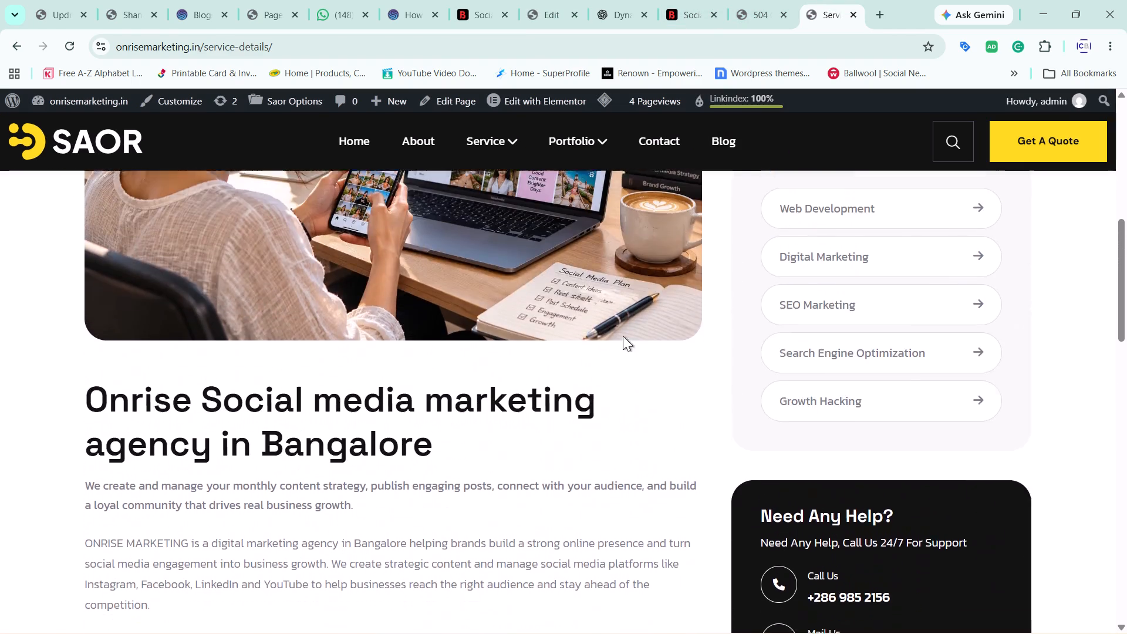
scroll(623, 336, "up", 3)
scroll(623, 336, "down", 7)
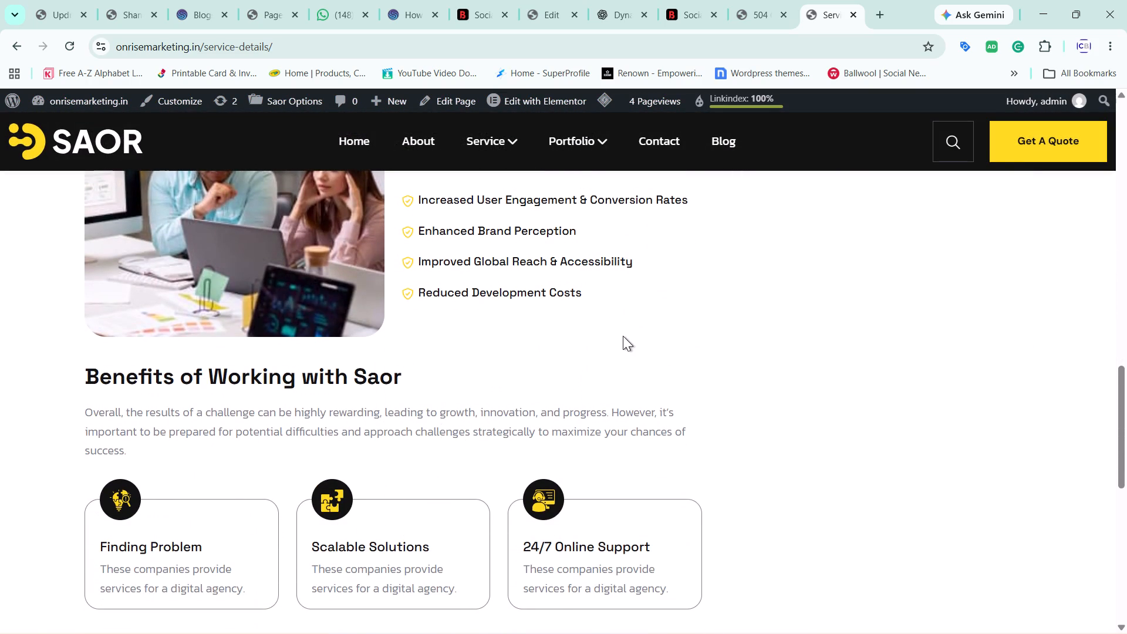
scroll(623, 336, "up", 1)
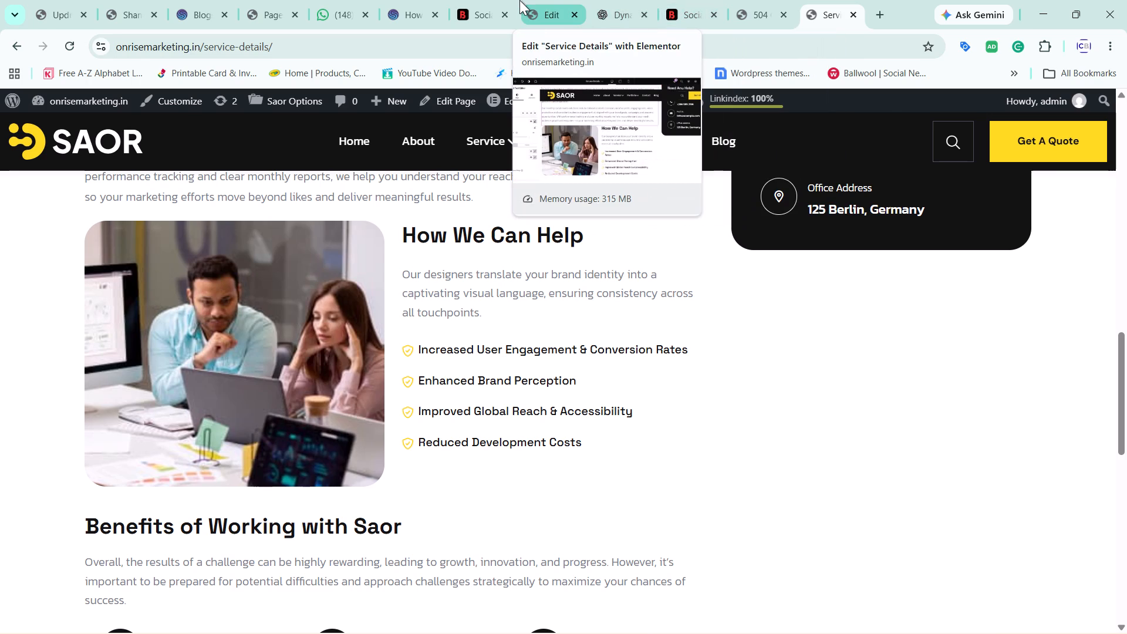
left_click(553, 0)
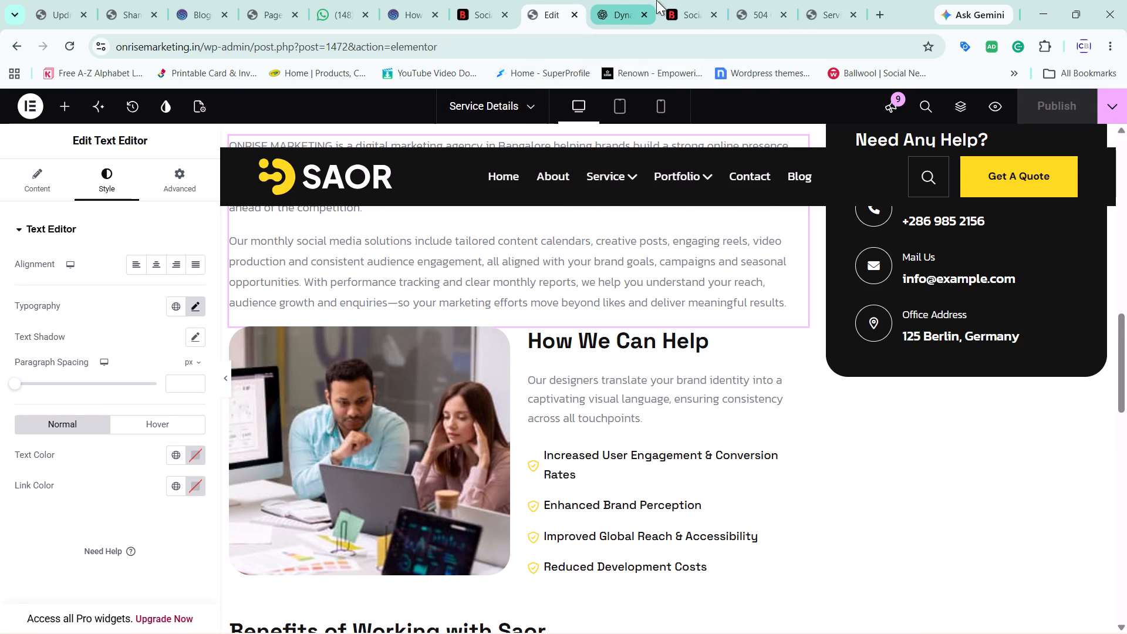
left_click(680, 0)
scroll(519, 354, "up", 1)
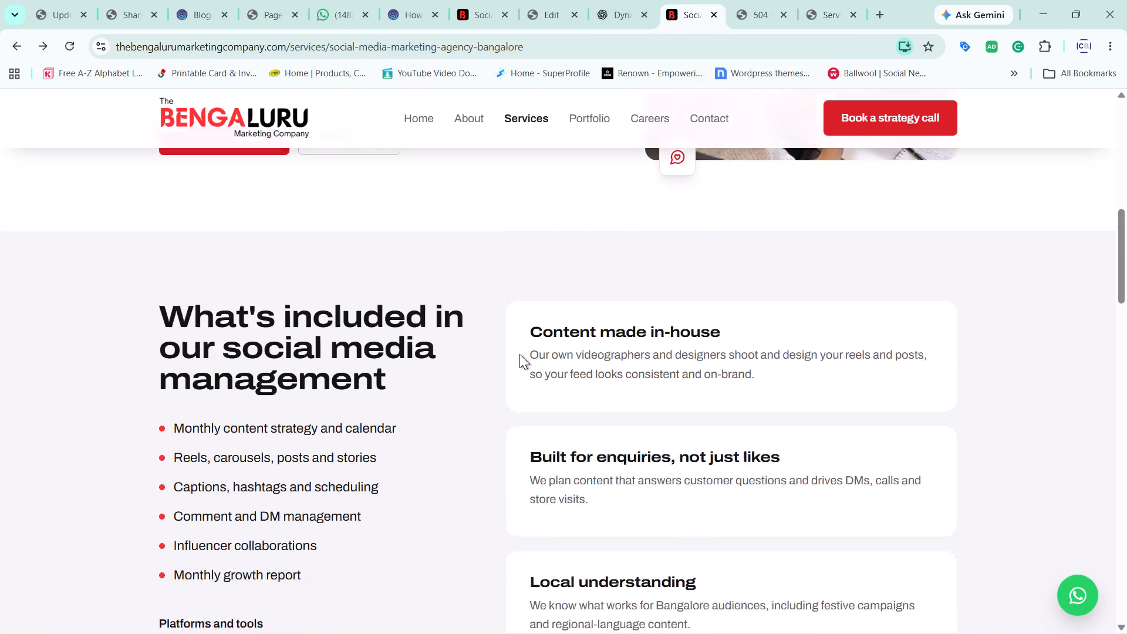
scroll(519, 354, "up", 1)
scroll(519, 354, "down", 1)
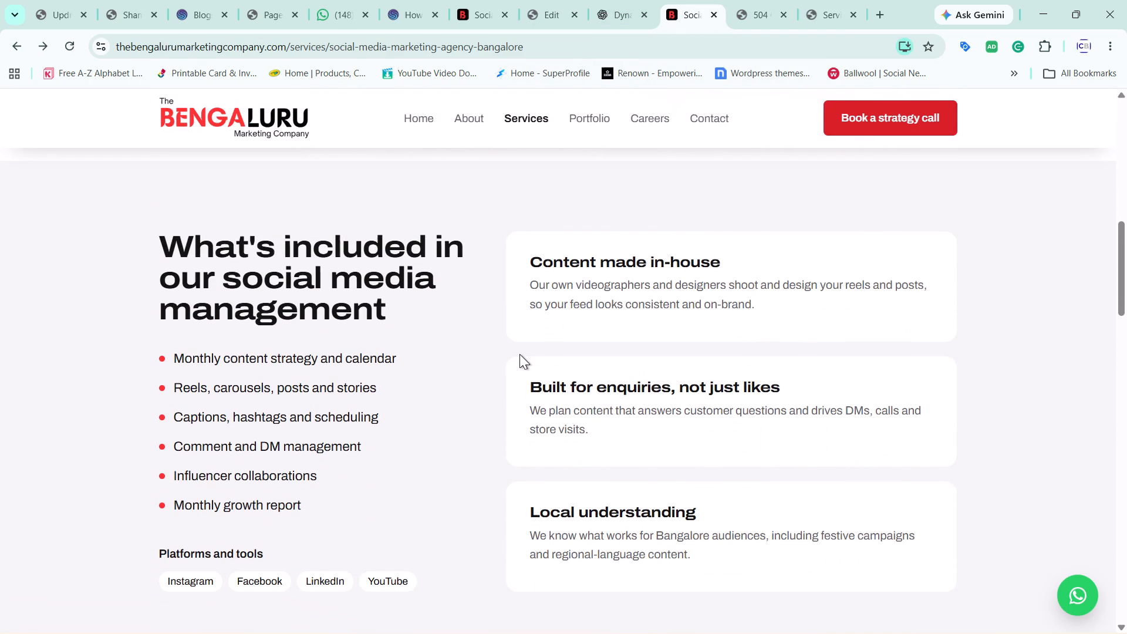
scroll(519, 354, "down", 1)
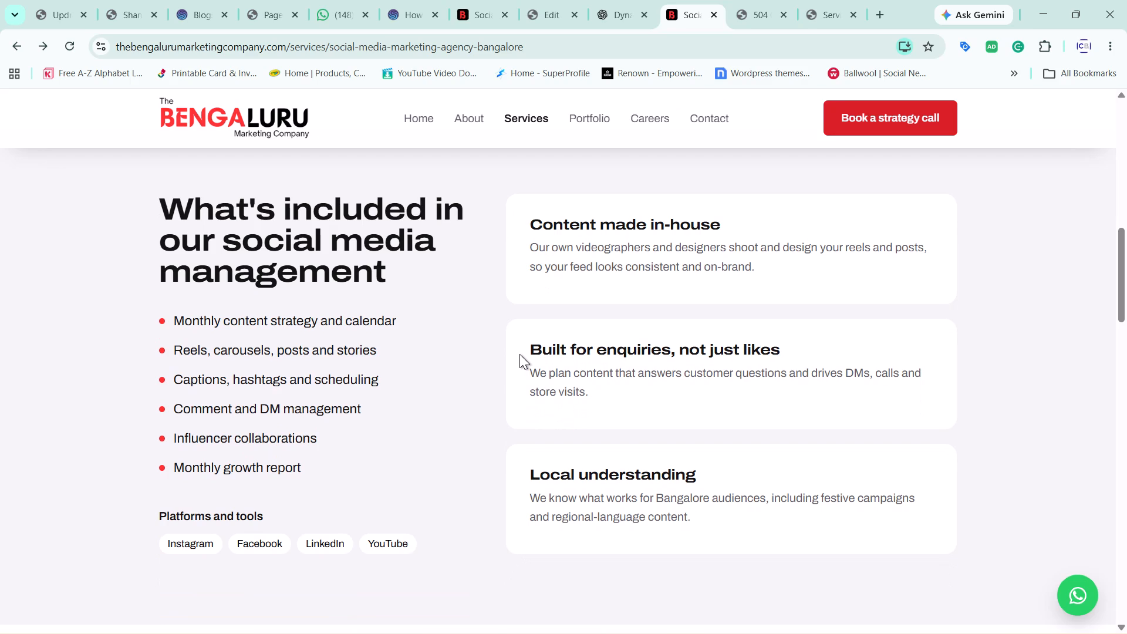
key("shift+super+s")
left_click_drag(98, 177, 946, 611)
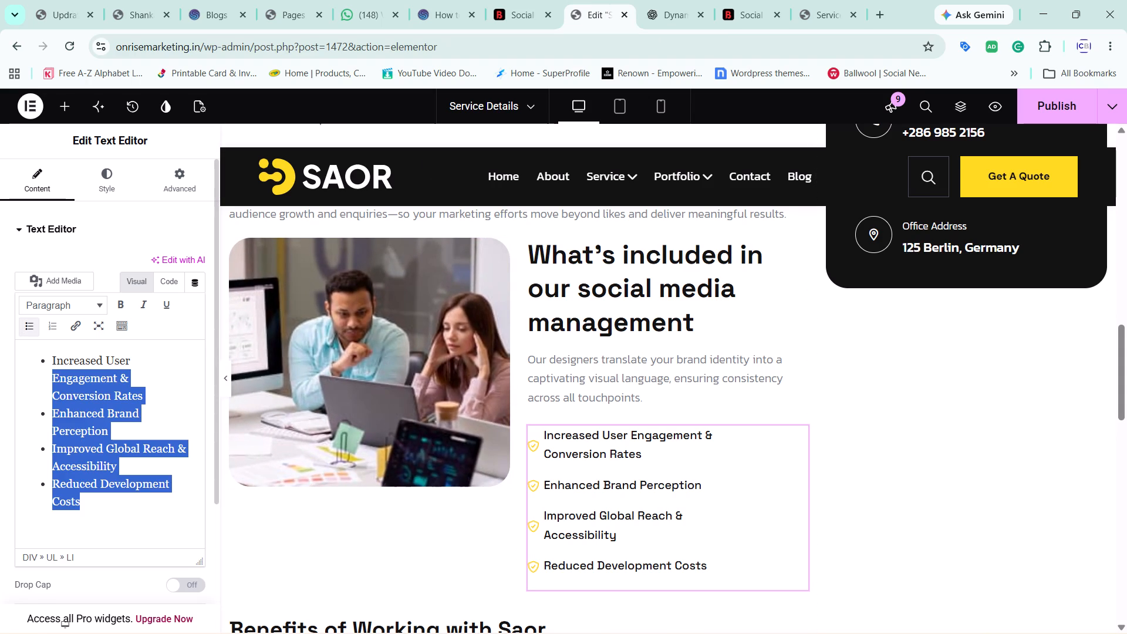
left_click_drag(29, 349, 151, 431)
left_click_drag(82, 502, 4, 309)
key("Delete")
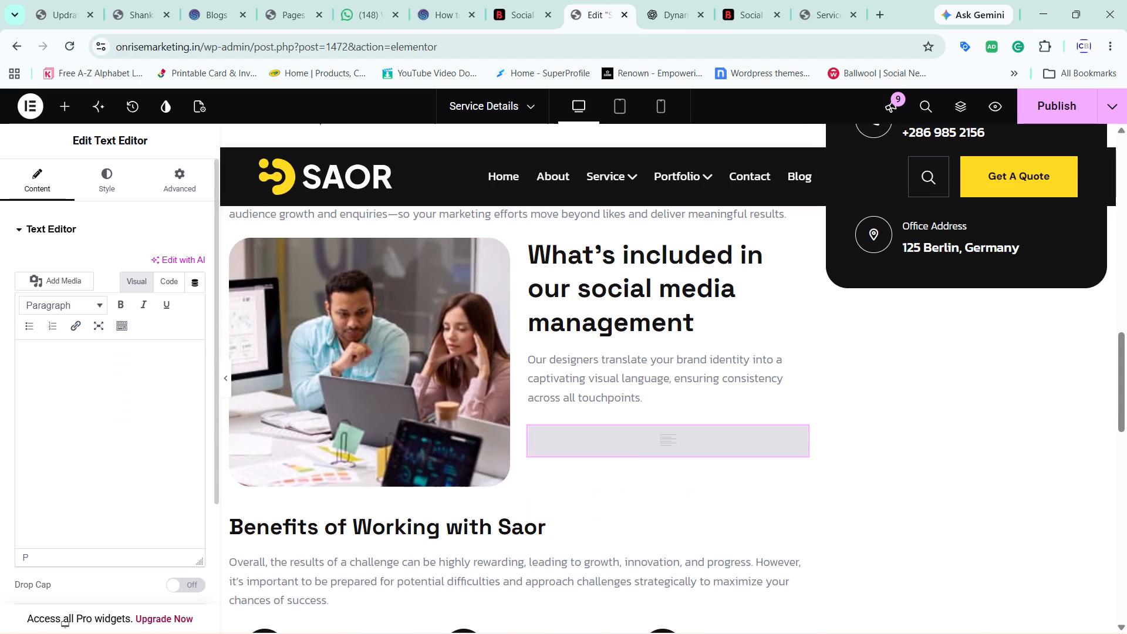
key("ctrl+v")
scroll(428, 358, "down", 1)
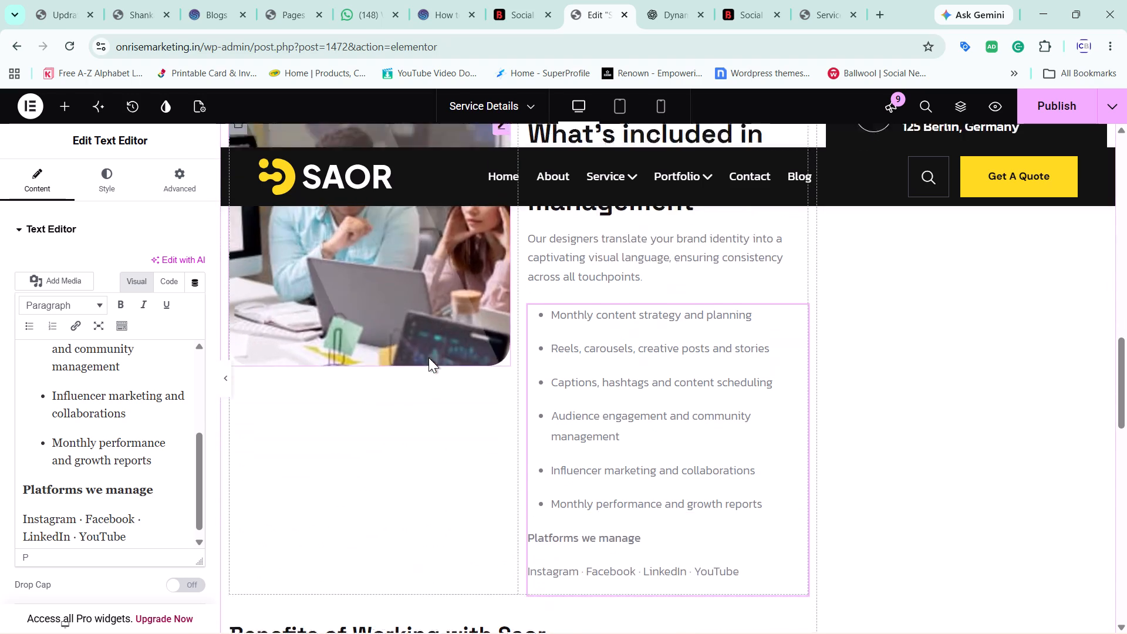
scroll(428, 358, "down", 1)
scroll(598, 385, "up", 1)
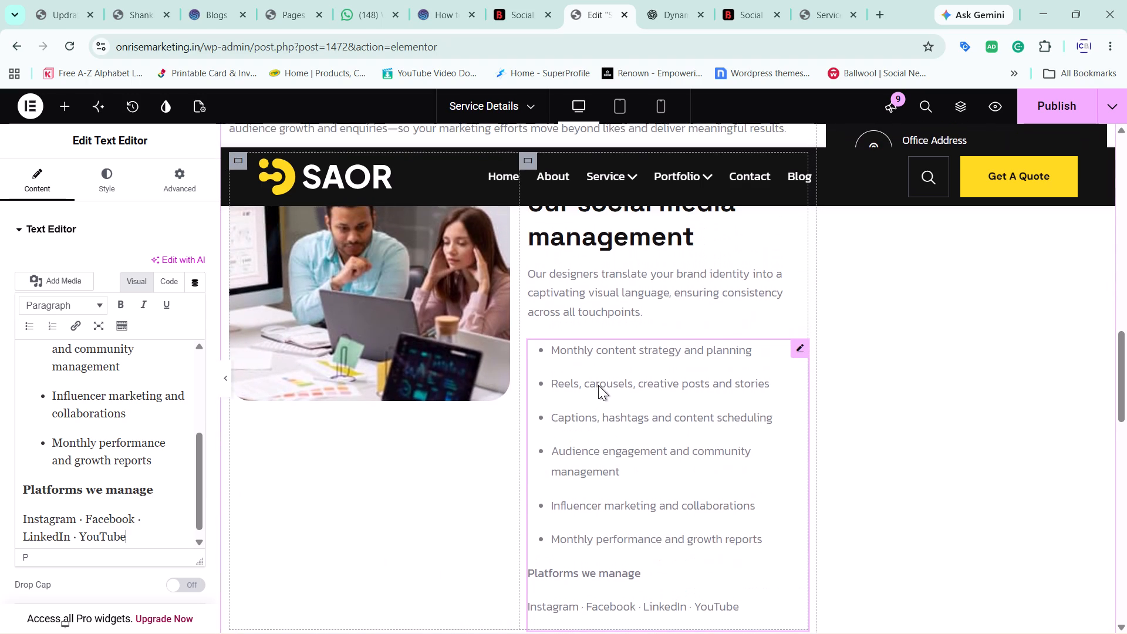
scroll(598, 385, "up", 1)
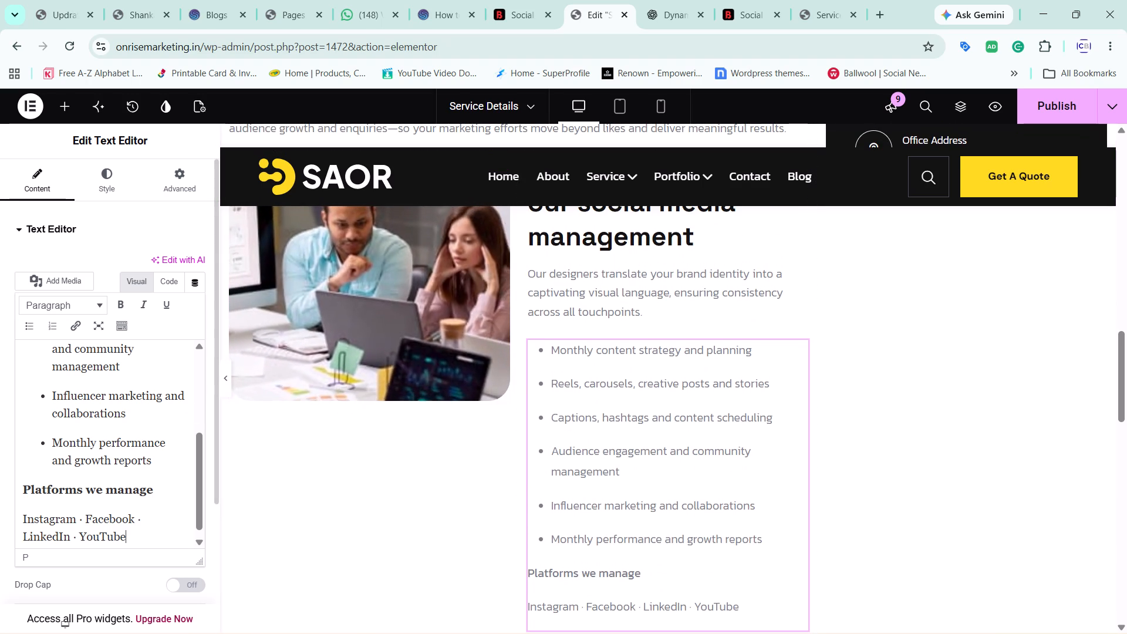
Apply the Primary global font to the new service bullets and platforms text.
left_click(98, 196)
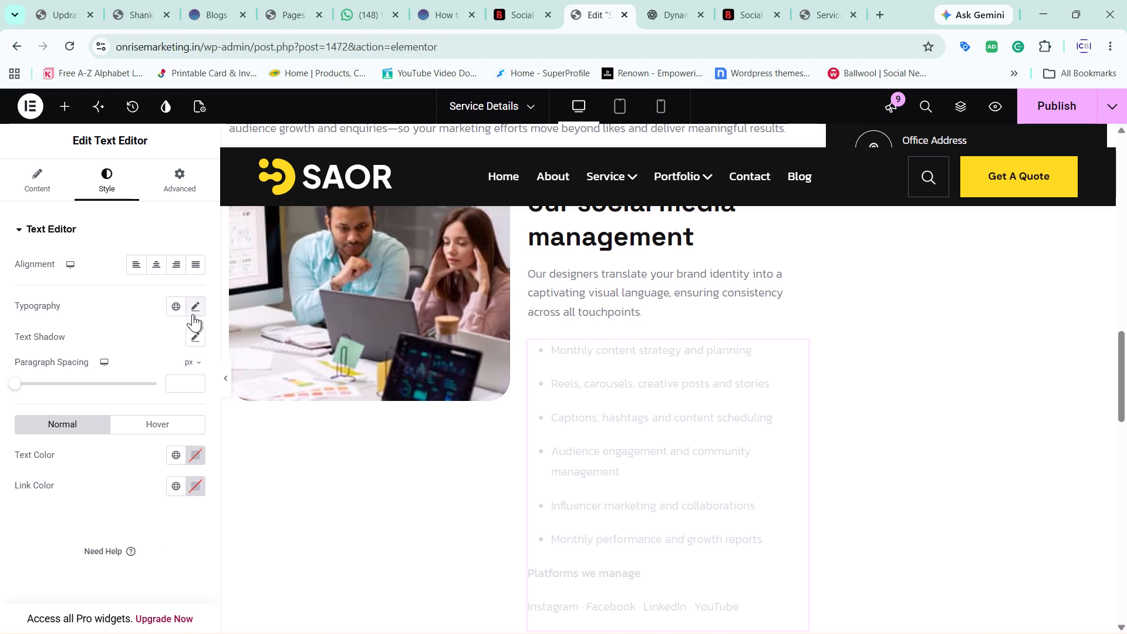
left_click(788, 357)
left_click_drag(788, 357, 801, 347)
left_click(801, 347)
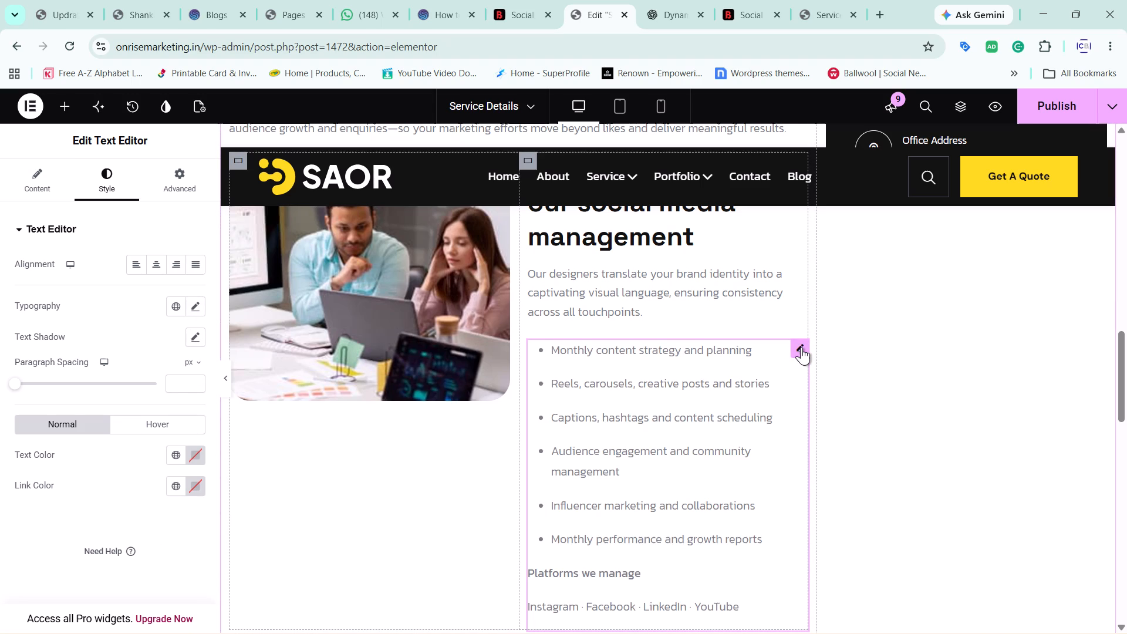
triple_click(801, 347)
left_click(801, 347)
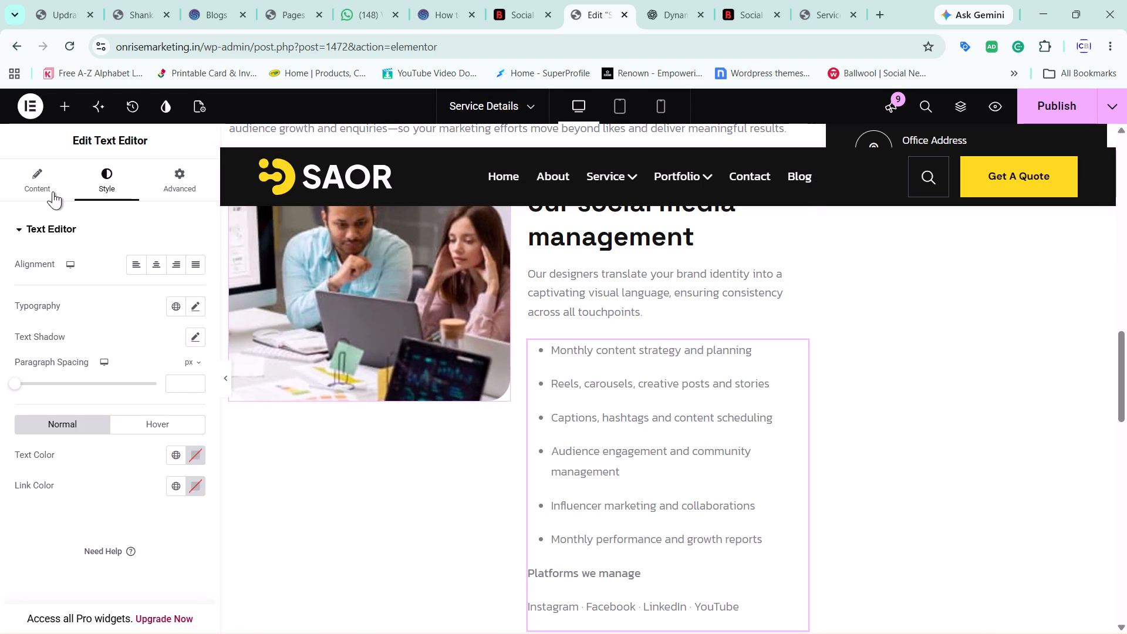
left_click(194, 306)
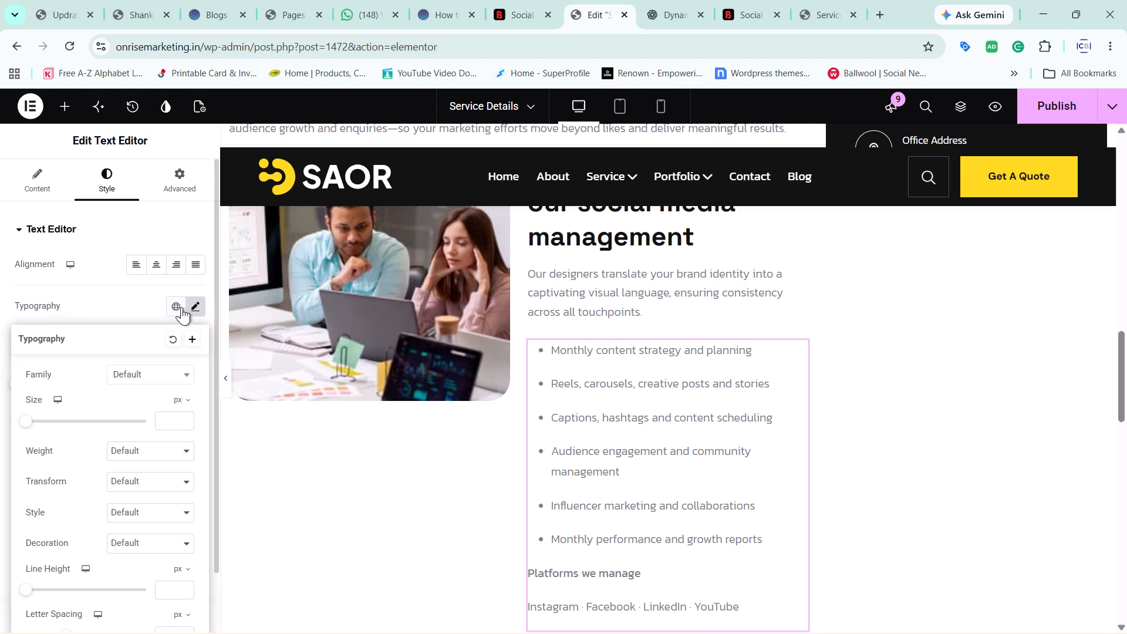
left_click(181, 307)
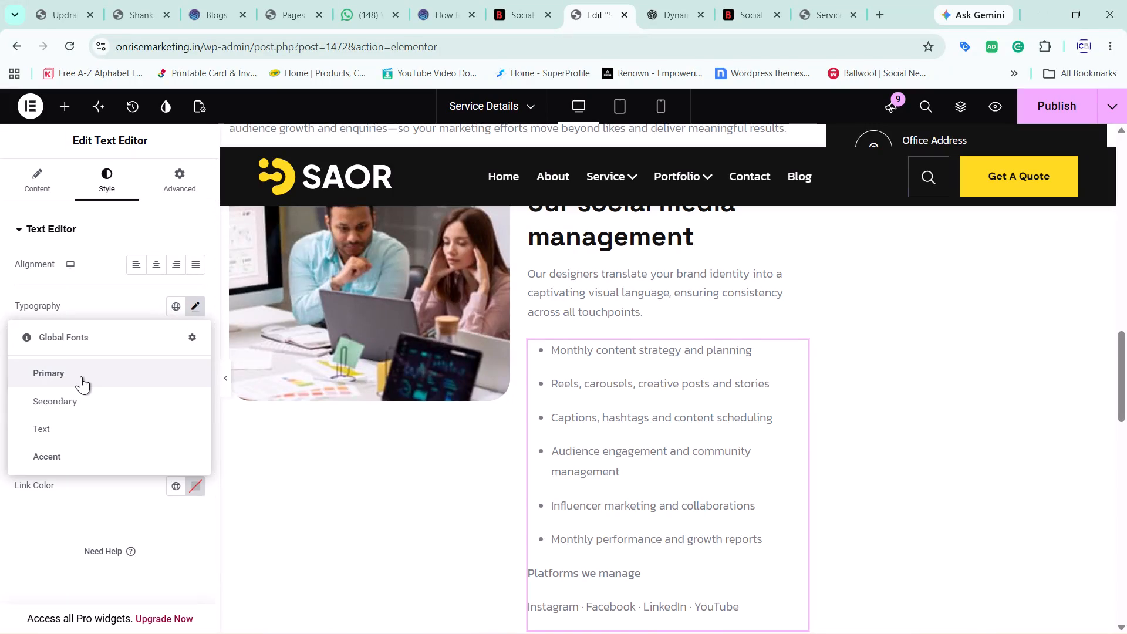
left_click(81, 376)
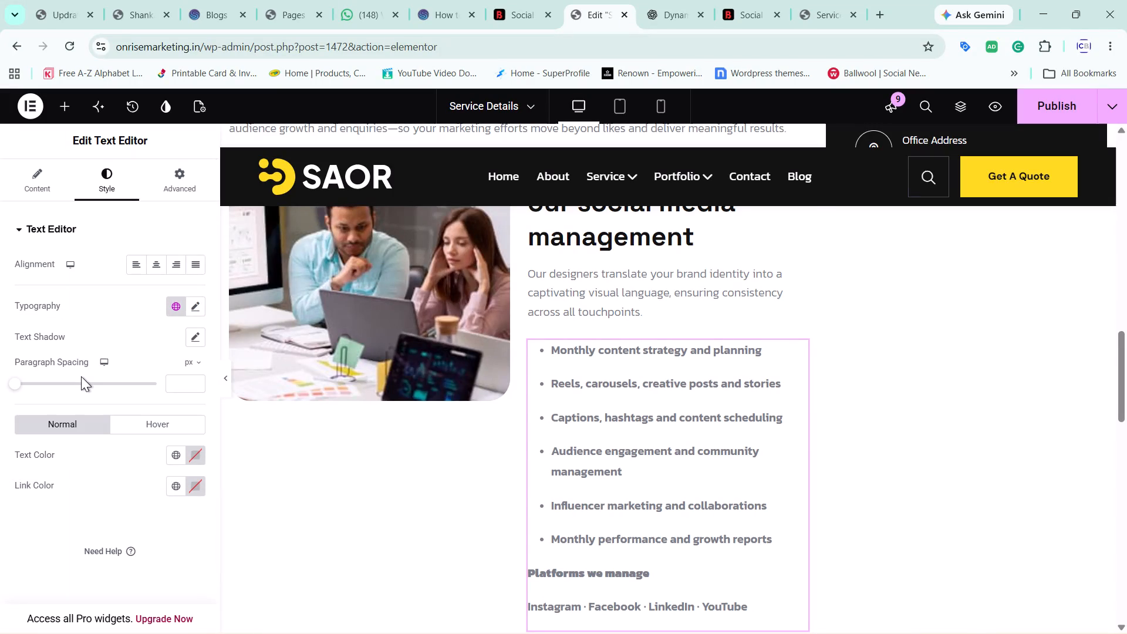
Switch the service bullets and platforms text to the Text global font.
left_click(176, 301)
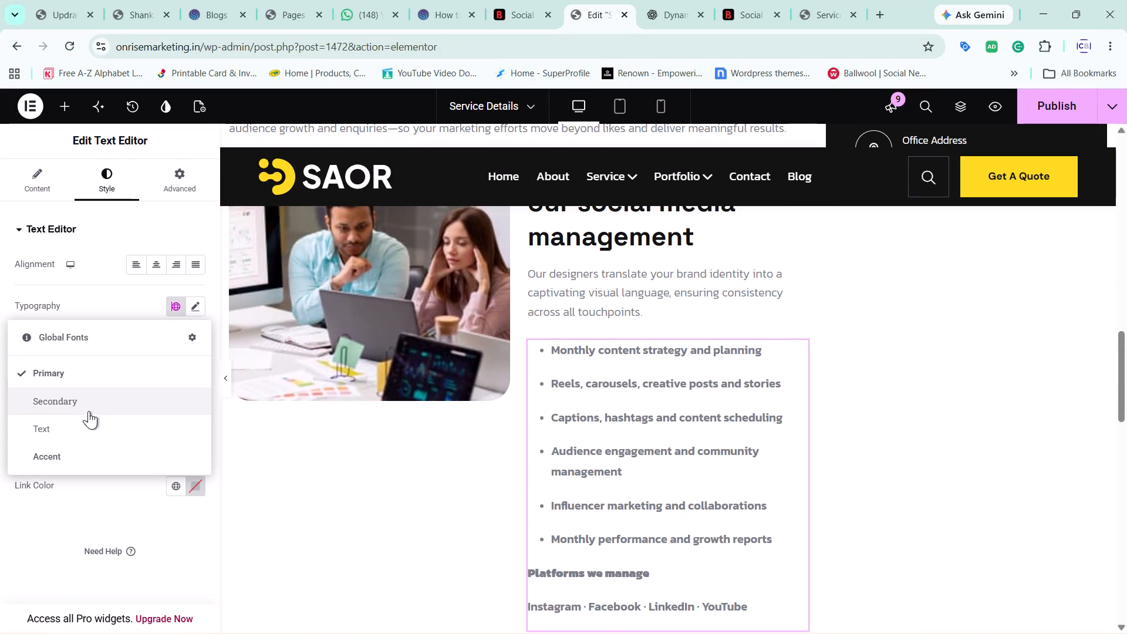
left_click(73, 431)
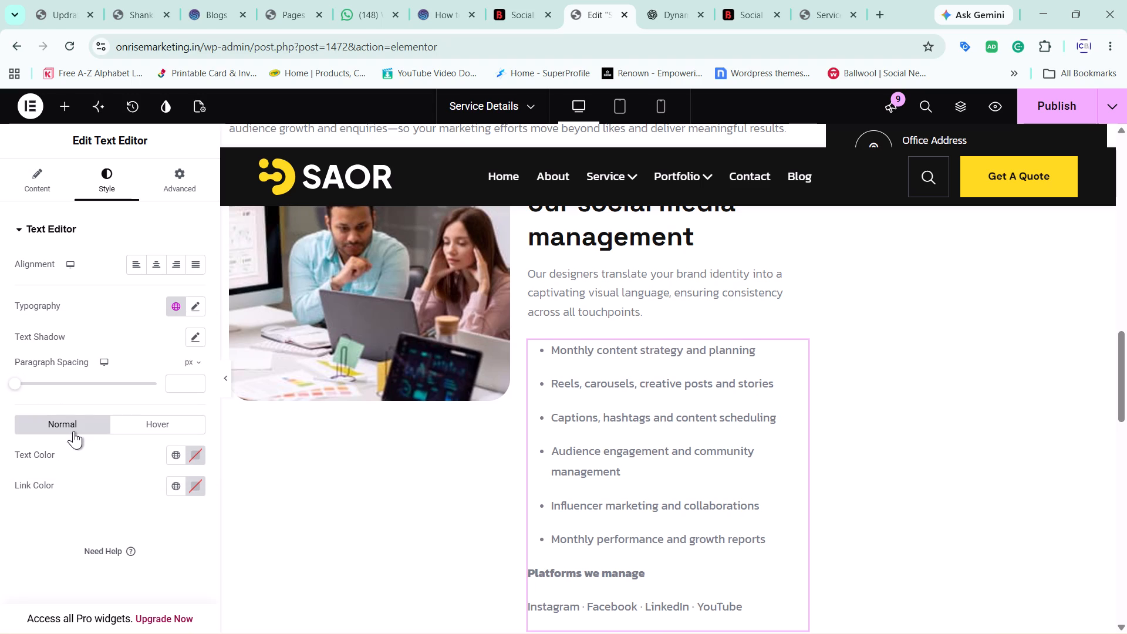
left_click(181, 297)
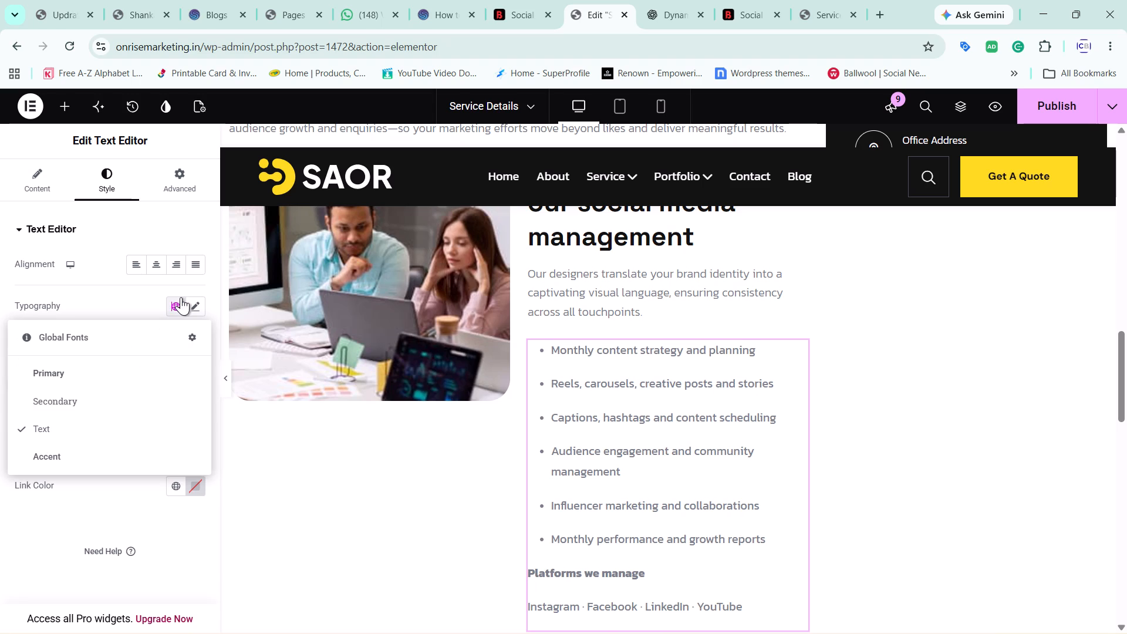
left_click(124, 410)
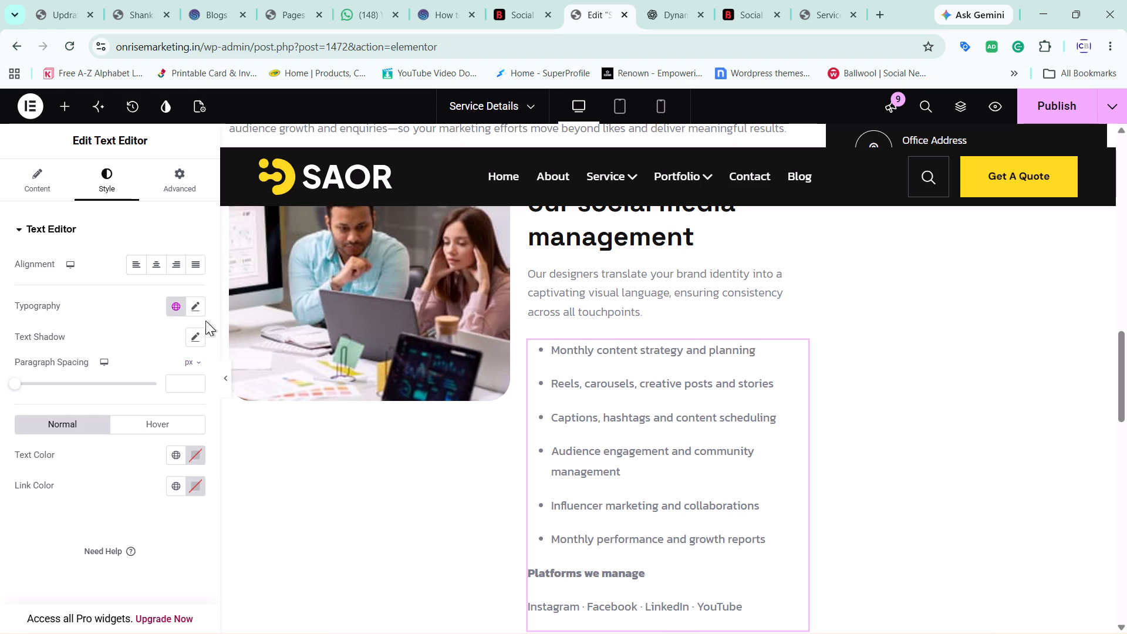
left_click(200, 300)
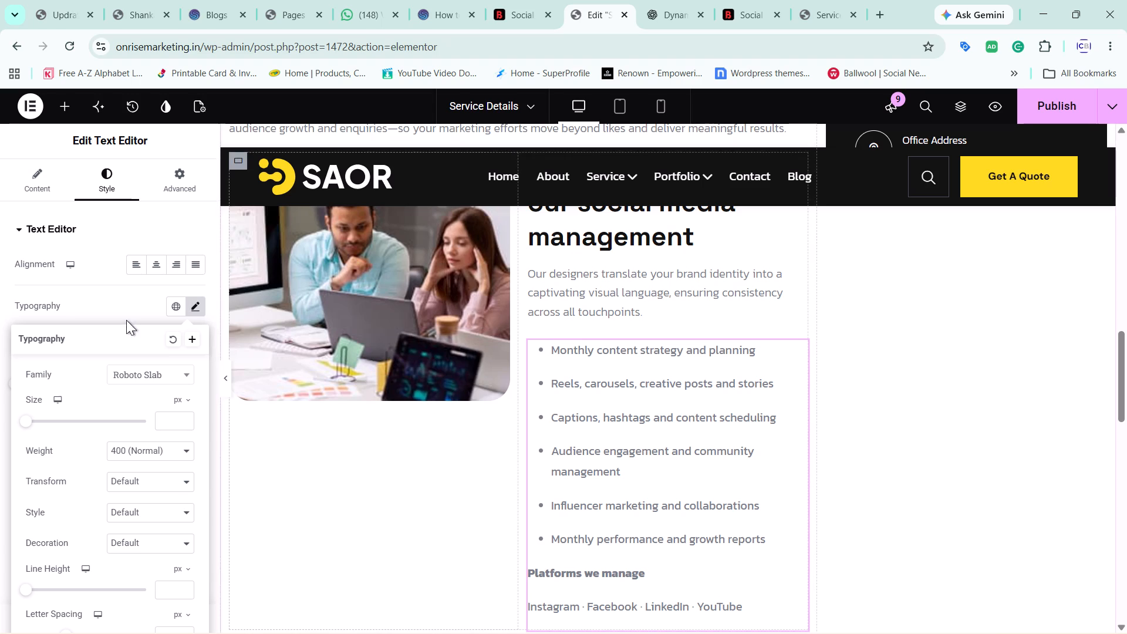
left_click(149, 291)
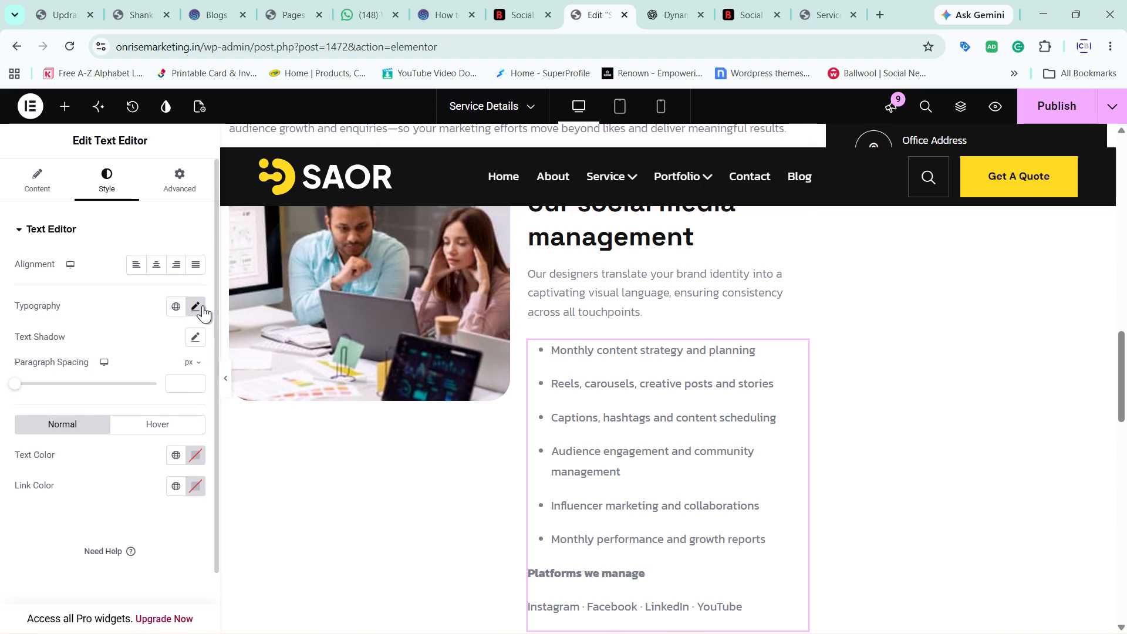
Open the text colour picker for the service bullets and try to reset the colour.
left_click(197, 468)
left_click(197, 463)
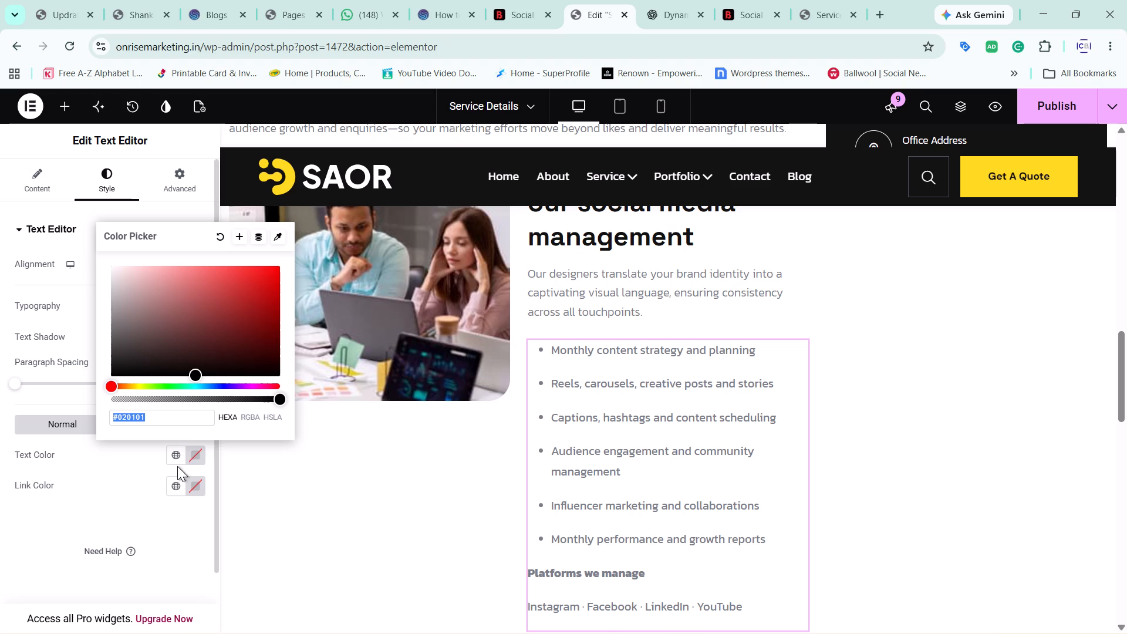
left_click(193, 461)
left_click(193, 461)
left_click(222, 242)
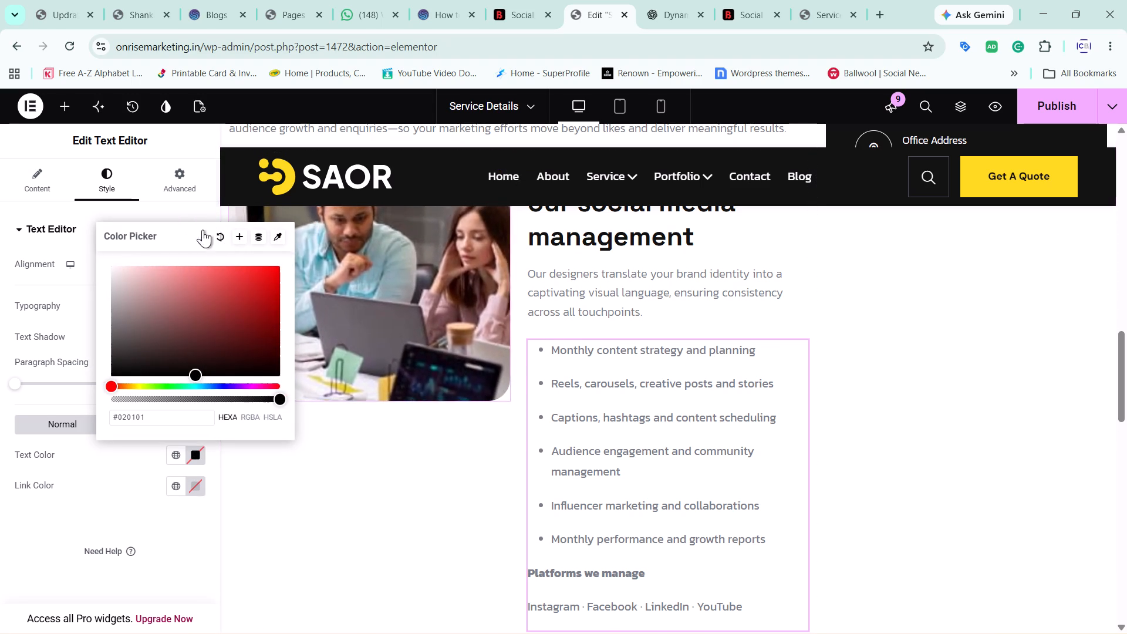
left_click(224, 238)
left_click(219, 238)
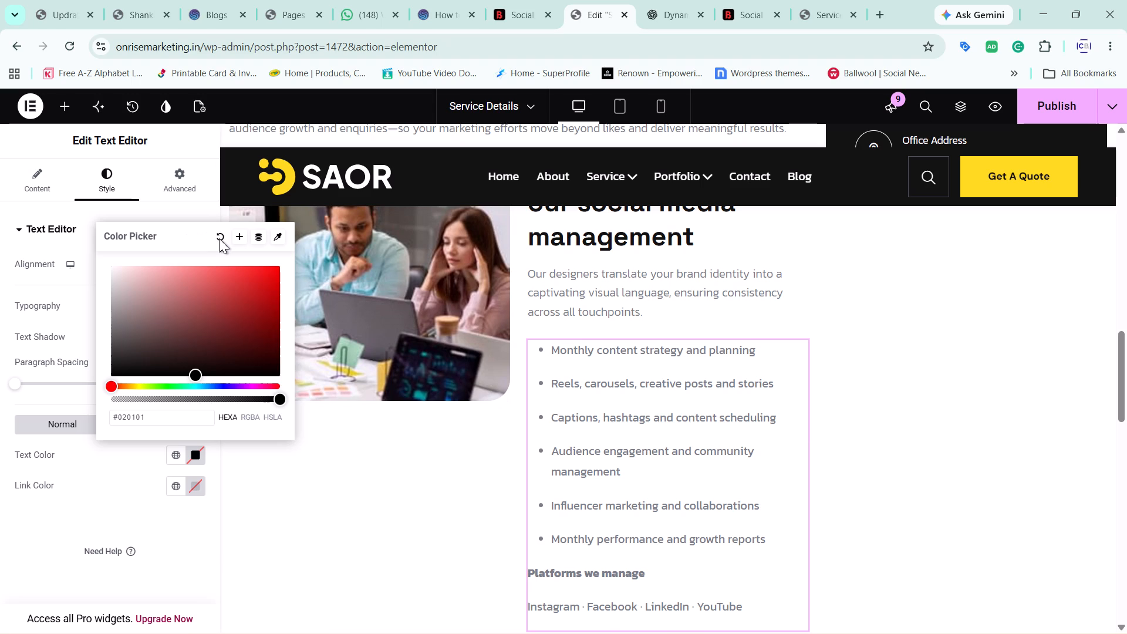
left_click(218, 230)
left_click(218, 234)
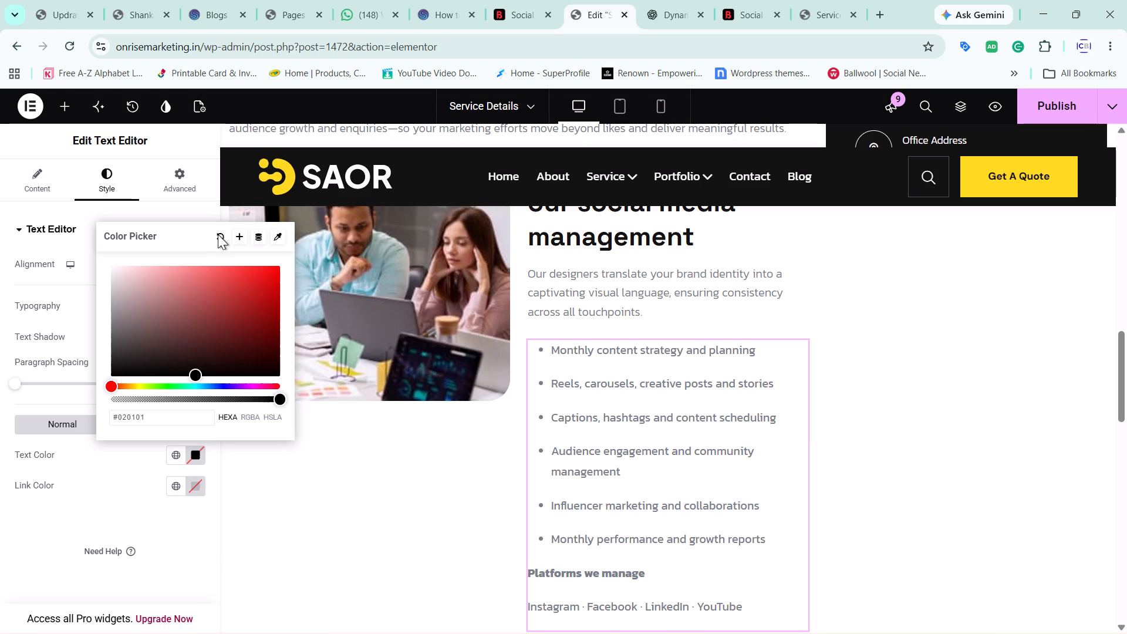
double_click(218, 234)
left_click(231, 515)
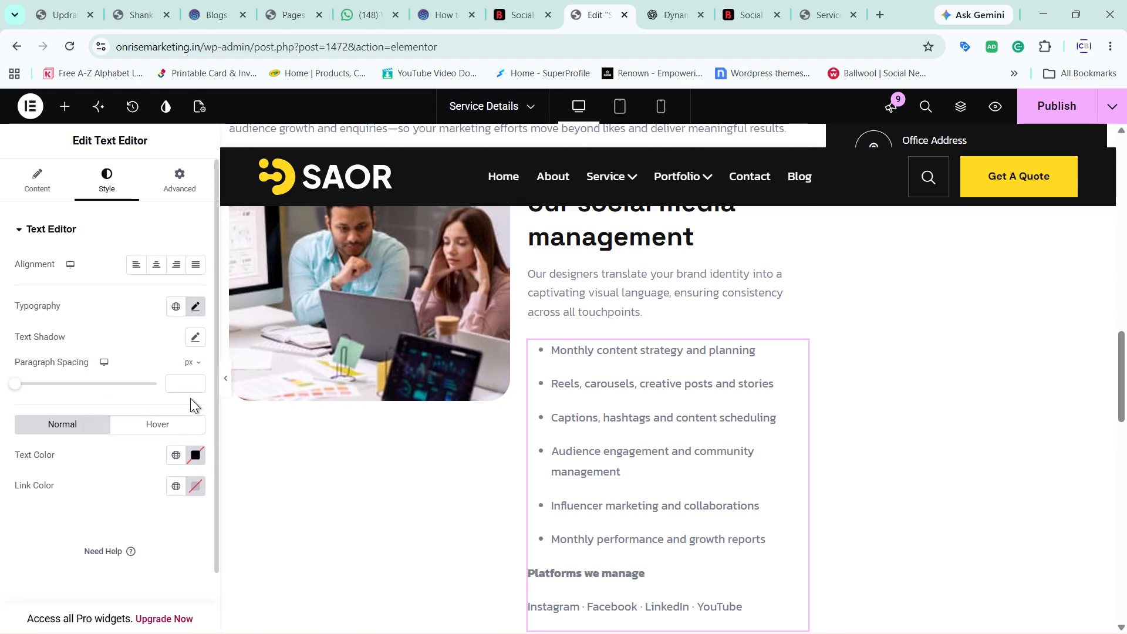
Open the paragraph beginning "Our designers translate your brand identity" for editing.
scroll(489, 403, "down", 3)
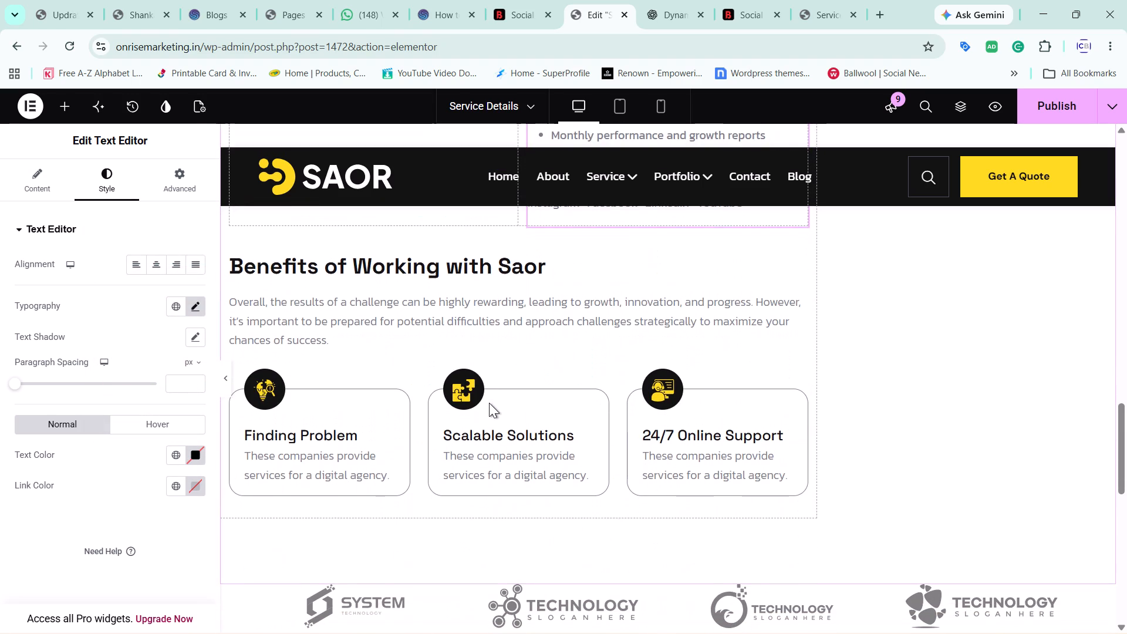
scroll(489, 403, "up", 4)
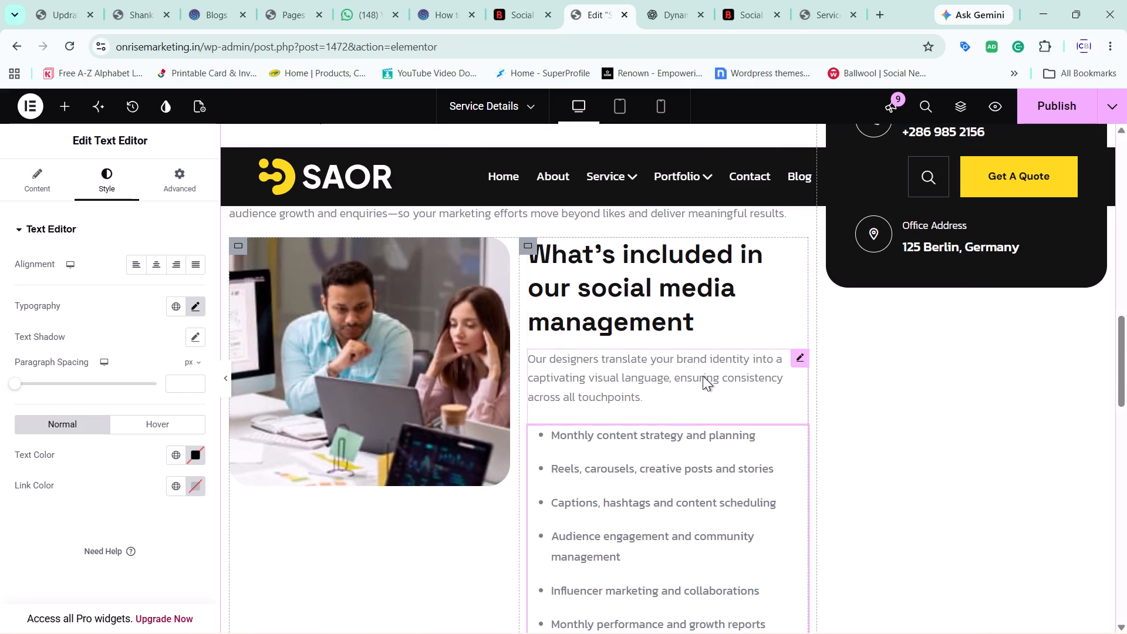
left_click(703, 376)
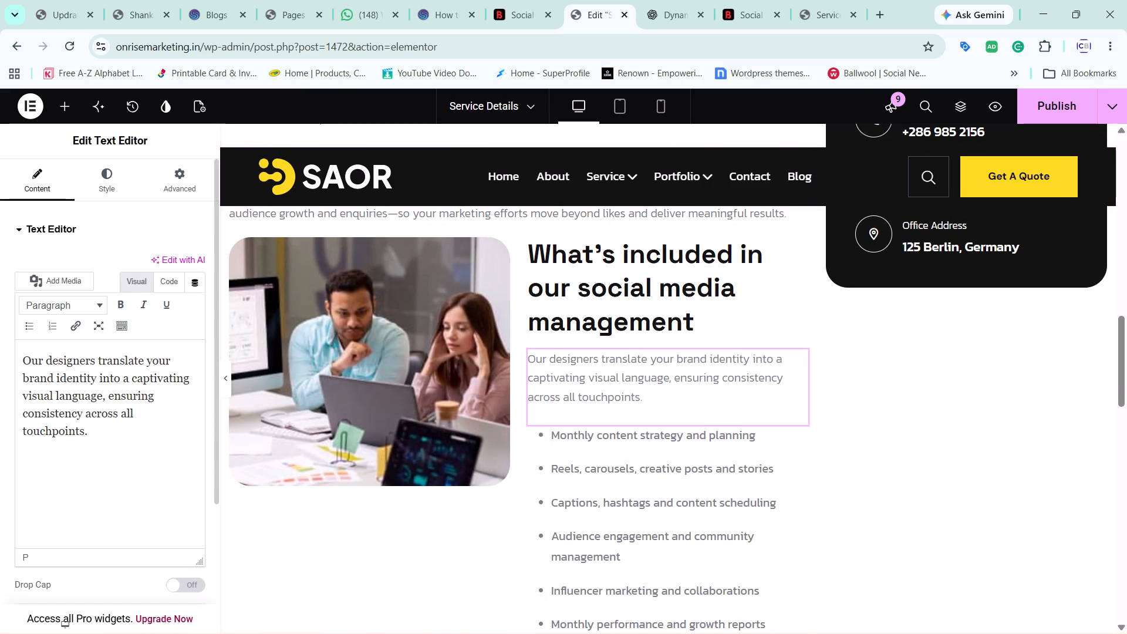
left_click(831, 0)
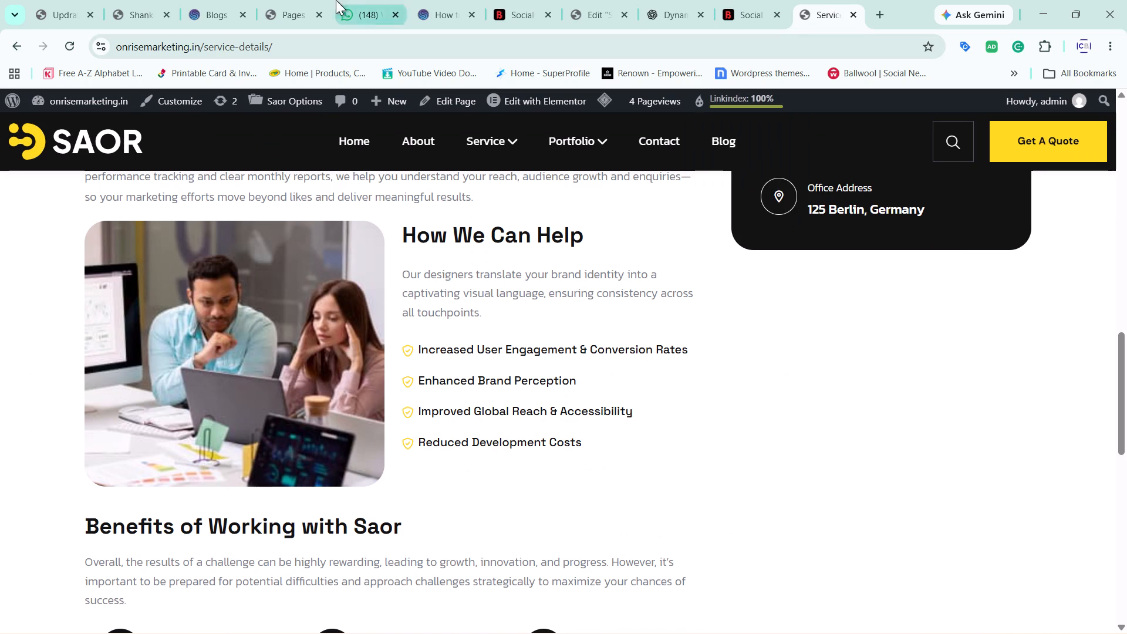
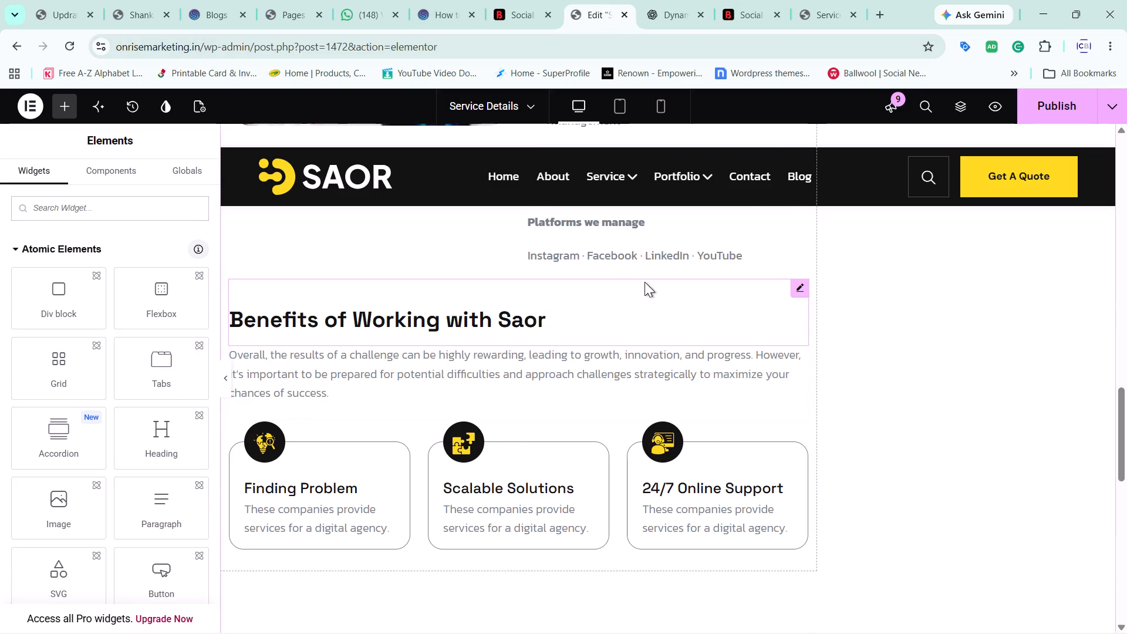
left_click(509, 383)
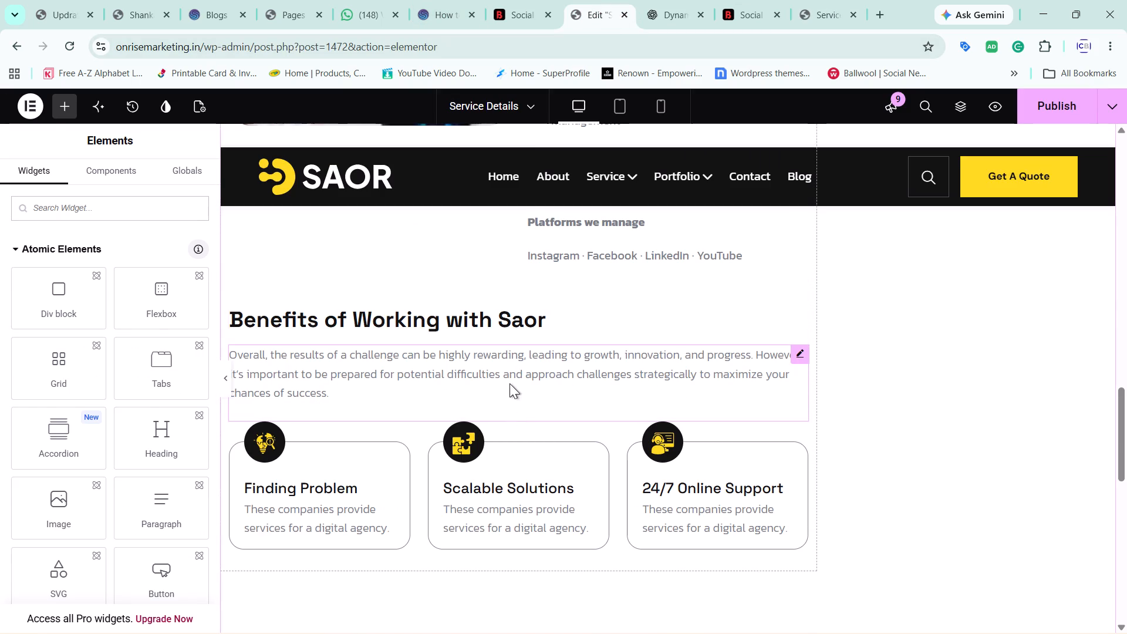
Search Google for Avengers: Doomsday in a new tab, browse the image results, and return to the live Service Details page.
left_click(878, 18)
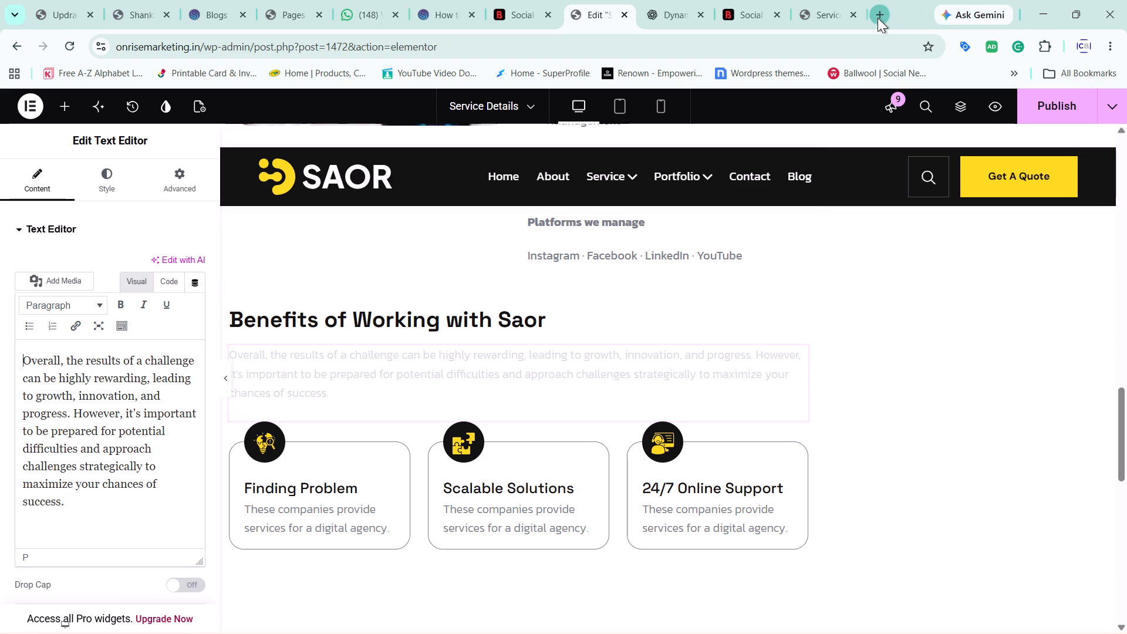
left_click(377, 50)
type("avanger")
key("space")
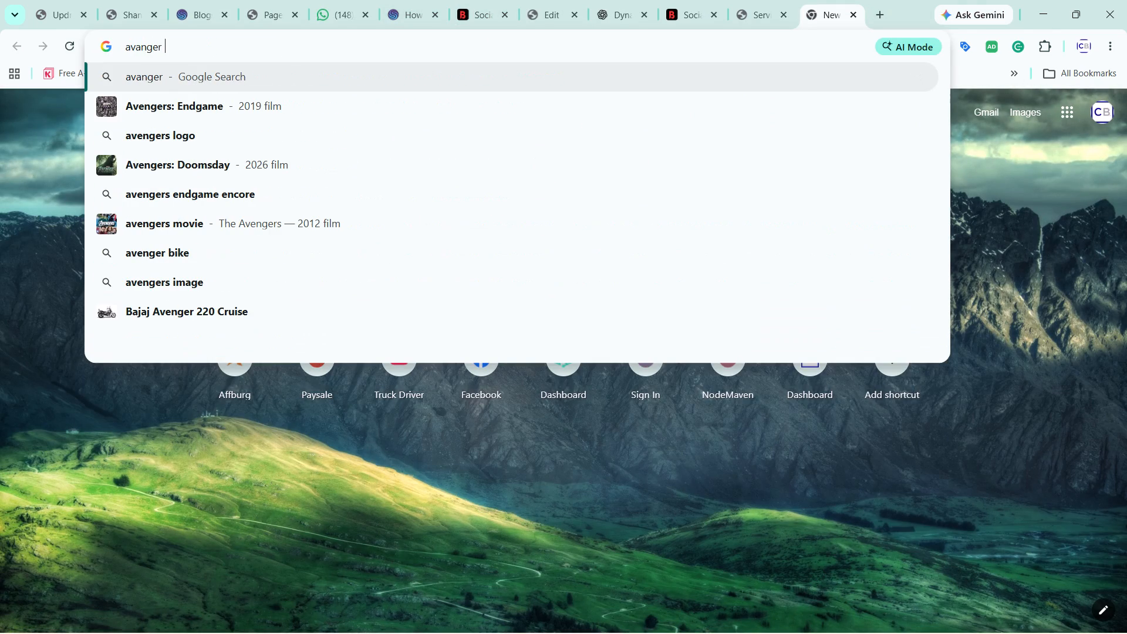
left_click(244, 160)
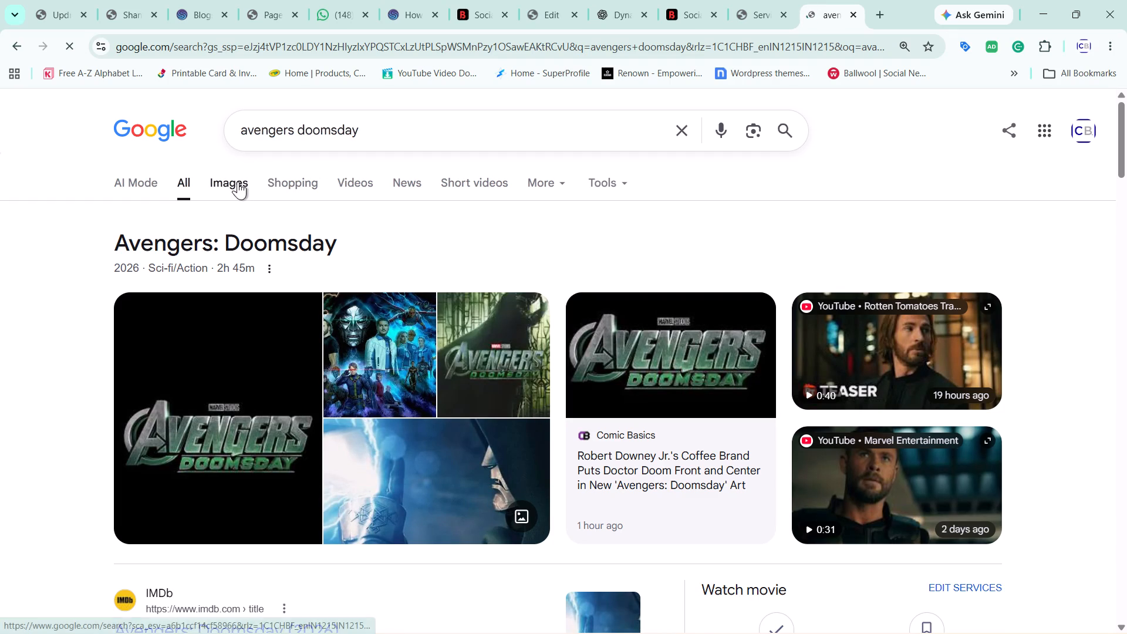
left_click(238, 181)
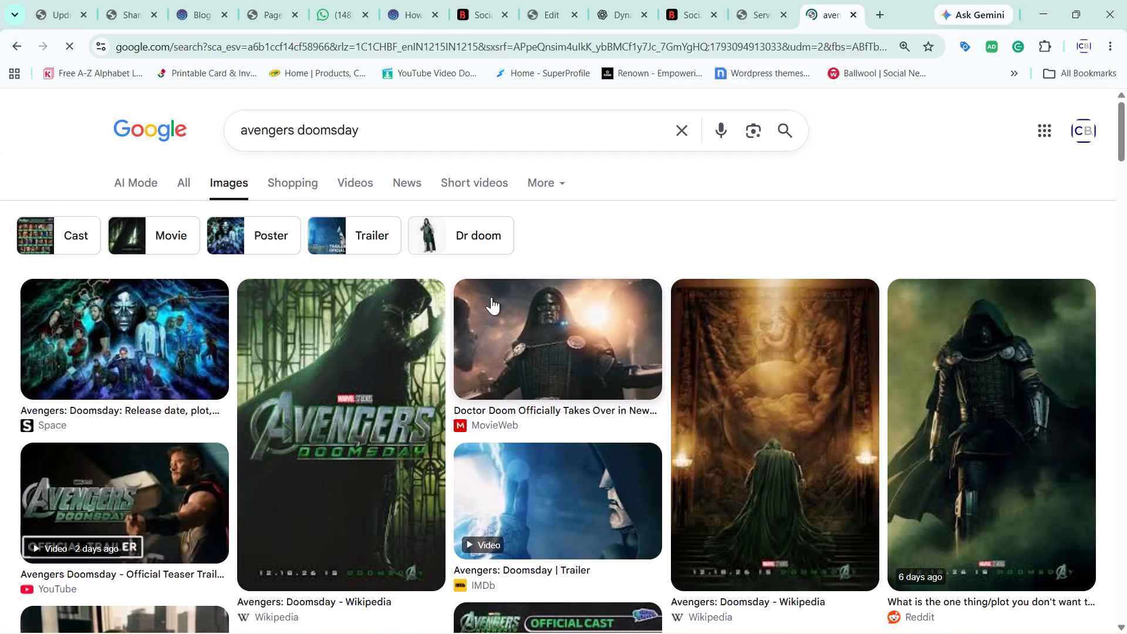
scroll(504, 334, "down", 4)
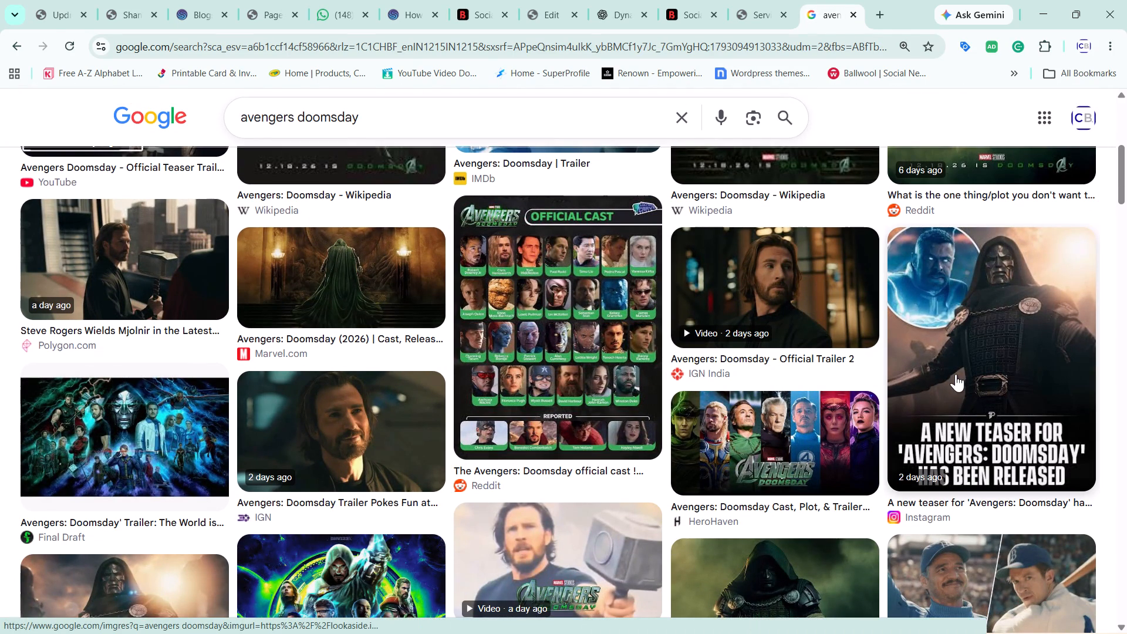
scroll(528, 478, "down", 4)
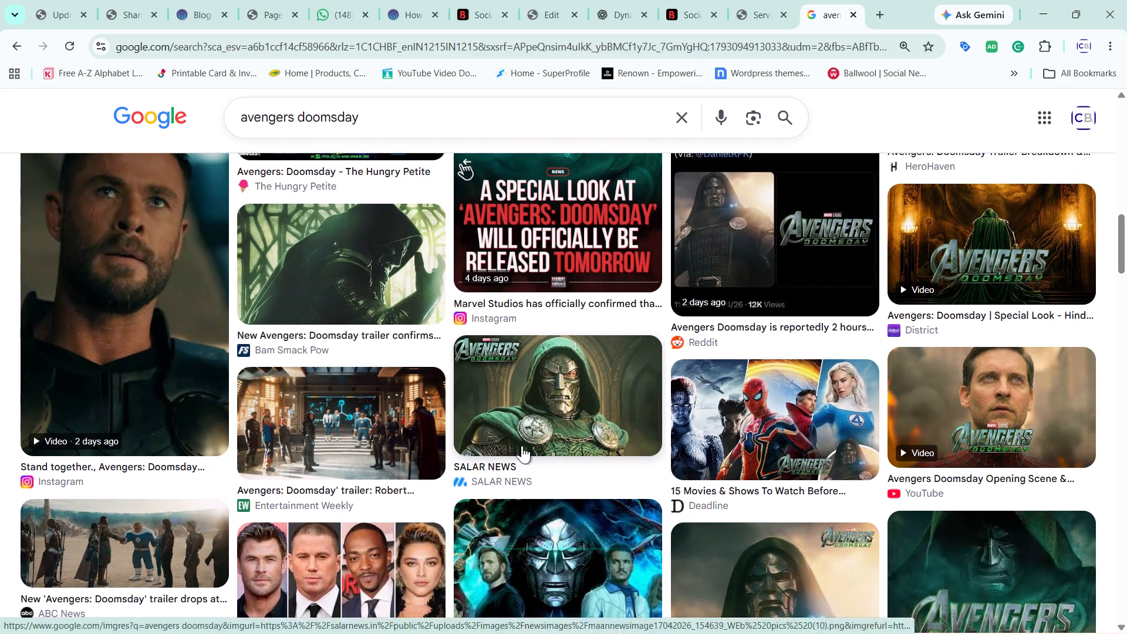
left_click(749, 11)
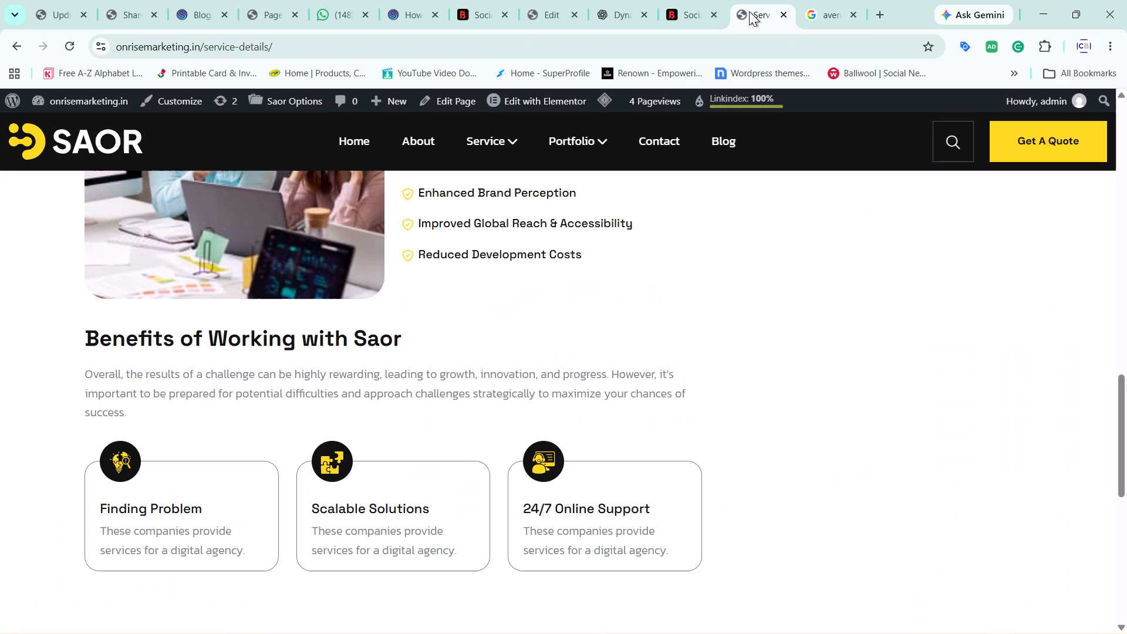
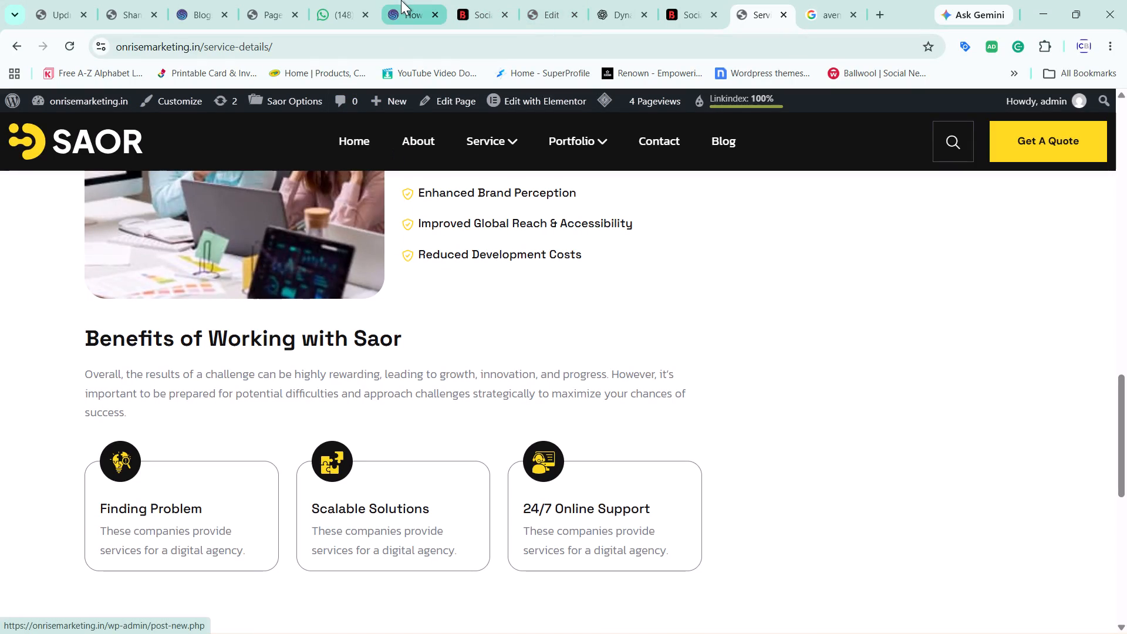
Replace the paragraph under "Benefits of Working with Saor" in the Elementor editor with the copied ChatGPT copy.
left_click(556, 0)
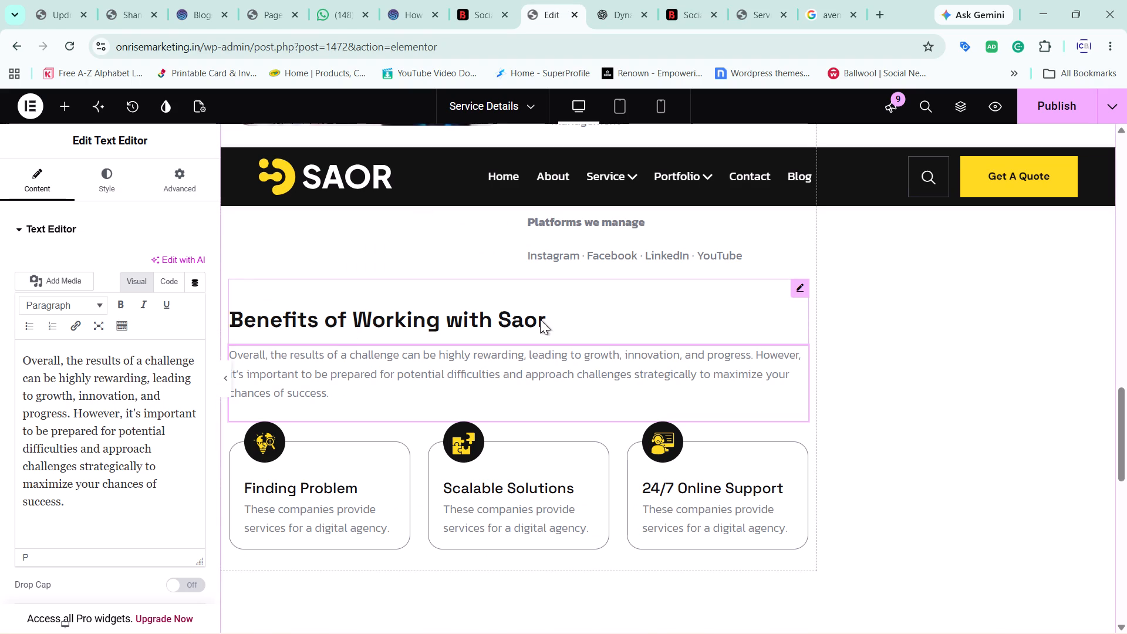
left_click(394, 384)
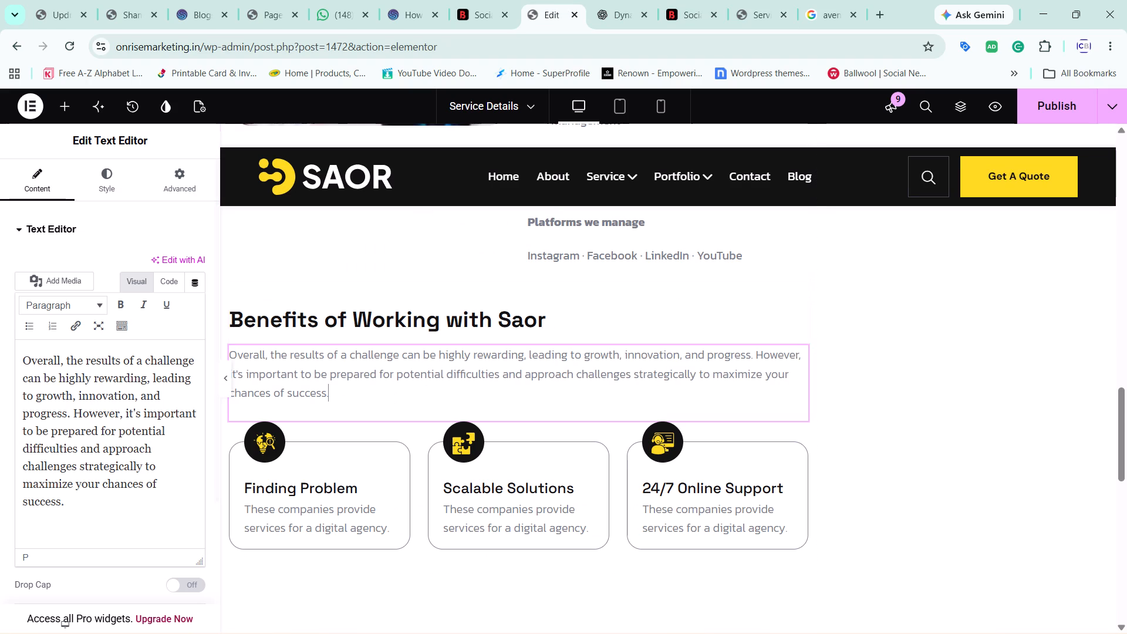
triple_click(99, 410)
left_click(99, 410)
key("Delete")
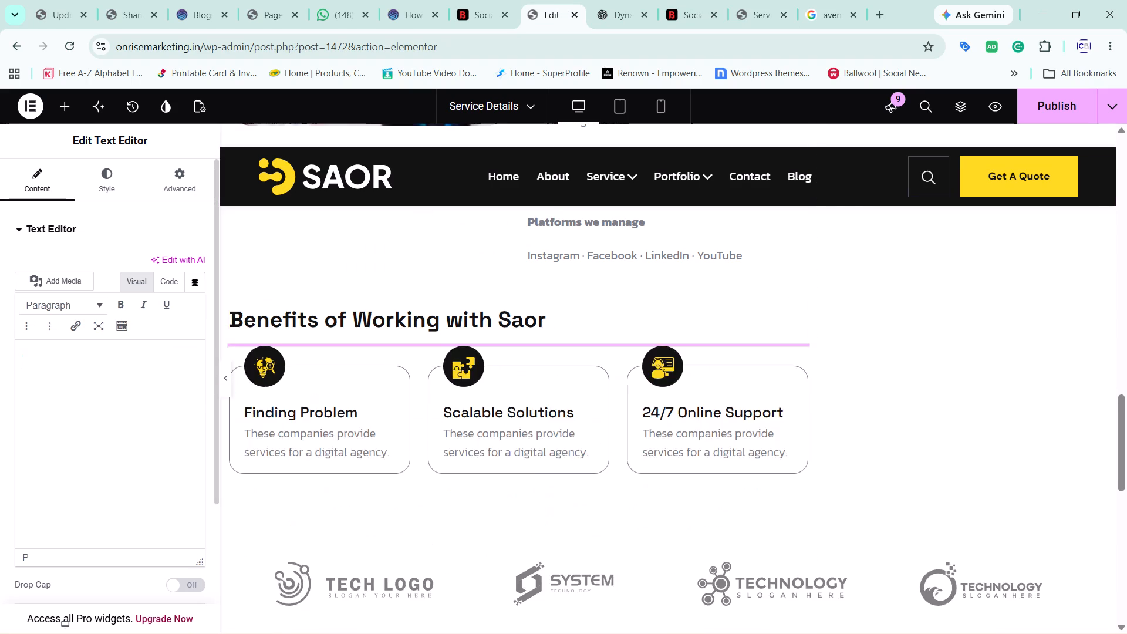
key("ctrl+v")
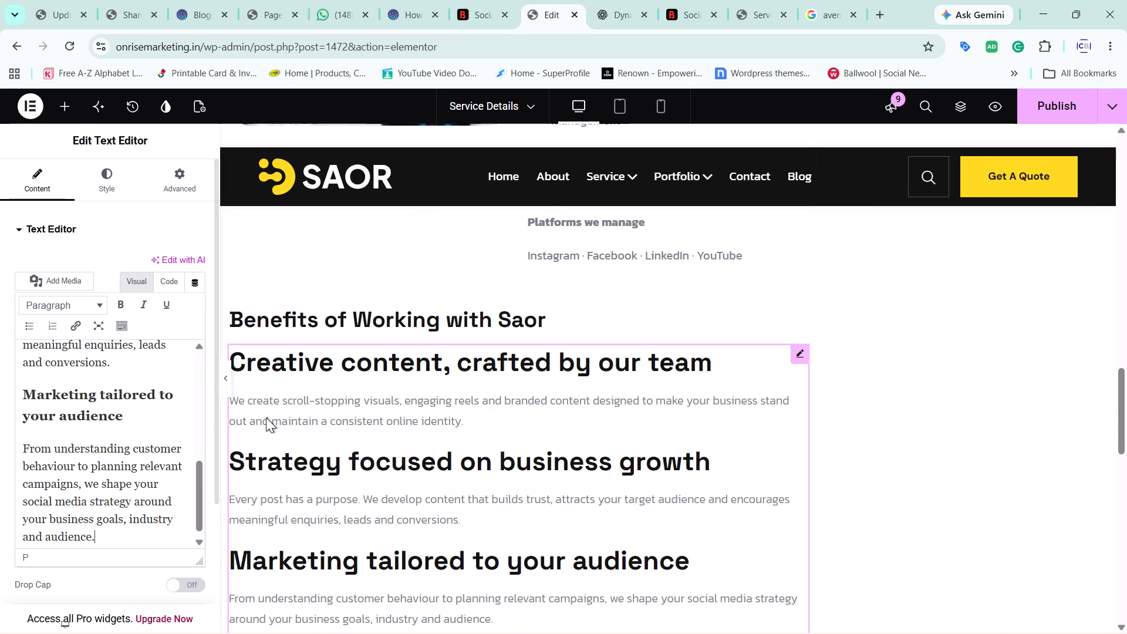
scroll(266, 417, "down", 1)
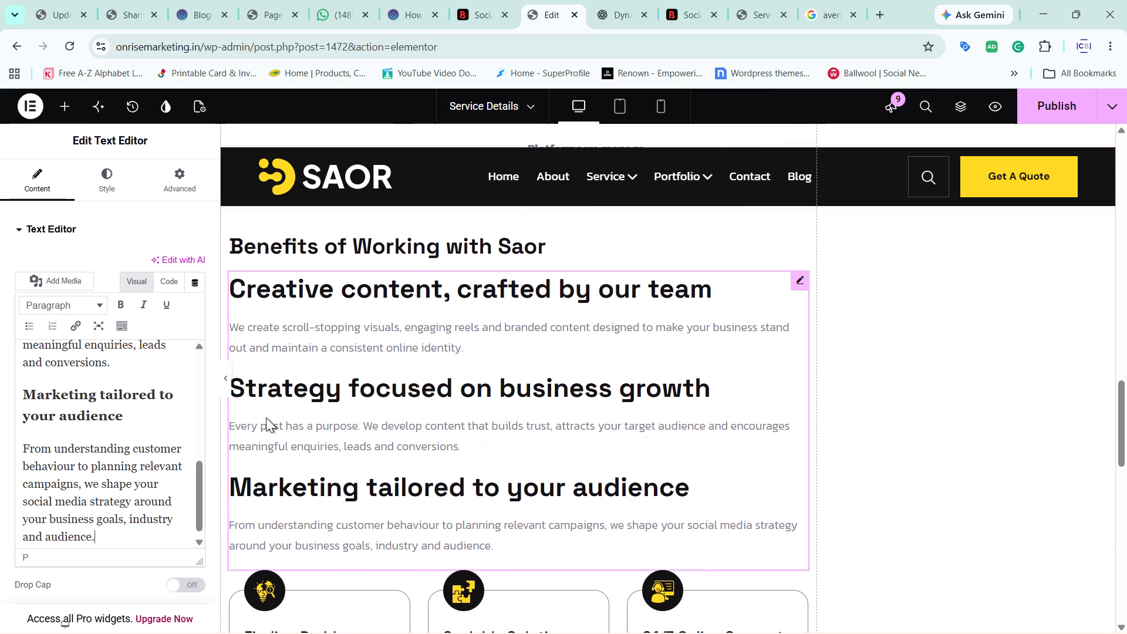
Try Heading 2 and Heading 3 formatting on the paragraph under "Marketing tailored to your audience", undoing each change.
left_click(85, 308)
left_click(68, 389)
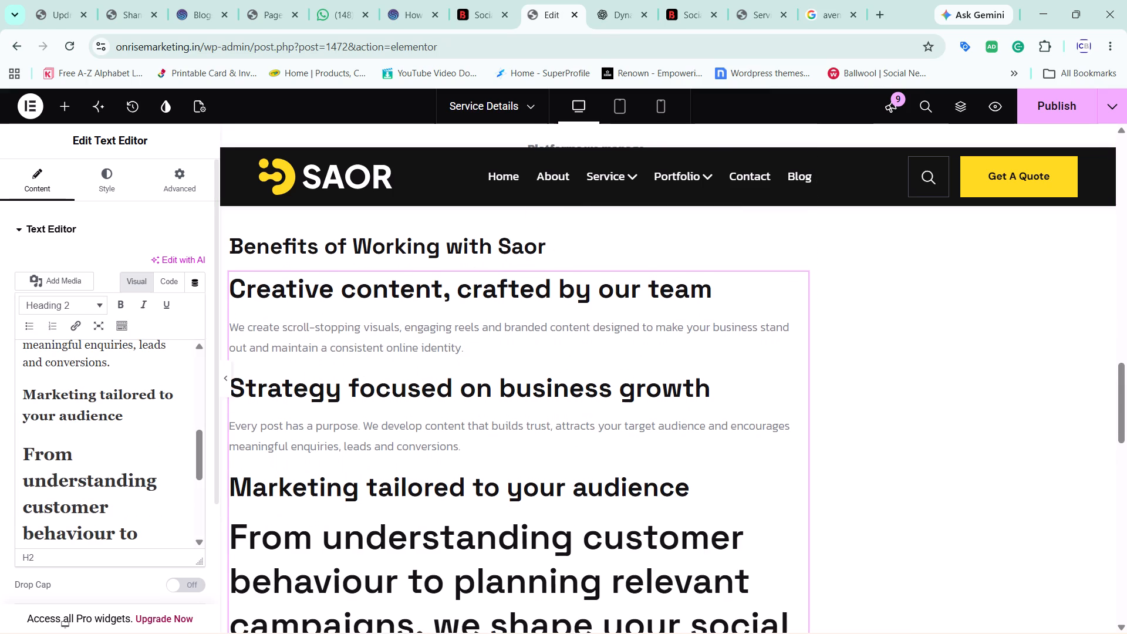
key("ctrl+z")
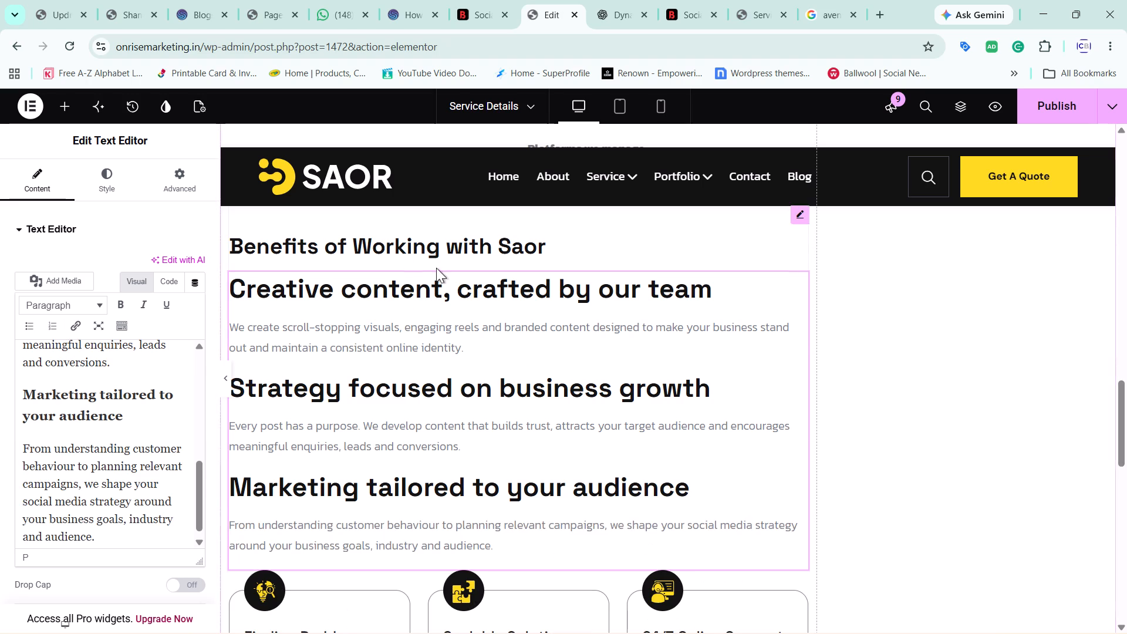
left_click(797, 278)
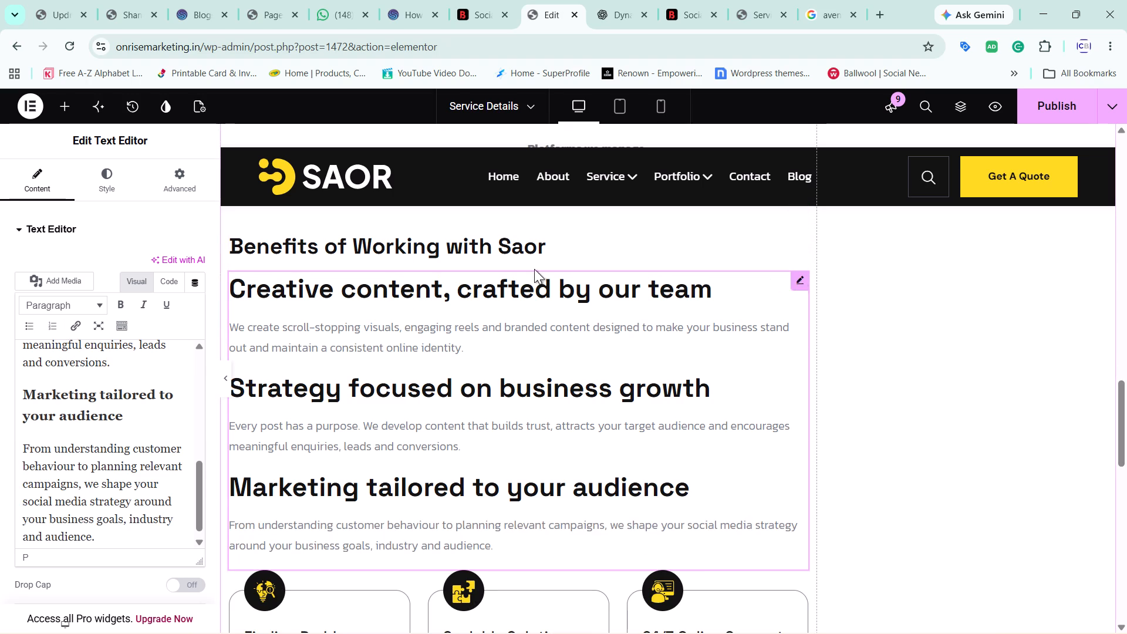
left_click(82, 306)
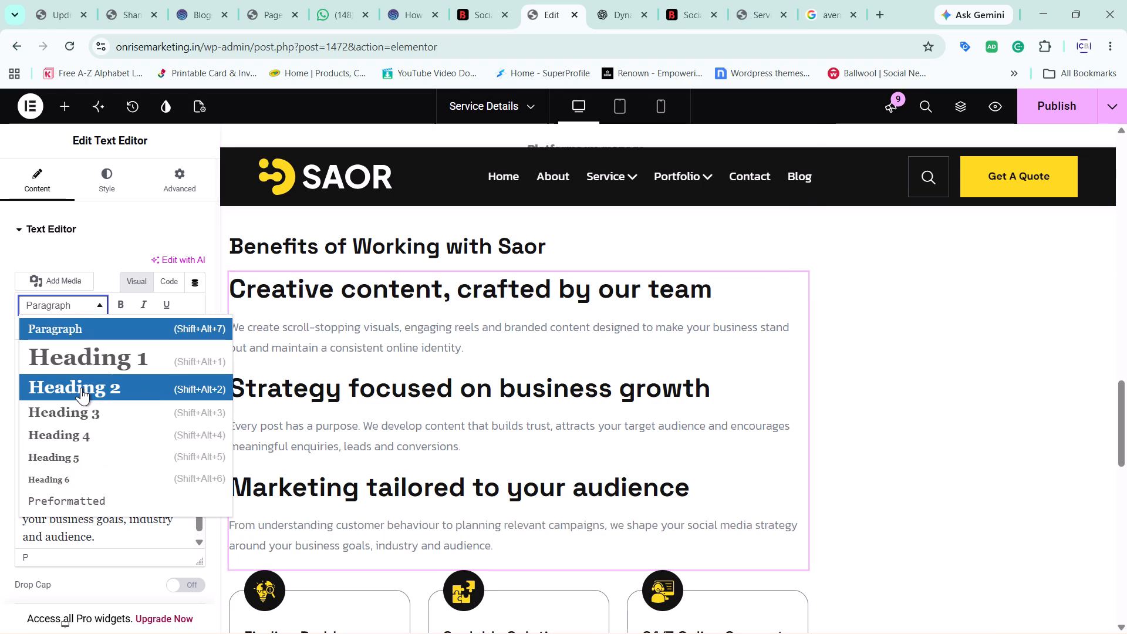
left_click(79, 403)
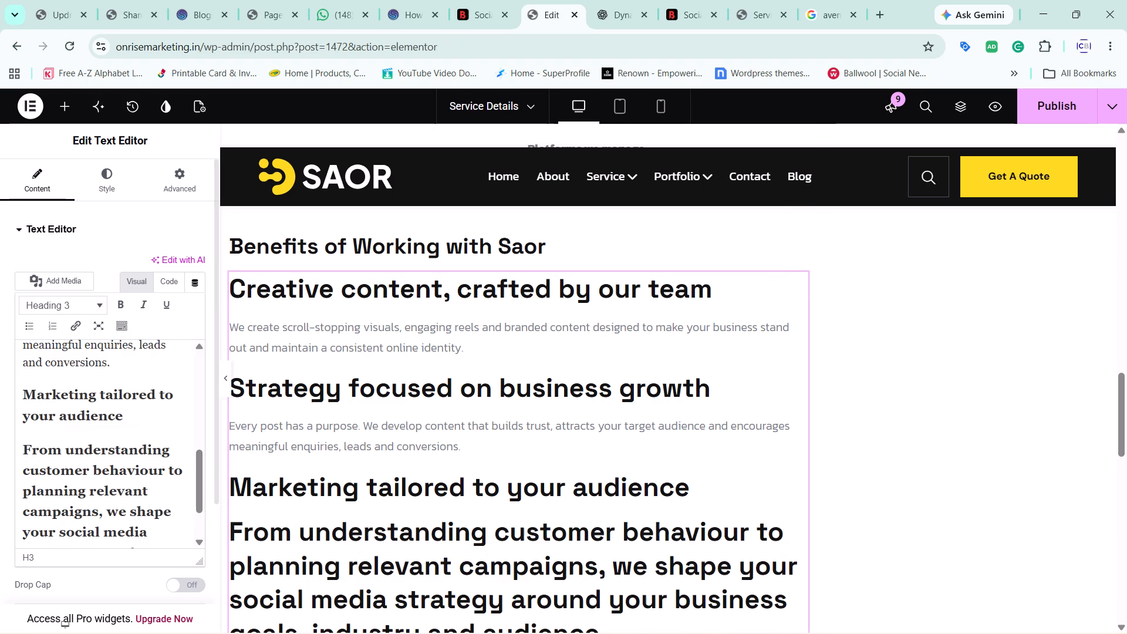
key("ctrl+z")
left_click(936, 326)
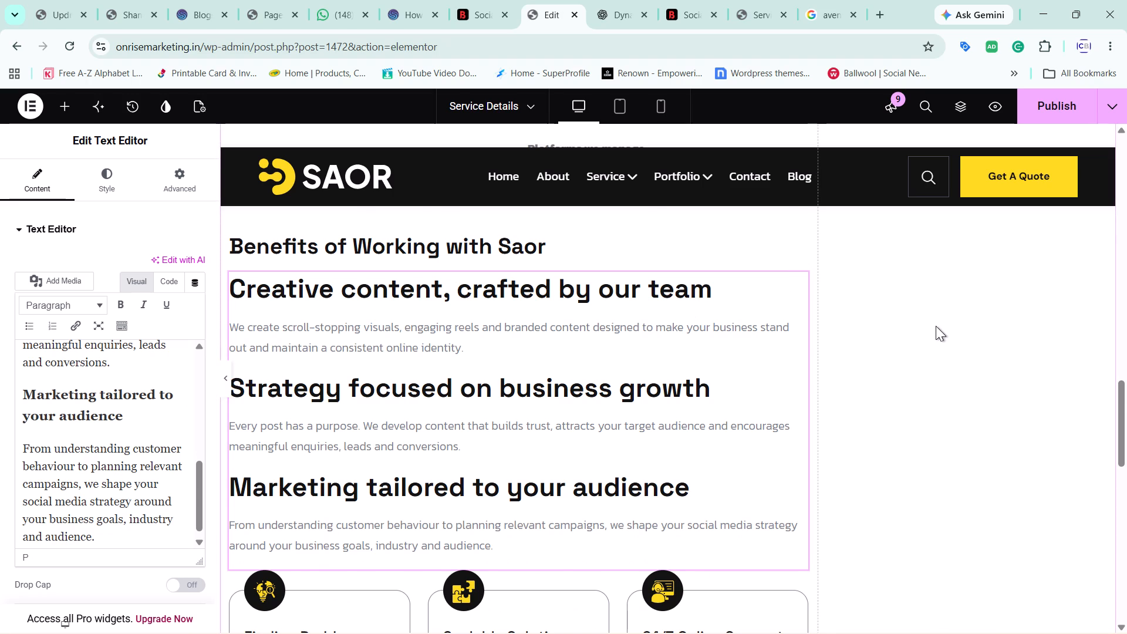
Delete the "Benefits of Working with Saor" heading widget above the pasted copy.
scroll(936, 326, "down", 1)
scroll(936, 326, "up", 2)
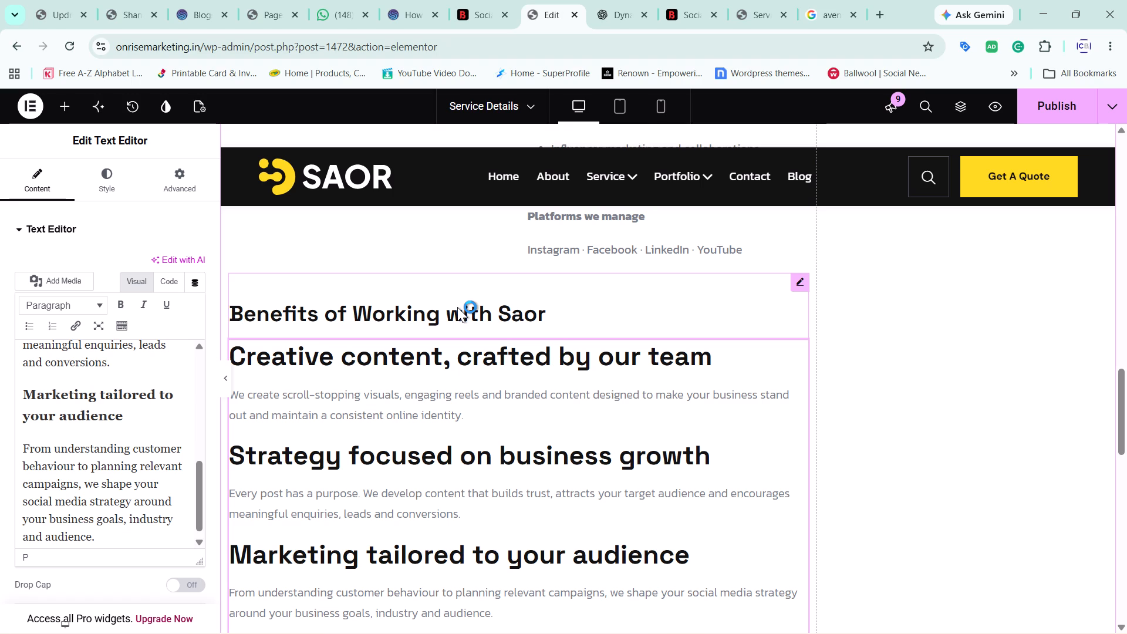
right_click(796, 281)
left_click(840, 607)
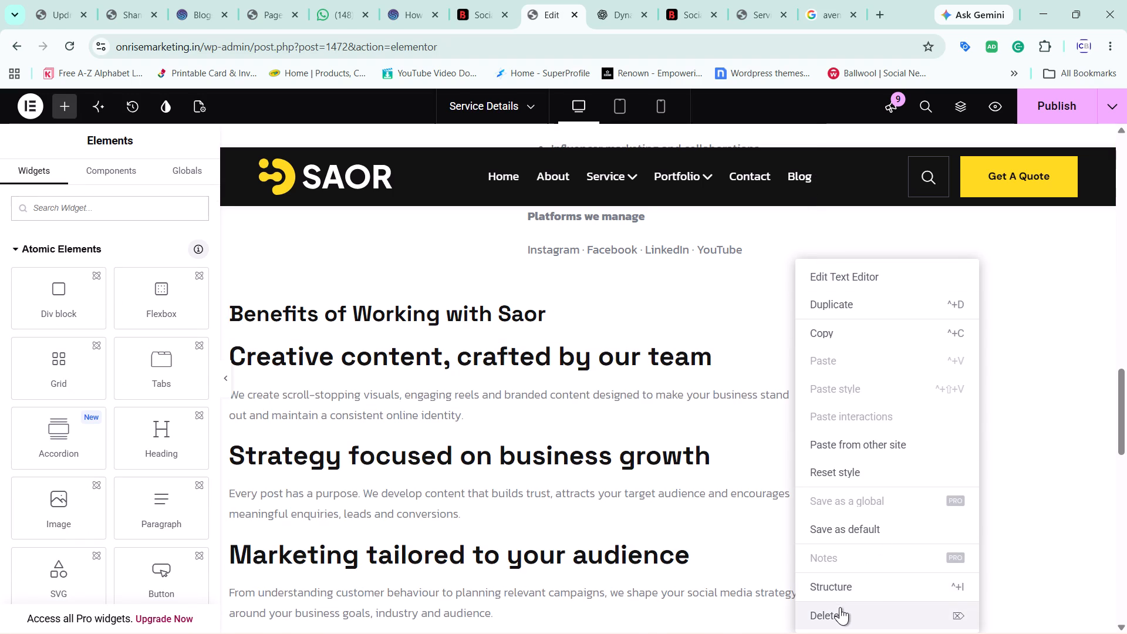
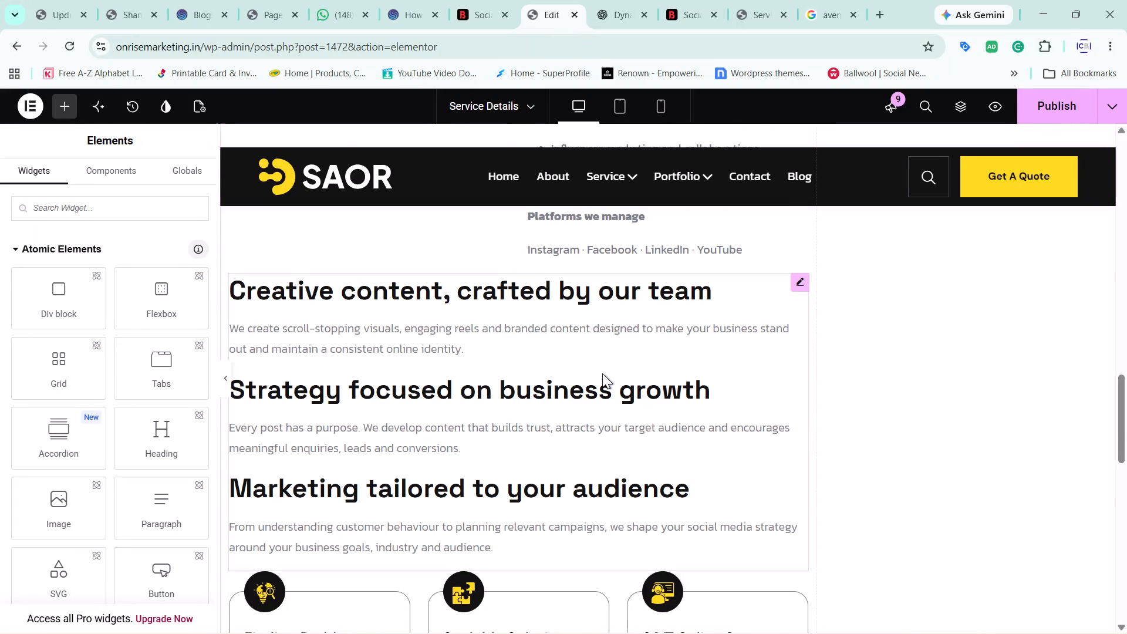
Change the "Creative content, crafted by our team" heading in the pasted service copy to Heading 4.
scroll(602, 373, "up", 1)
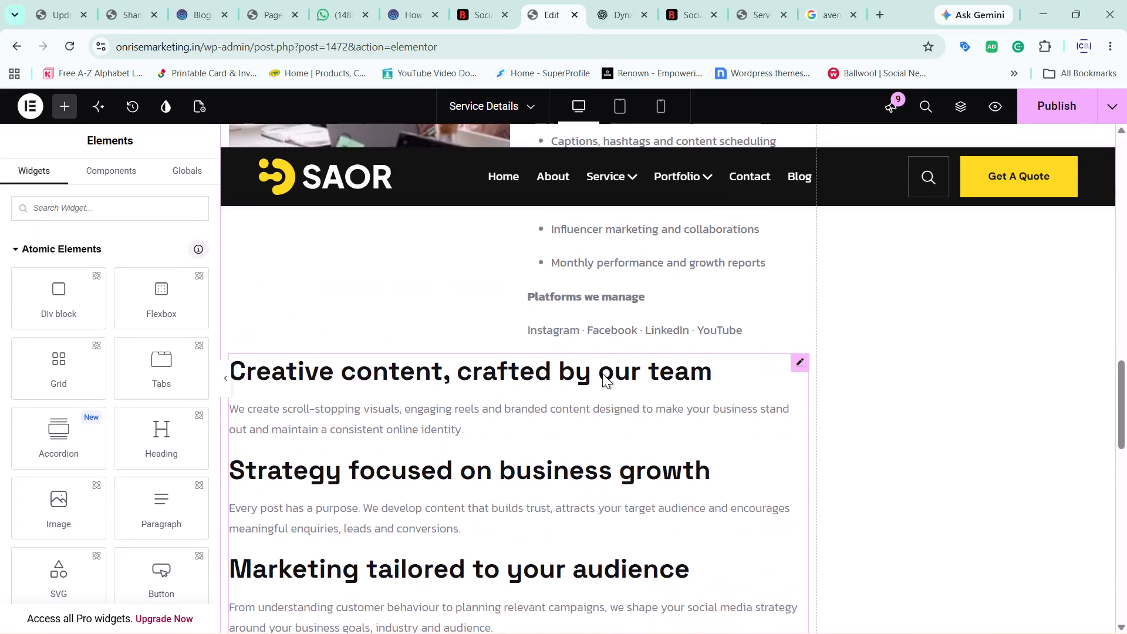
scroll(602, 373, "down", 1)
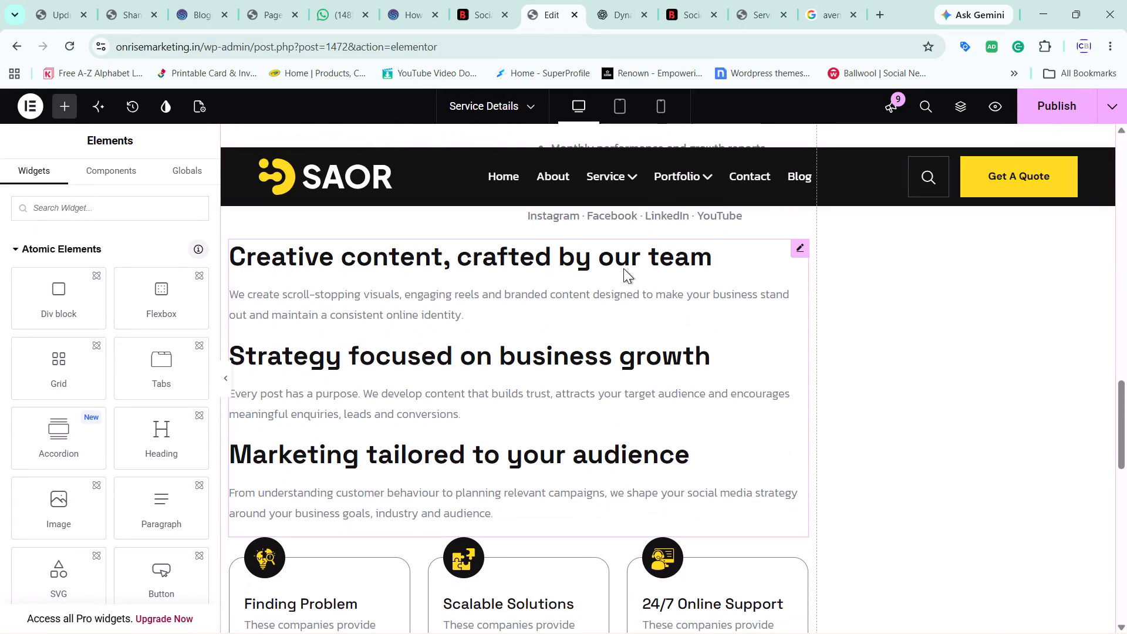
left_click(623, 268)
left_click(623, 268)
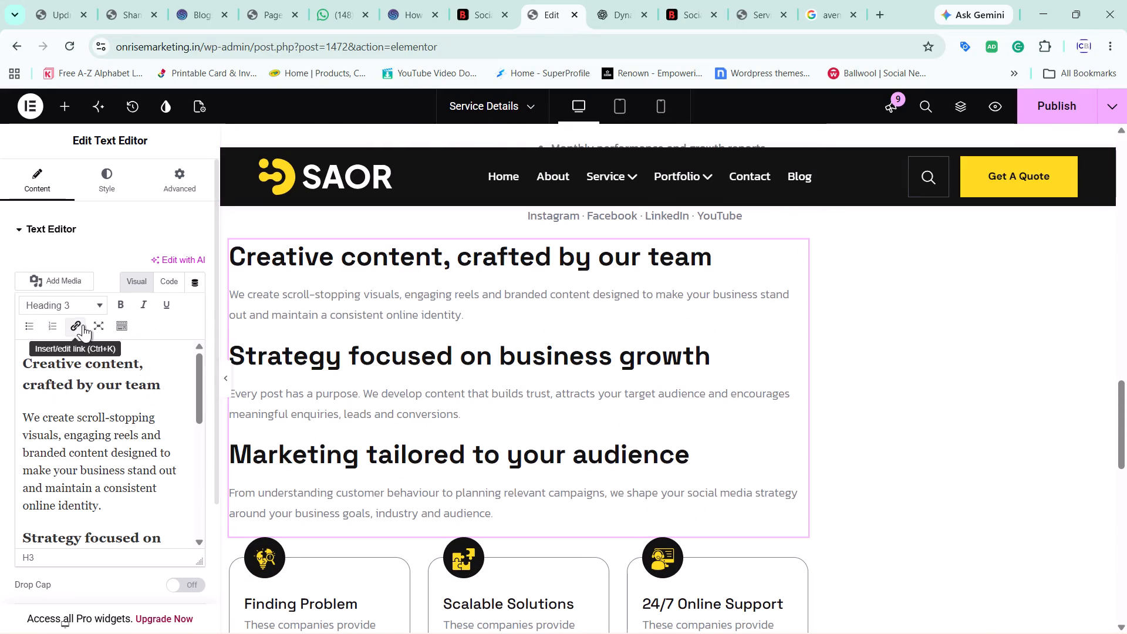
left_click(85, 306)
left_click(79, 428)
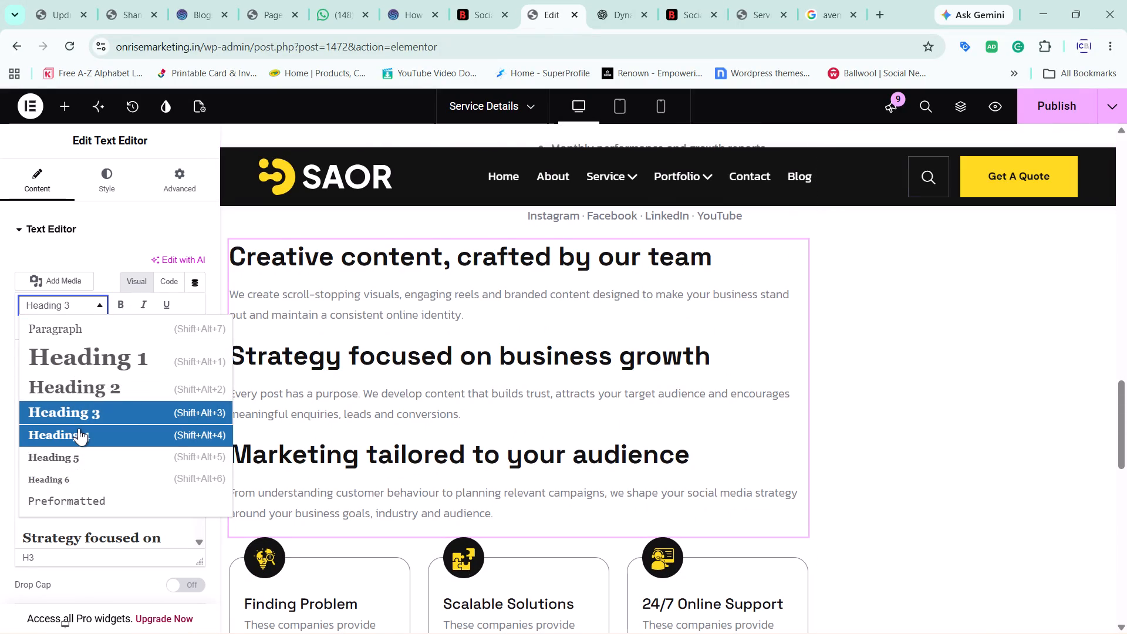
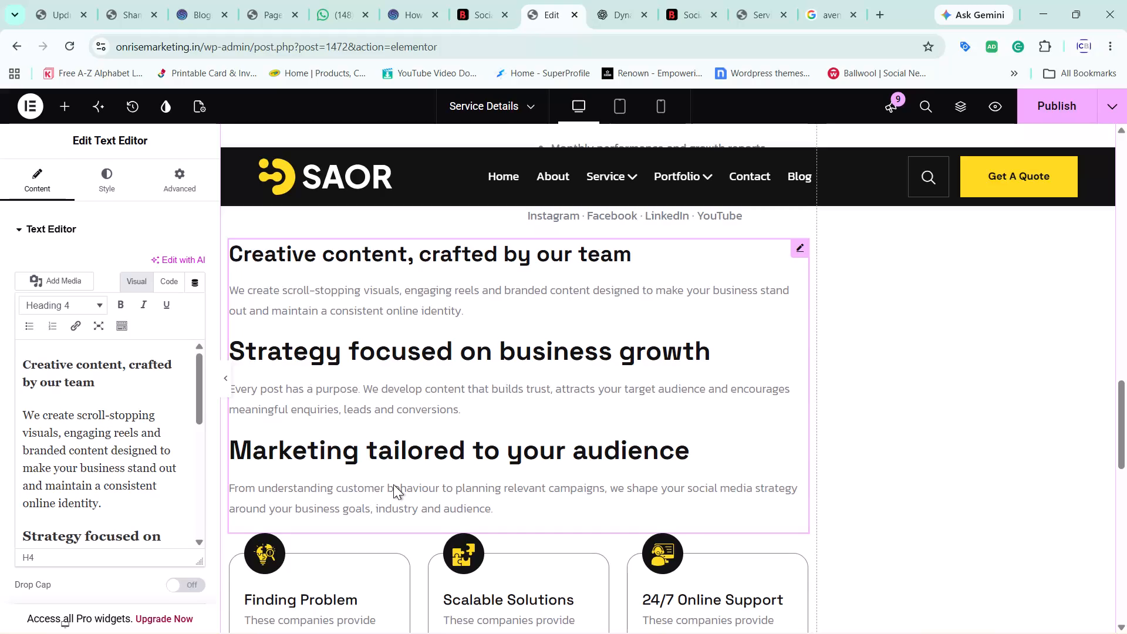
Delete the section of scrolling company logos below the Finding Problem, Scalable Solutions and 24/7 Online Support boxes.
scroll(393, 484, "up", 1)
scroll(393, 484, "down", 3)
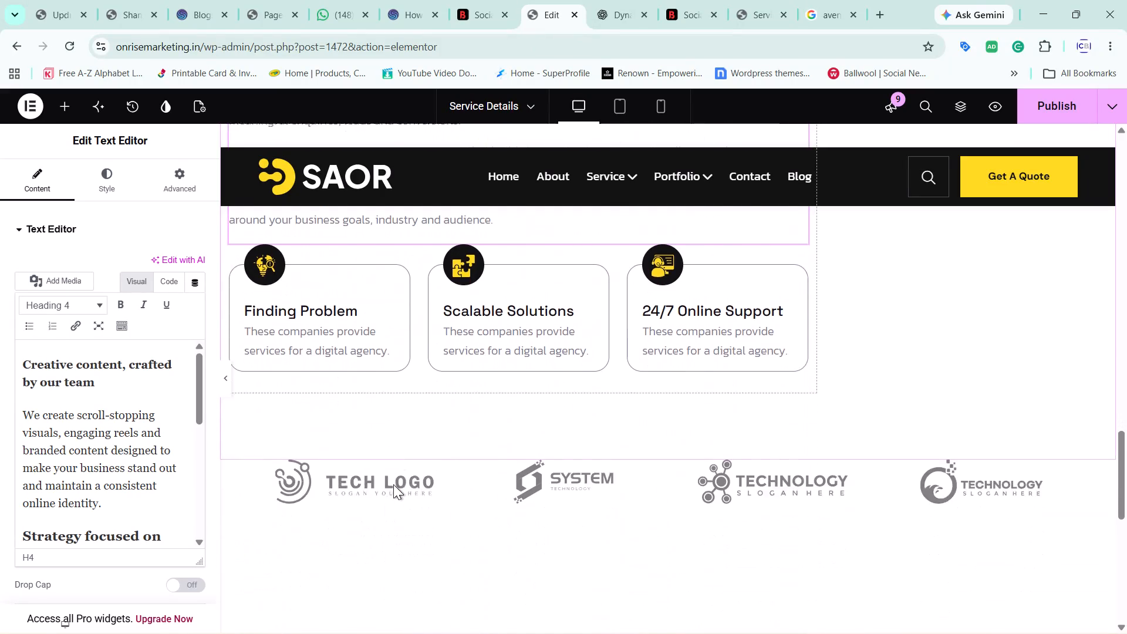
scroll(393, 484, "up", 5)
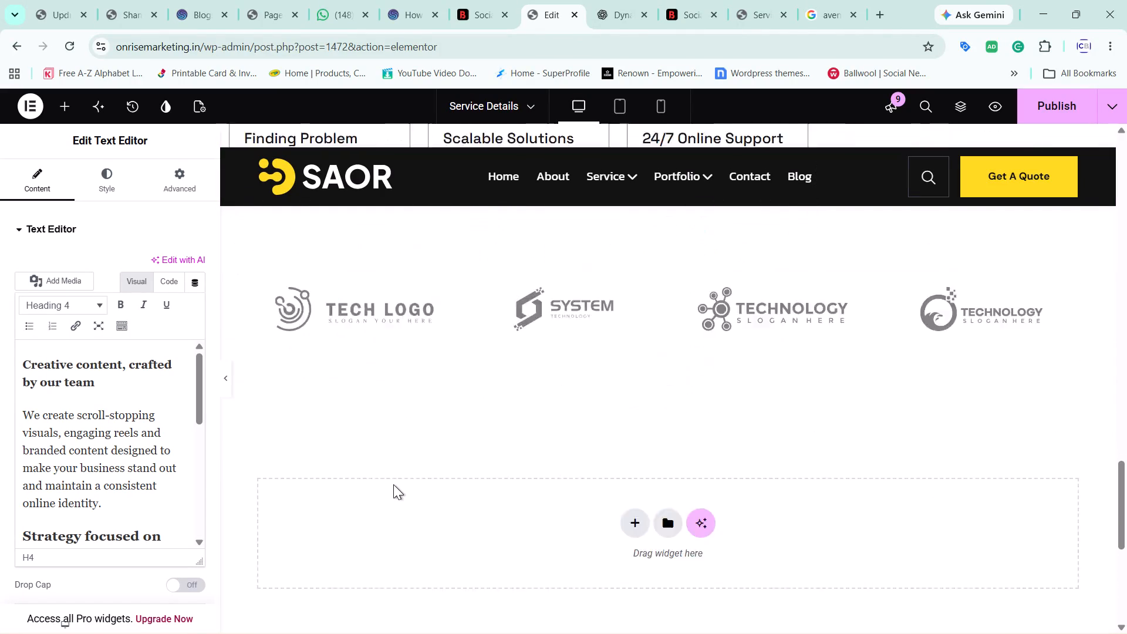
scroll(393, 484, "up", 1)
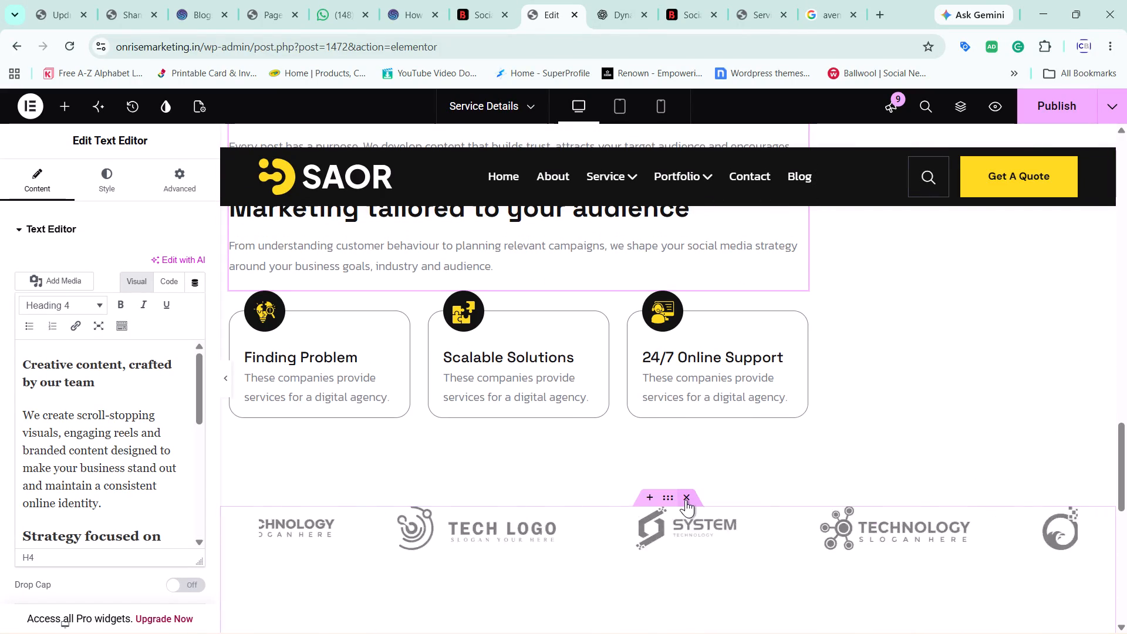
left_click(686, 500)
scroll(686, 500, "down", 3)
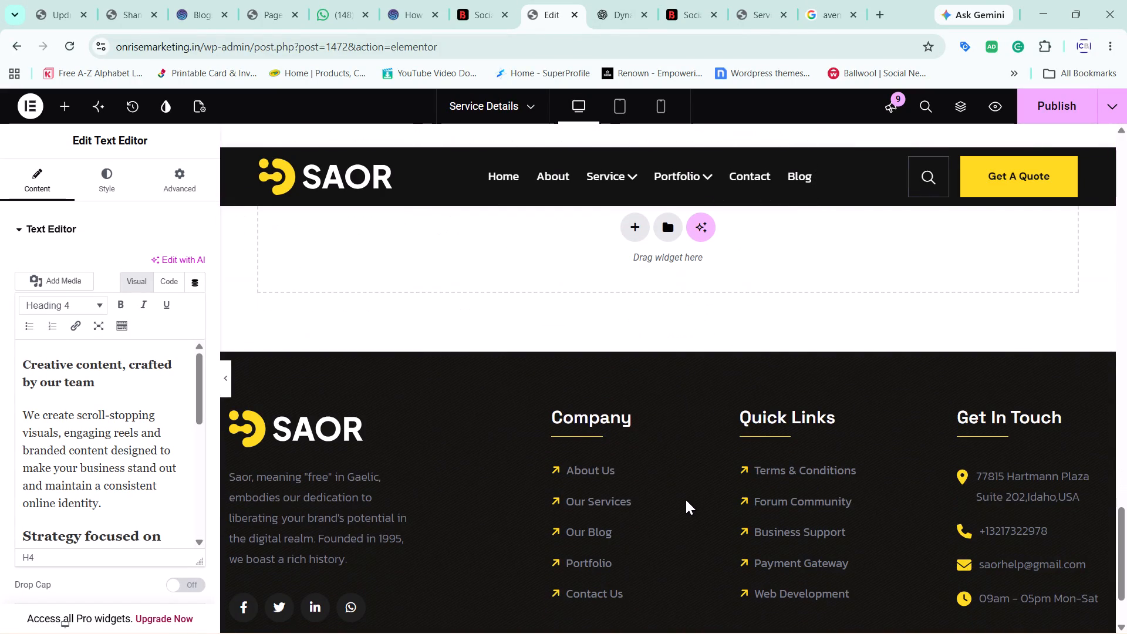
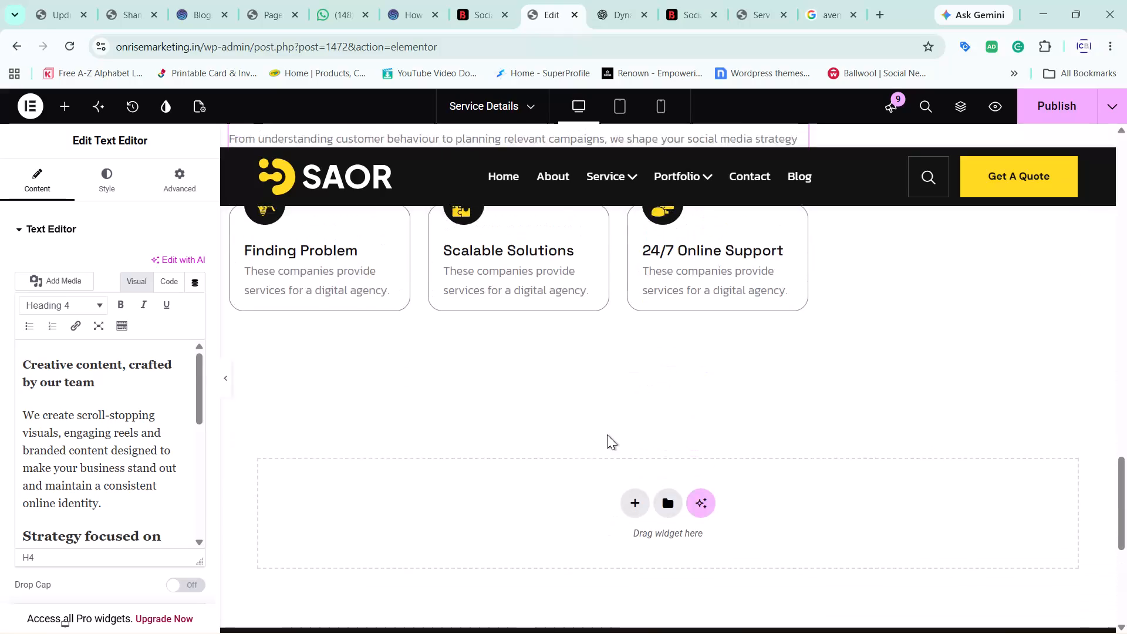
Publish the updated Service Details page after looking over its edited social media content.
scroll(607, 434, "up", 2)
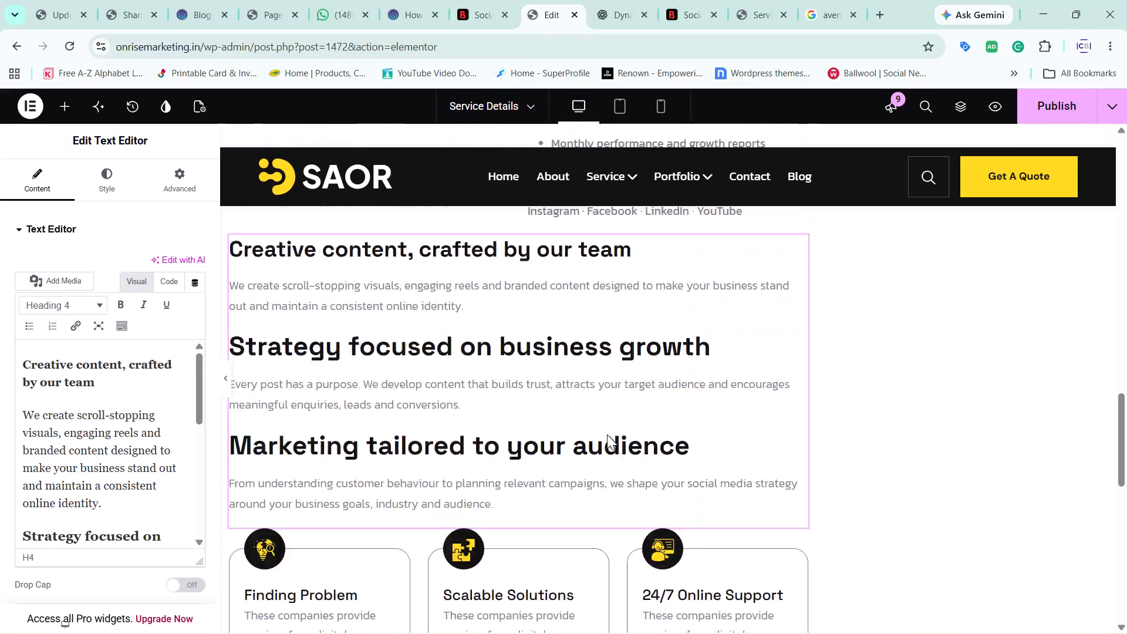
scroll(607, 434, "up", 1)
scroll(607, 434, "down", 2)
scroll(607, 434, "up", 4)
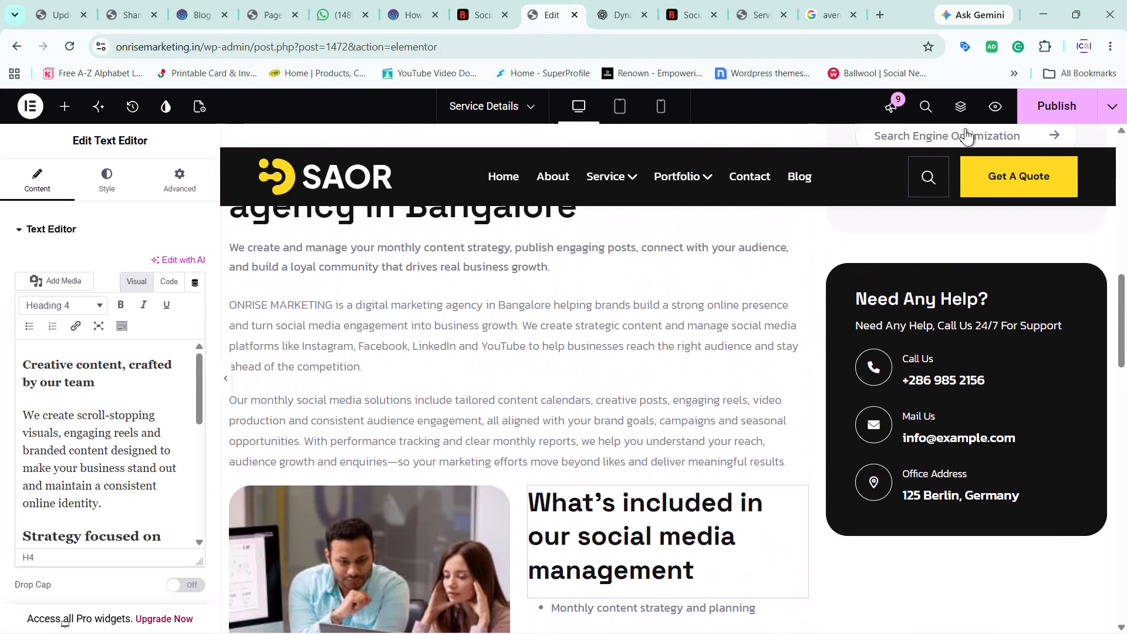
left_click(1041, 100)
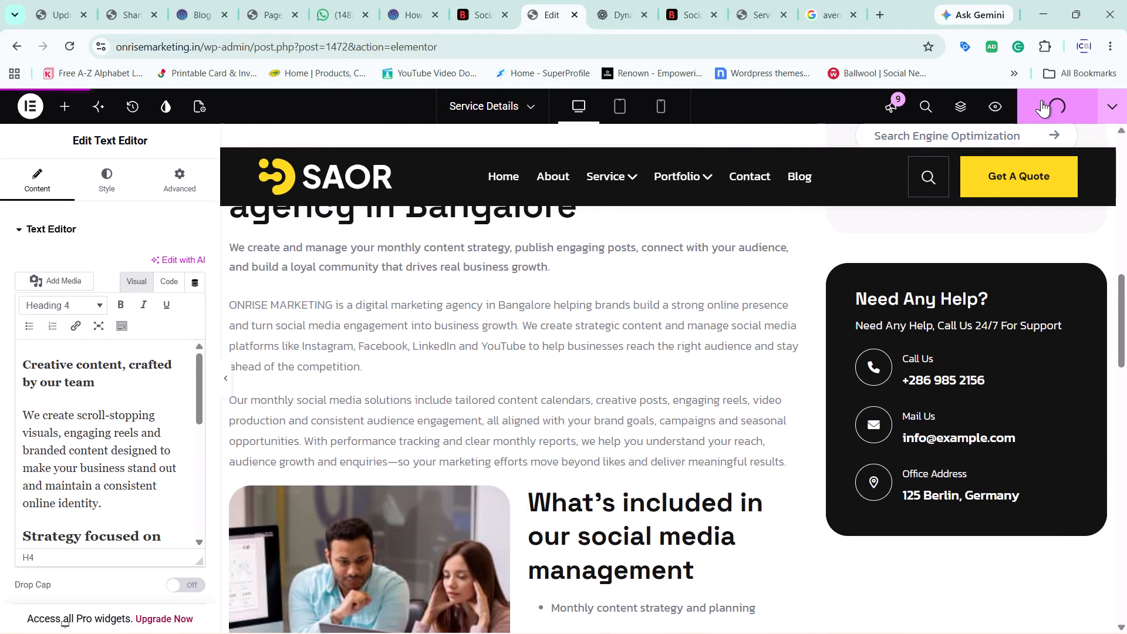
Switch to the Bengaluru Marketing Company reference page and review its sections from the hero heading down to How we work.
left_click(660, 0)
scroll(492, 255, "up", 8)
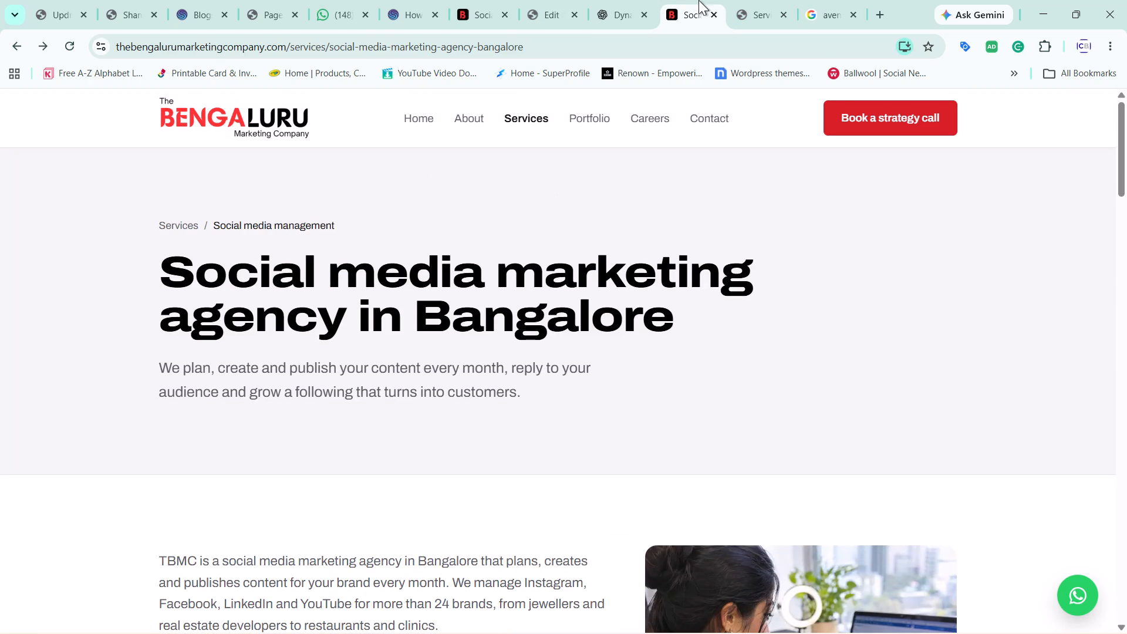
scroll(606, 288, "down", 7)
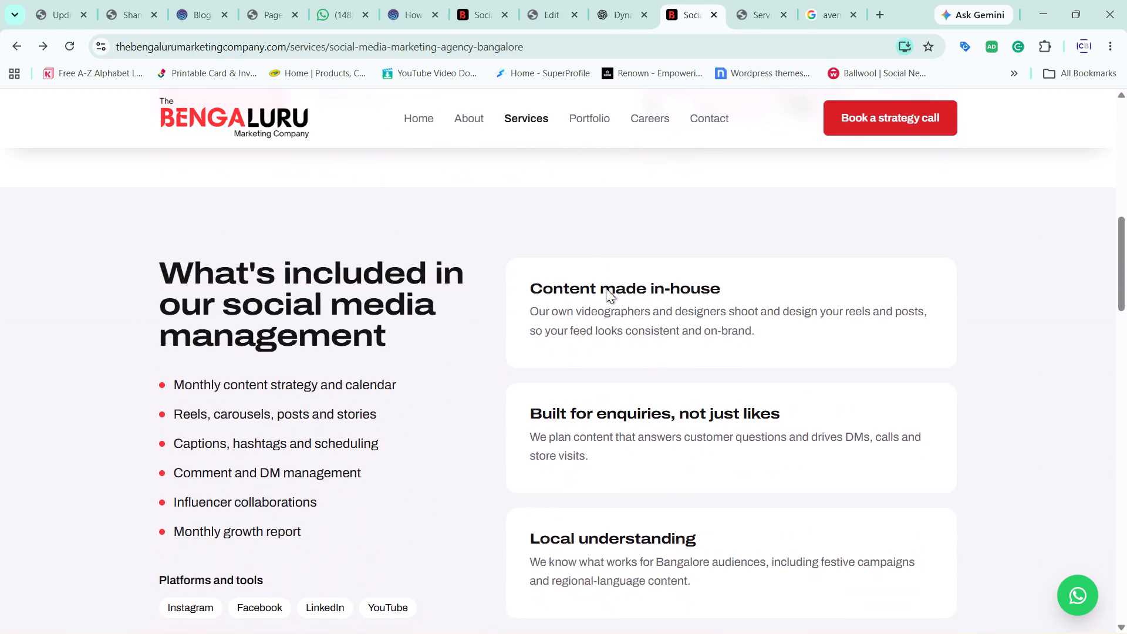
scroll(606, 288, "down", 1)
scroll(759, 232, "down", 1)
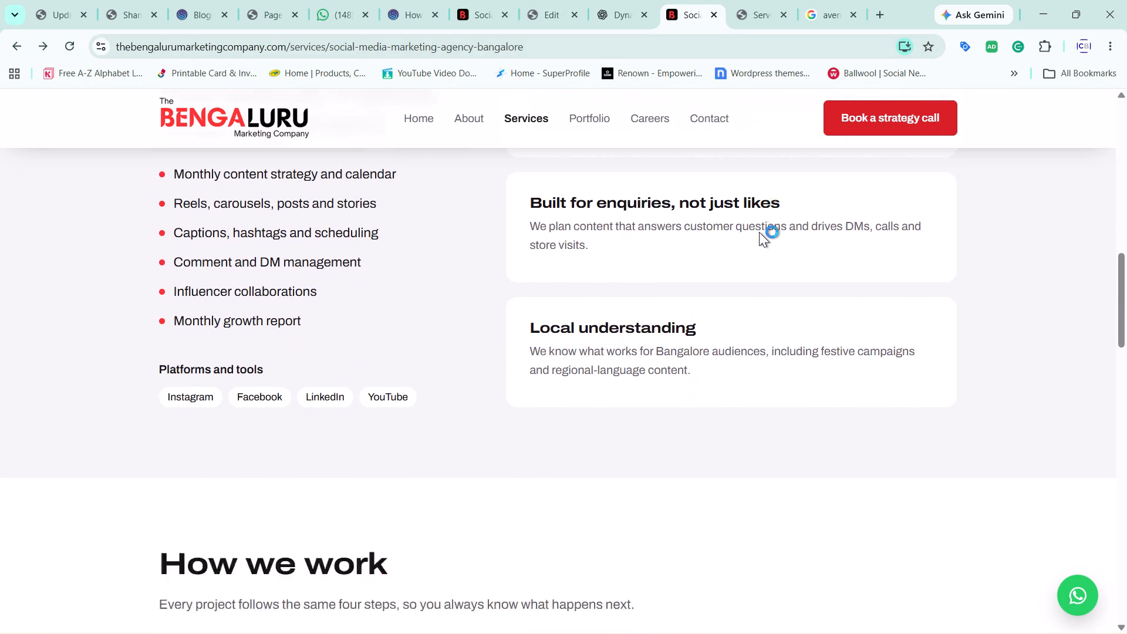
scroll(759, 232, "down", 1)
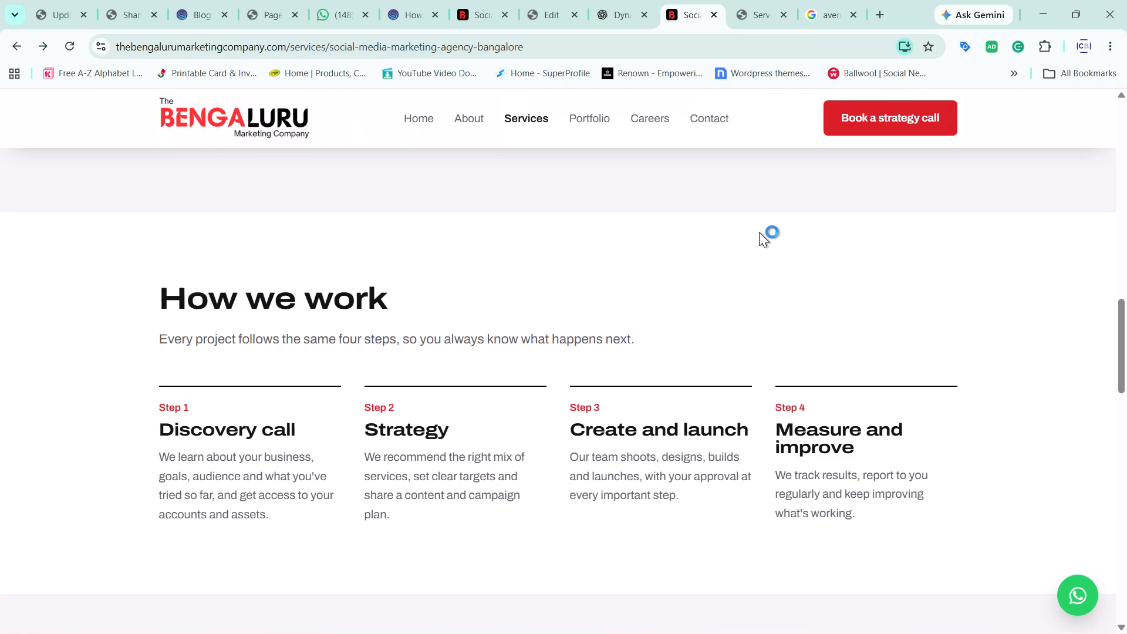
Reload the live onrisemarketing.in service-details page and review the published content from the top banner down to the footer.
left_click(836, 0)
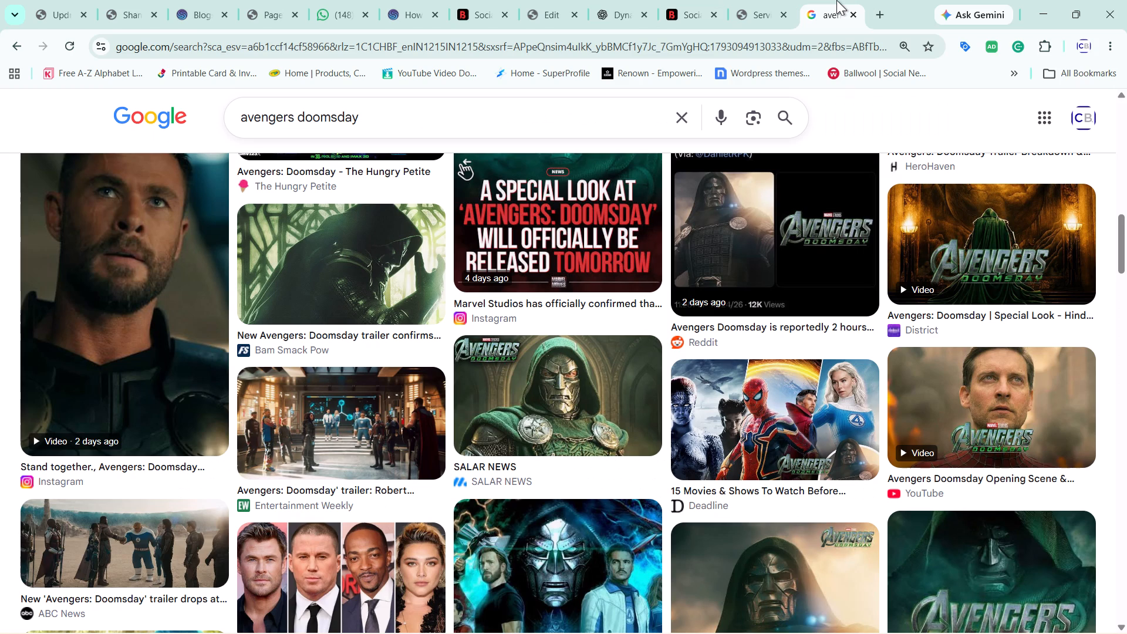
left_click(764, 0)
scroll(603, 391, "down", 1)
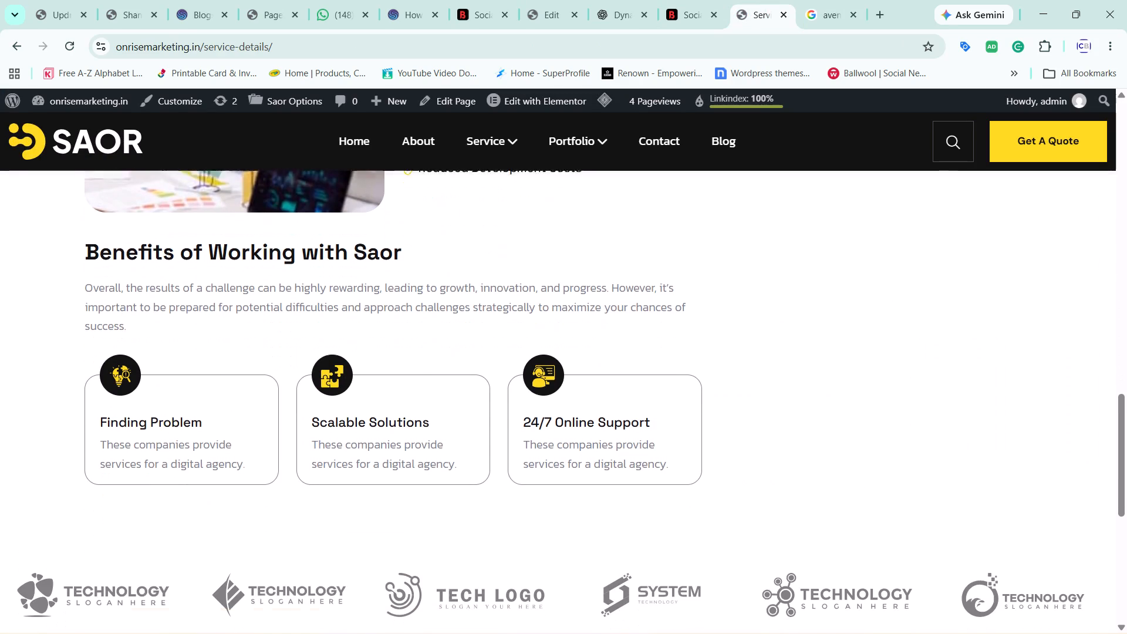
scroll(603, 391, "down", 1)
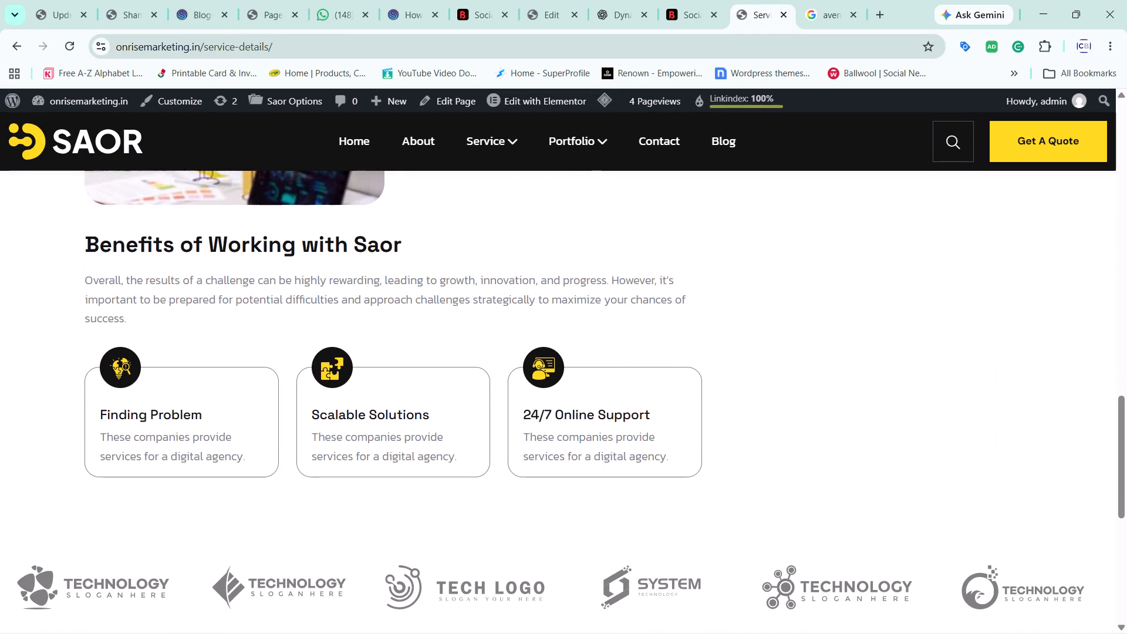
left_click(71, 48)
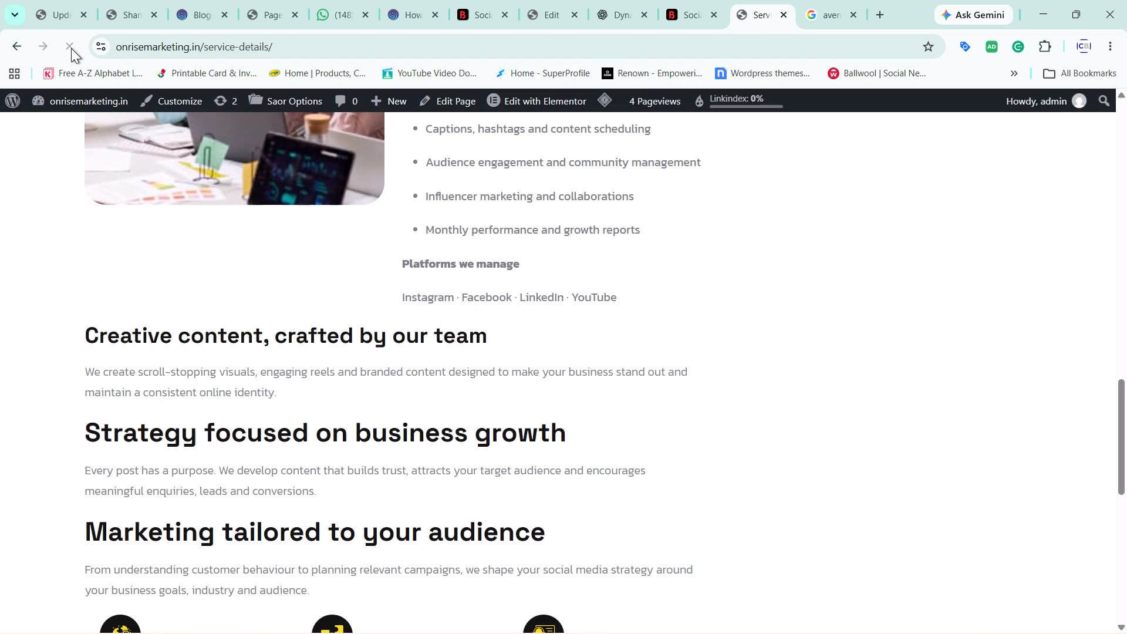
scroll(251, 210, "down", 2)
scroll(251, 210, "up", 5)
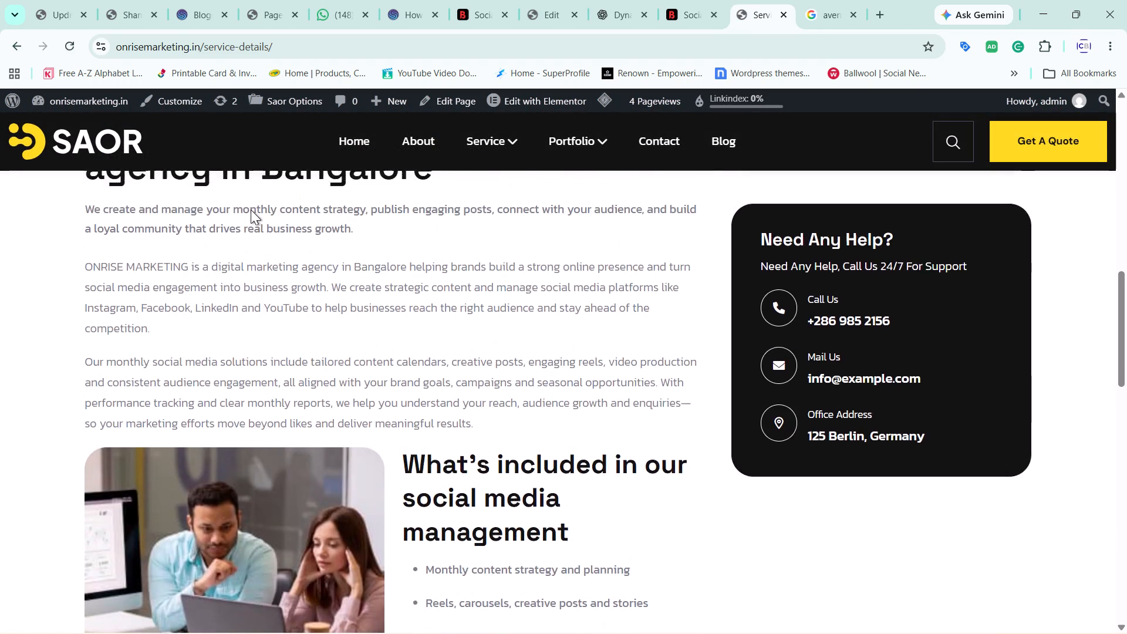
scroll(251, 210, "up", 4)
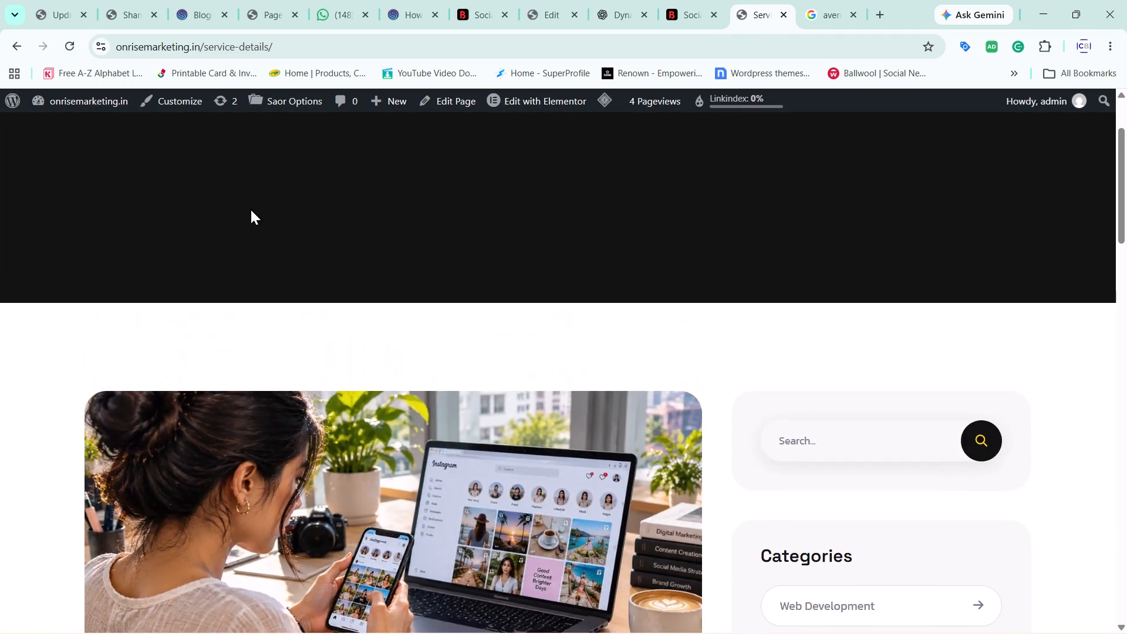
scroll(251, 210, "down", 3)
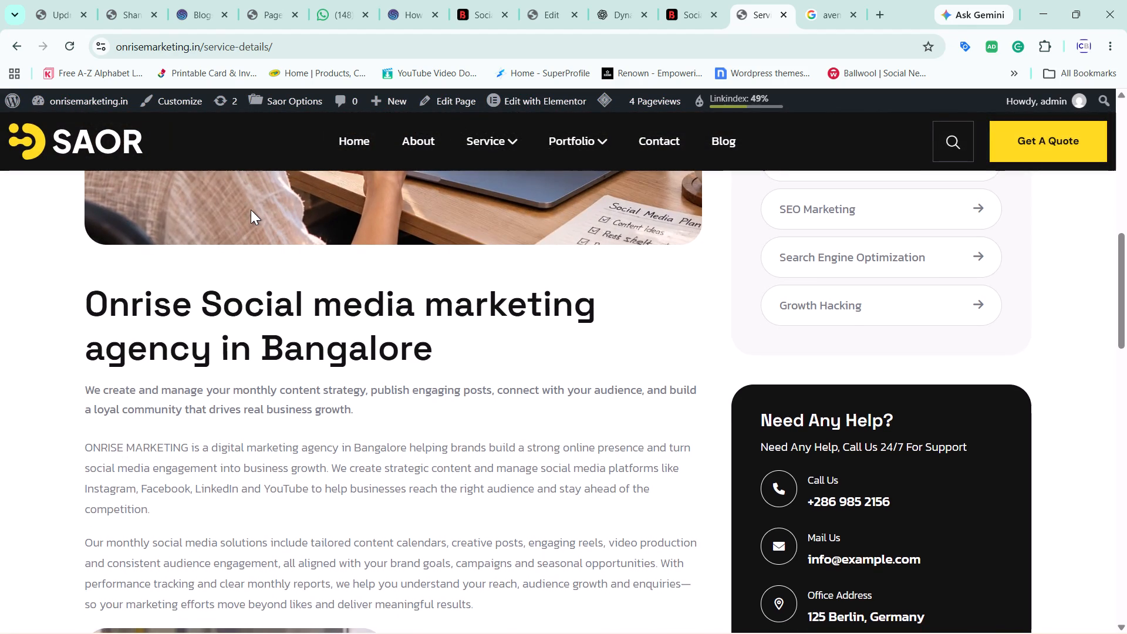
scroll(251, 210, "down", 5)
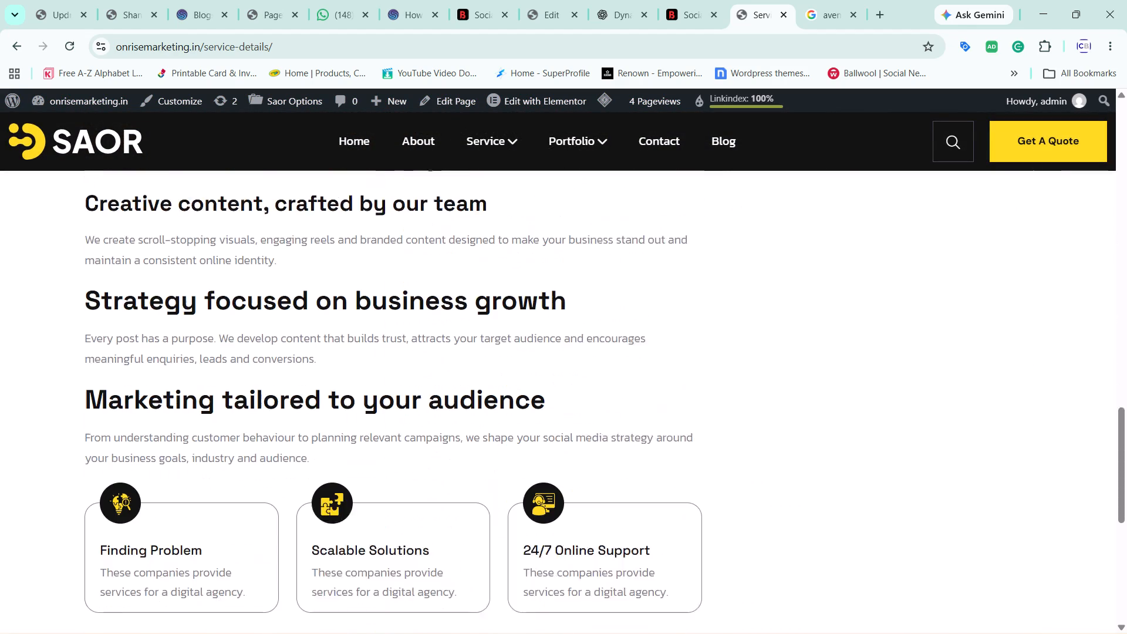
scroll(251, 210, "down", 1)
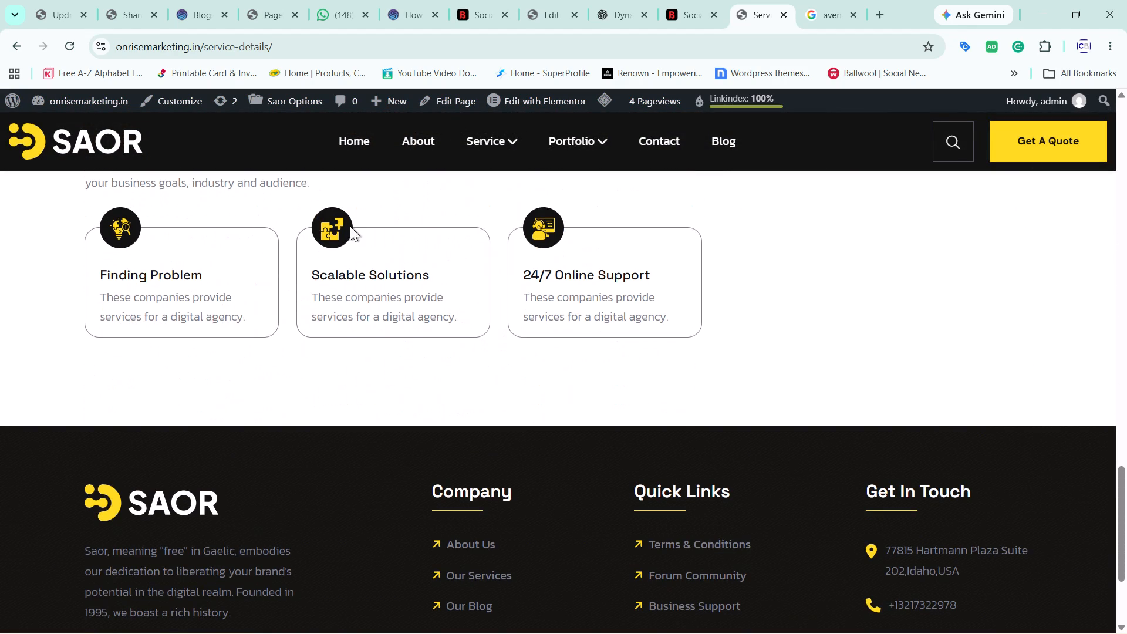
Check the four-step How we work section on the Bengaluru Marketing Company reference page.
left_click(693, 0)
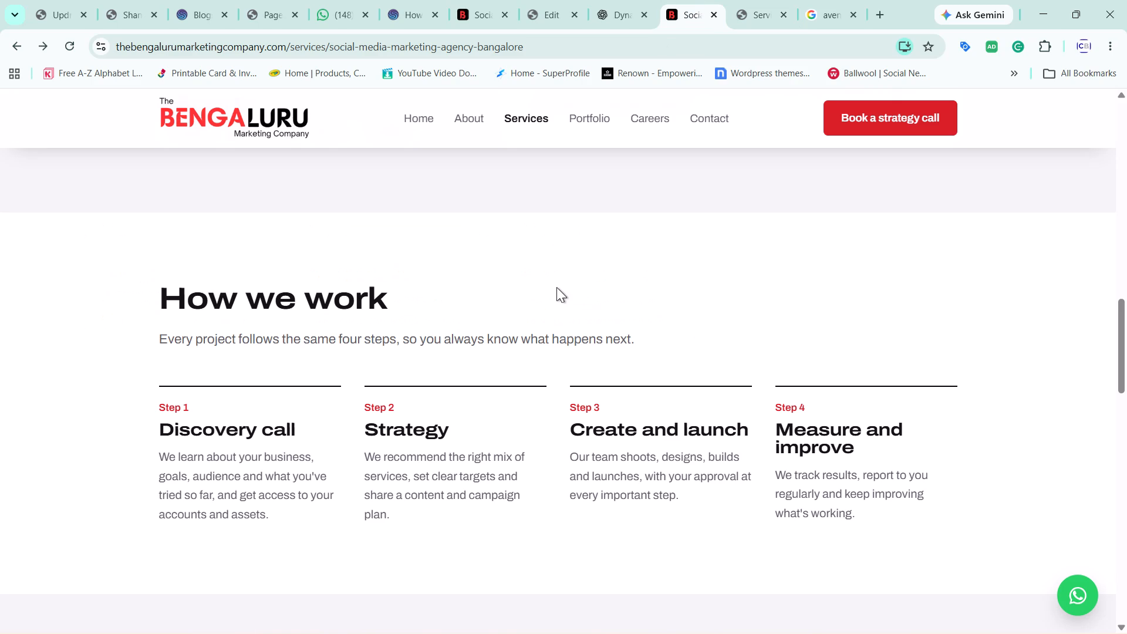
scroll(556, 287, "up", 1)
scroll(556, 287, "down", 2)
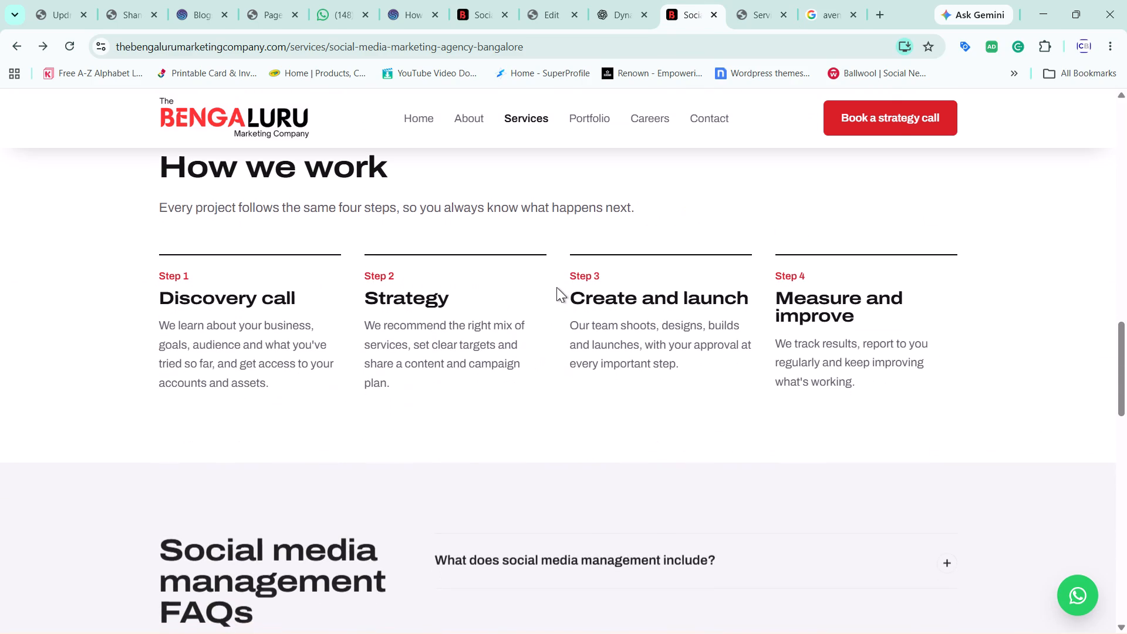
left_click(834, 0)
left_click(758, 11)
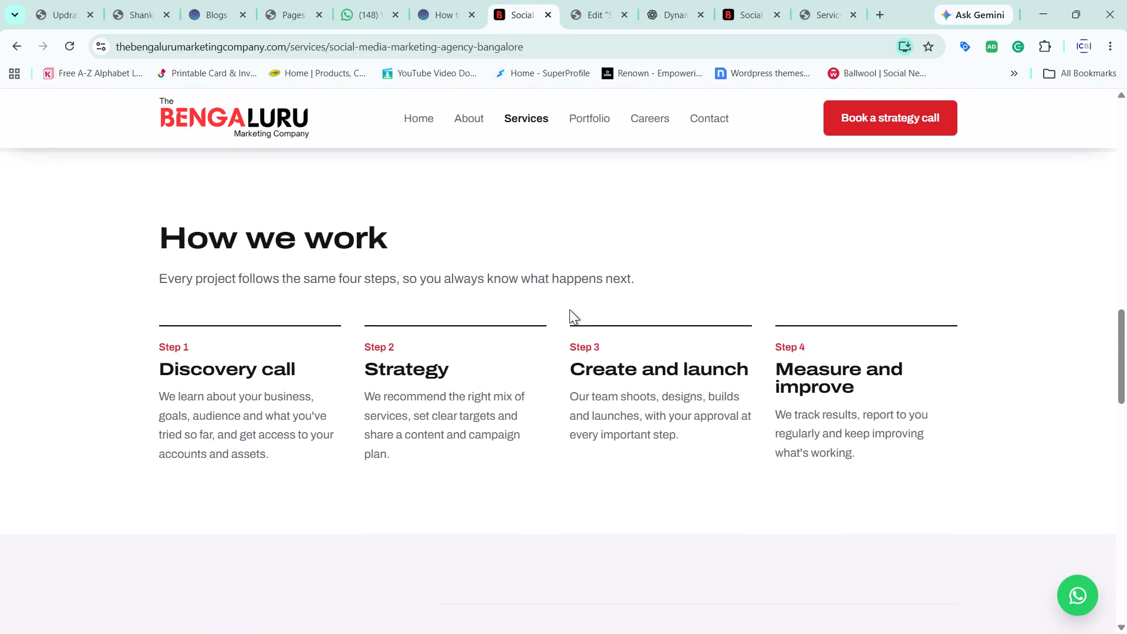
left_click(848, 0)
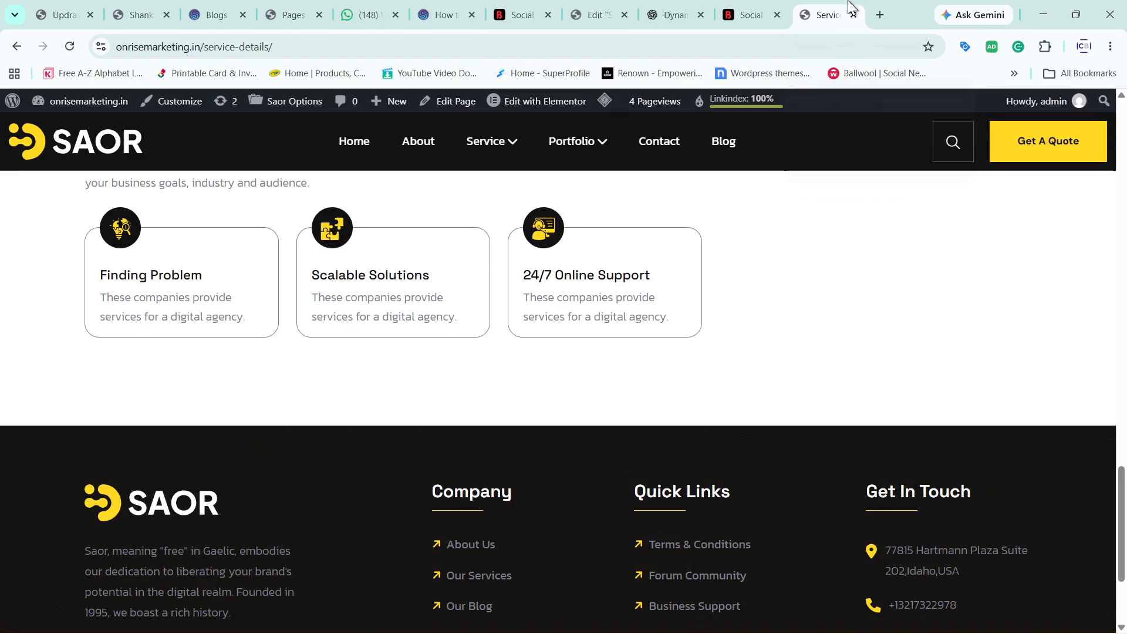
In the Elementor editor, add a row-direction Flexbox container below the Finding Problem, Scalable Solutions and 24/7 Online Support boxes.
left_click(600, 0)
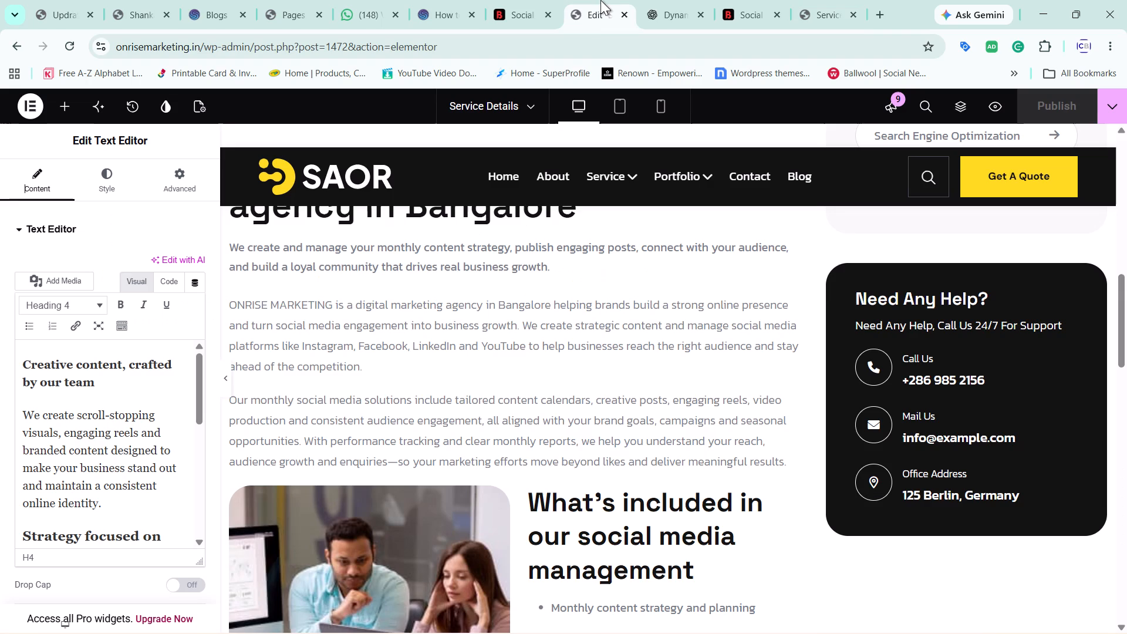
scroll(620, 411, "down", 8)
scroll(620, 411, "up", 2)
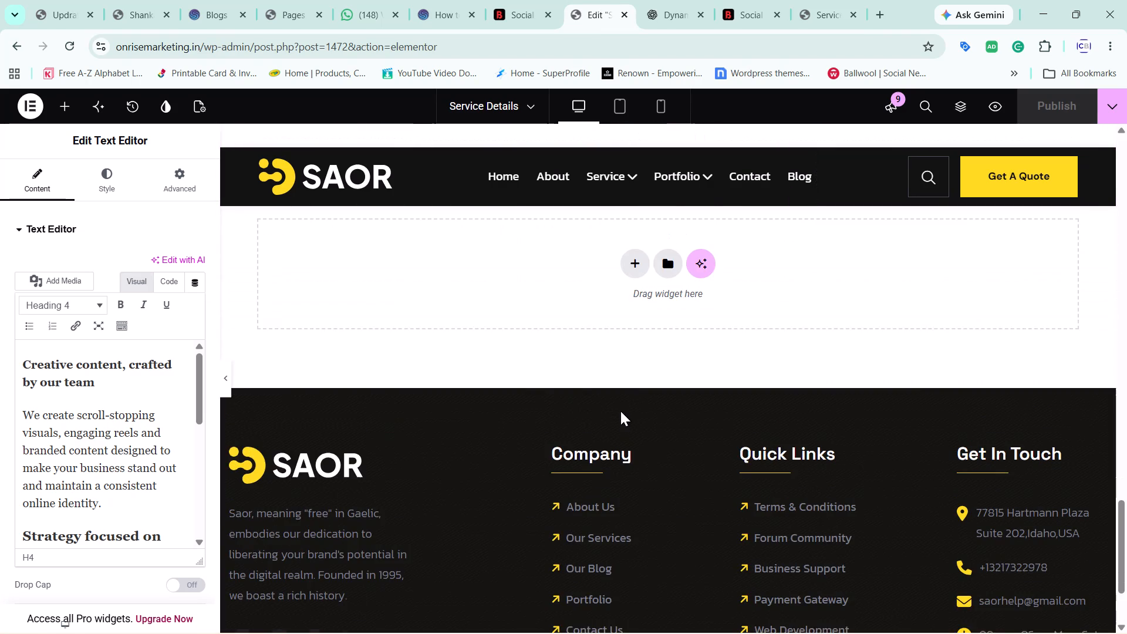
left_click(642, 259)
left_click(623, 319)
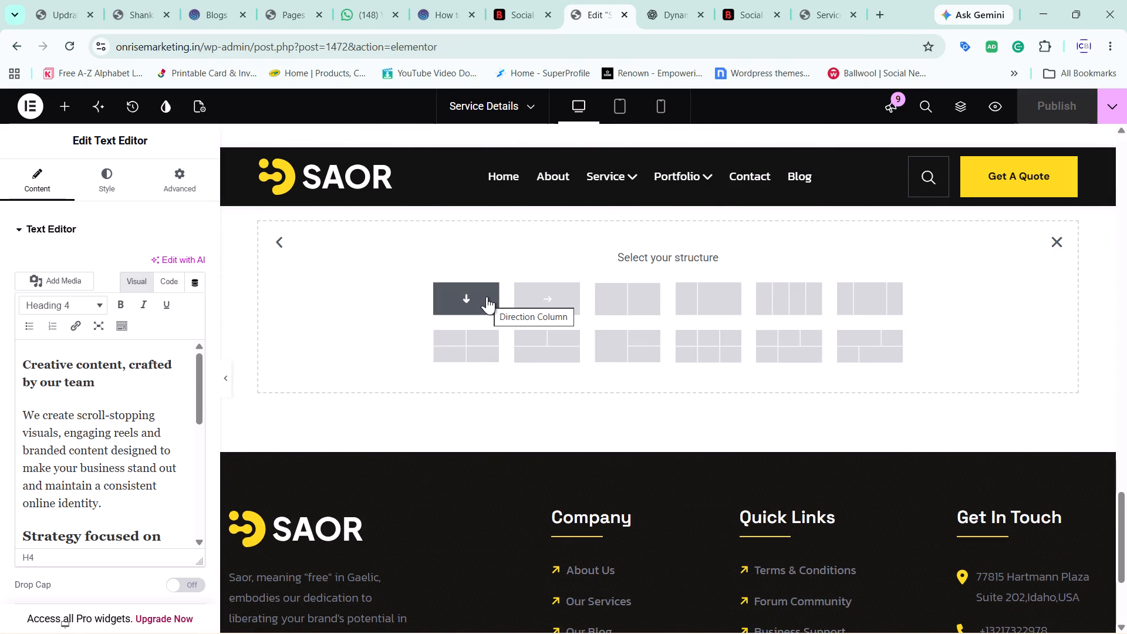
left_click(540, 306)
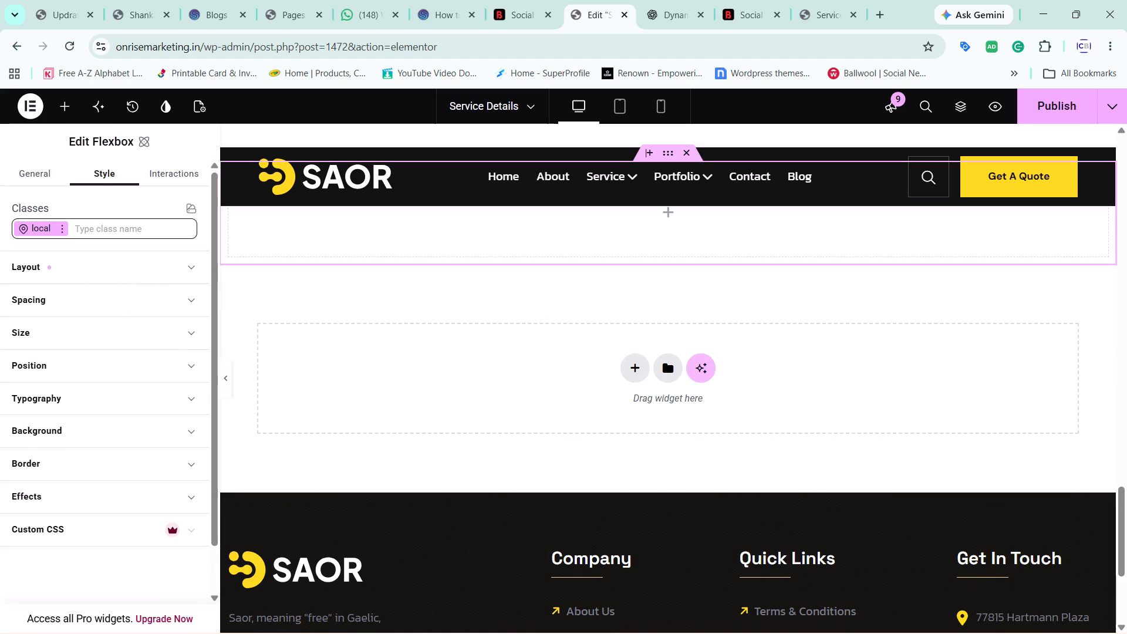
Examine the new Flexbox's style options, including its class states, layout and spacing settings.
left_click(60, 230)
left_click(60, 230)
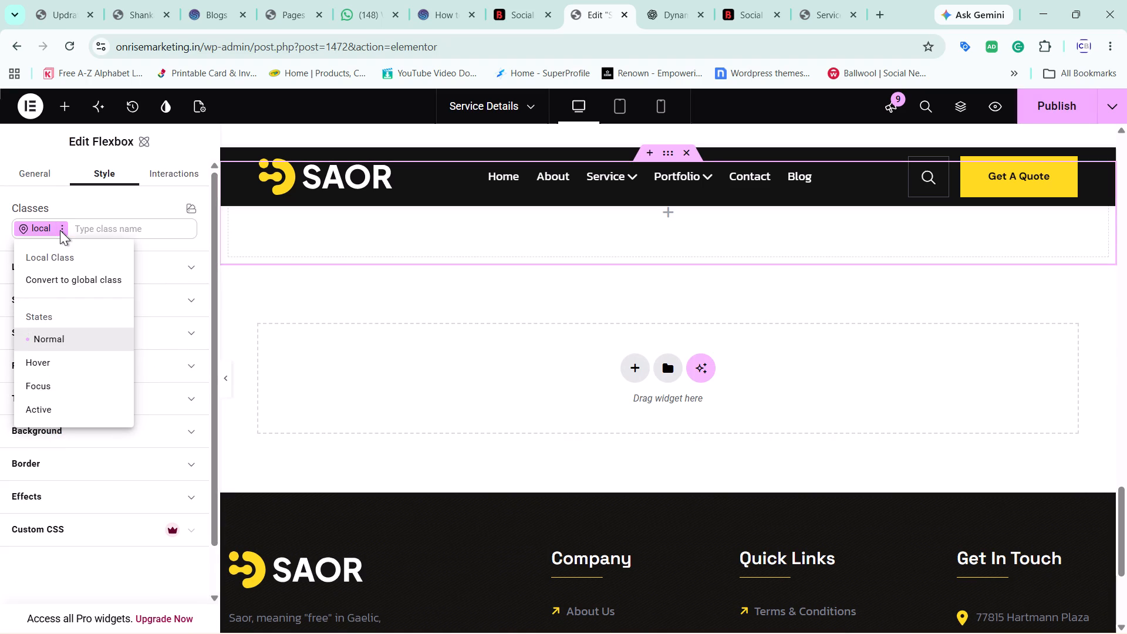
left_click(104, 277)
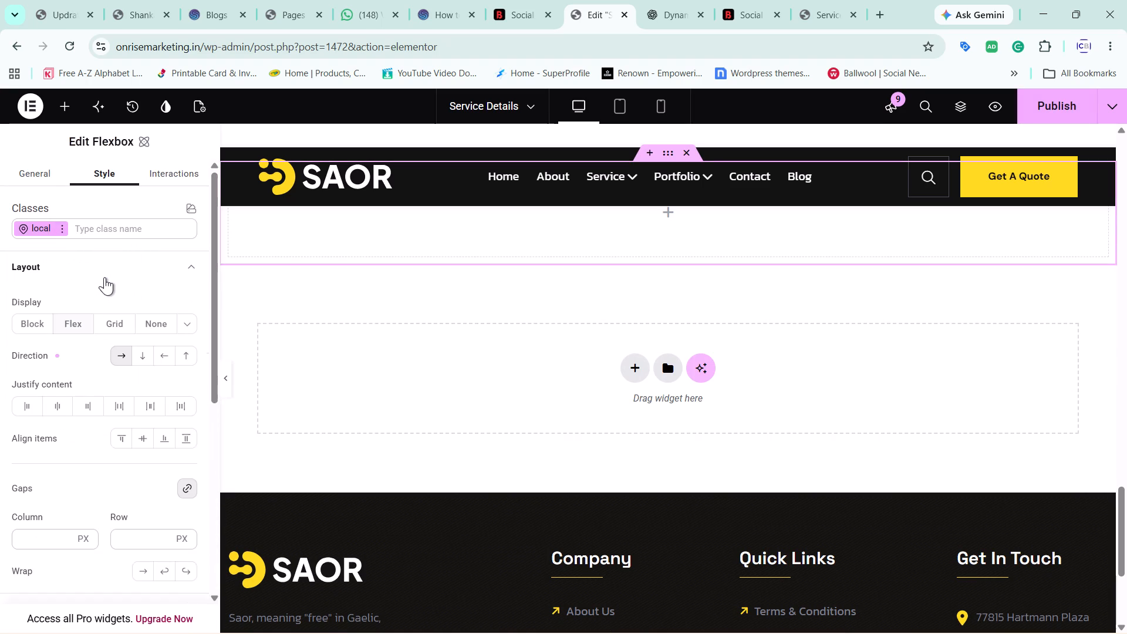
scroll(104, 277, "down", 4)
left_click(112, 247)
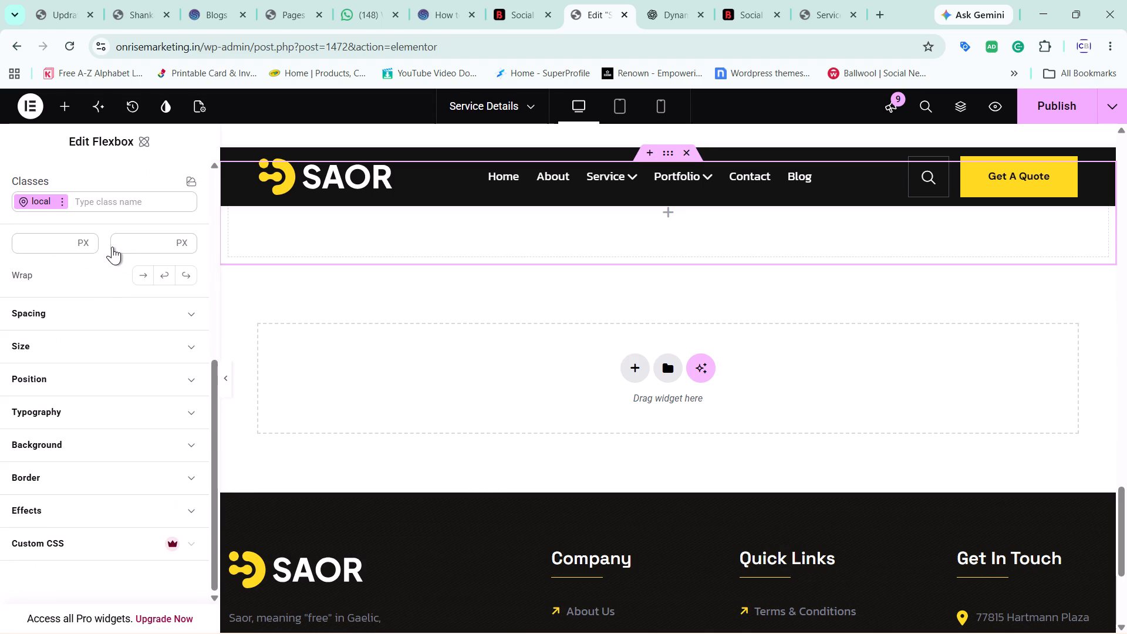
scroll(112, 247, "down", 1)
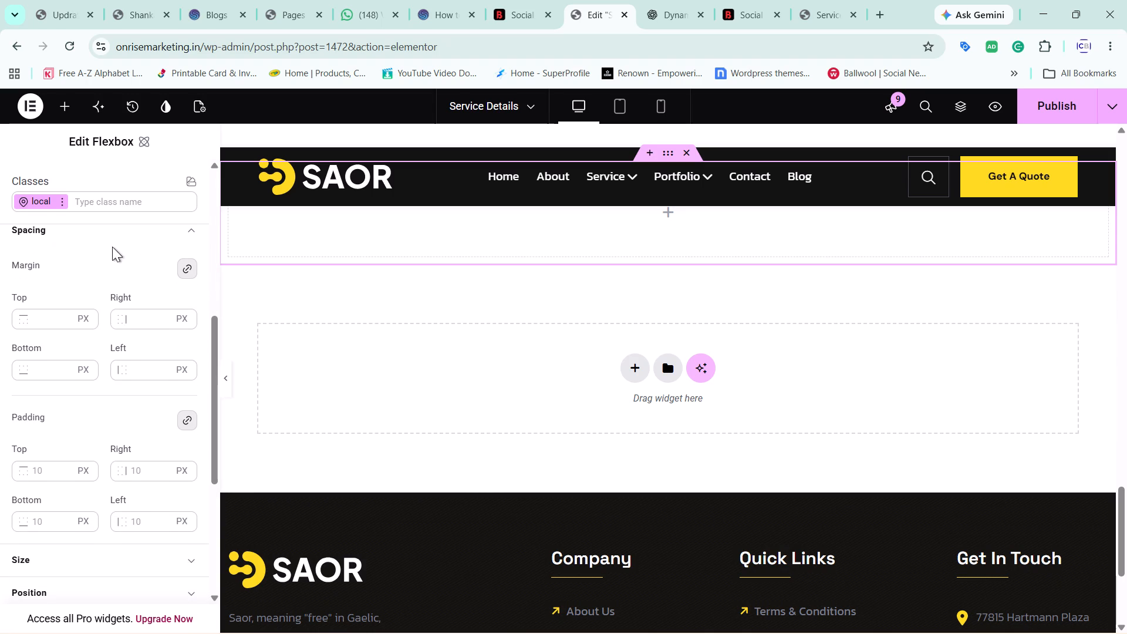
left_click(119, 234)
left_click(105, 272)
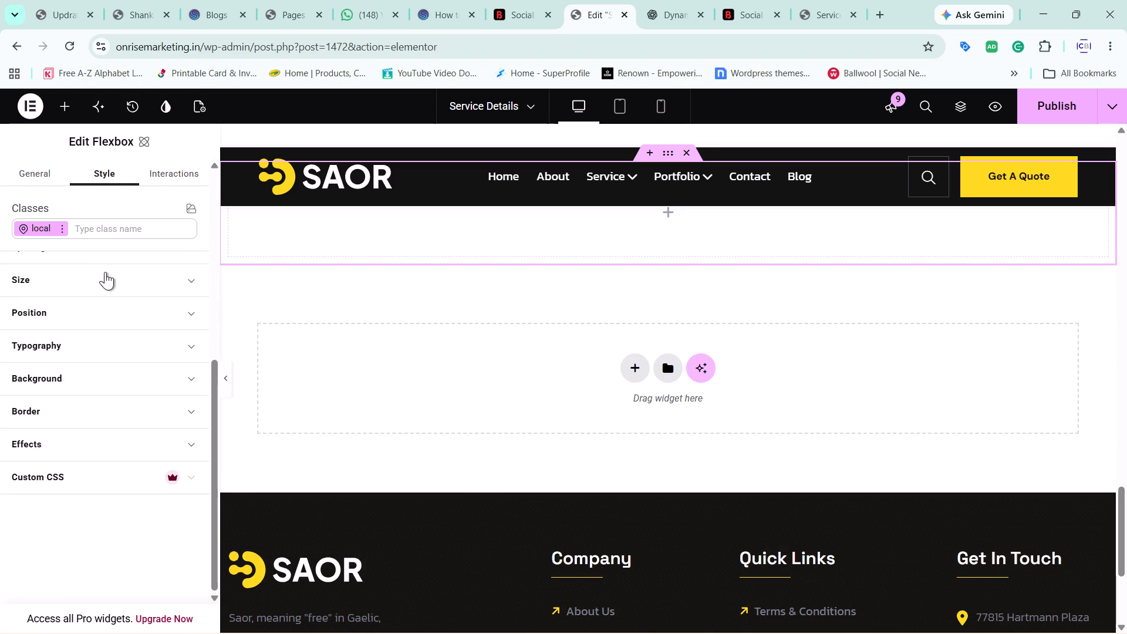
left_click(105, 272)
scroll(124, 360, "up", 3)
Search the Elementor widget library for tree and clear the search.
left_click(65, 114)
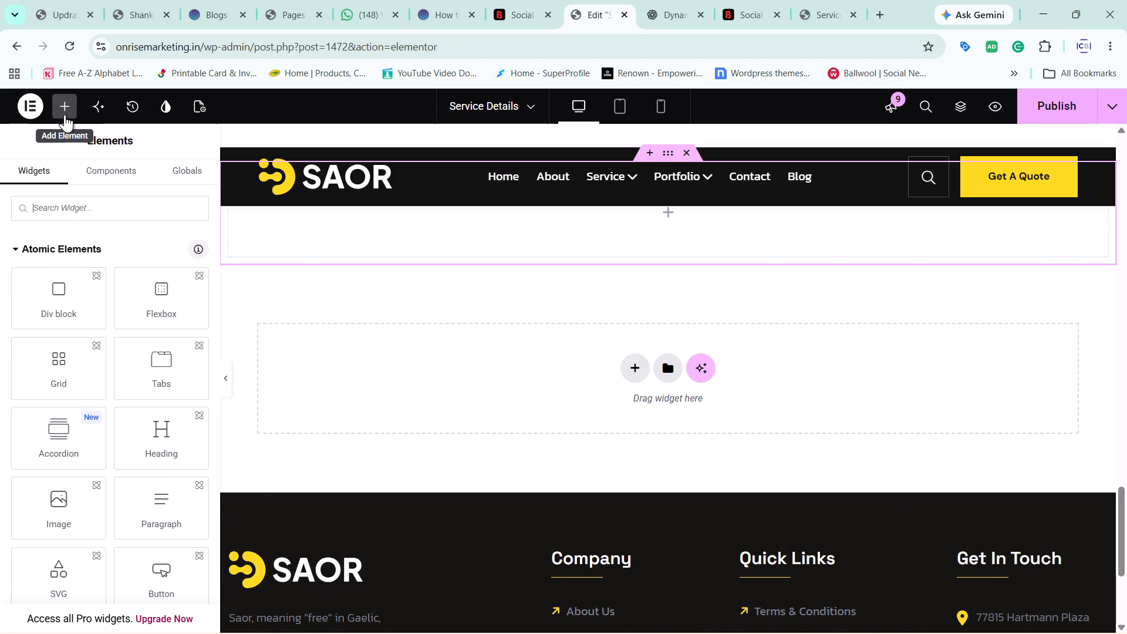
scroll(374, 352, "up", 1)
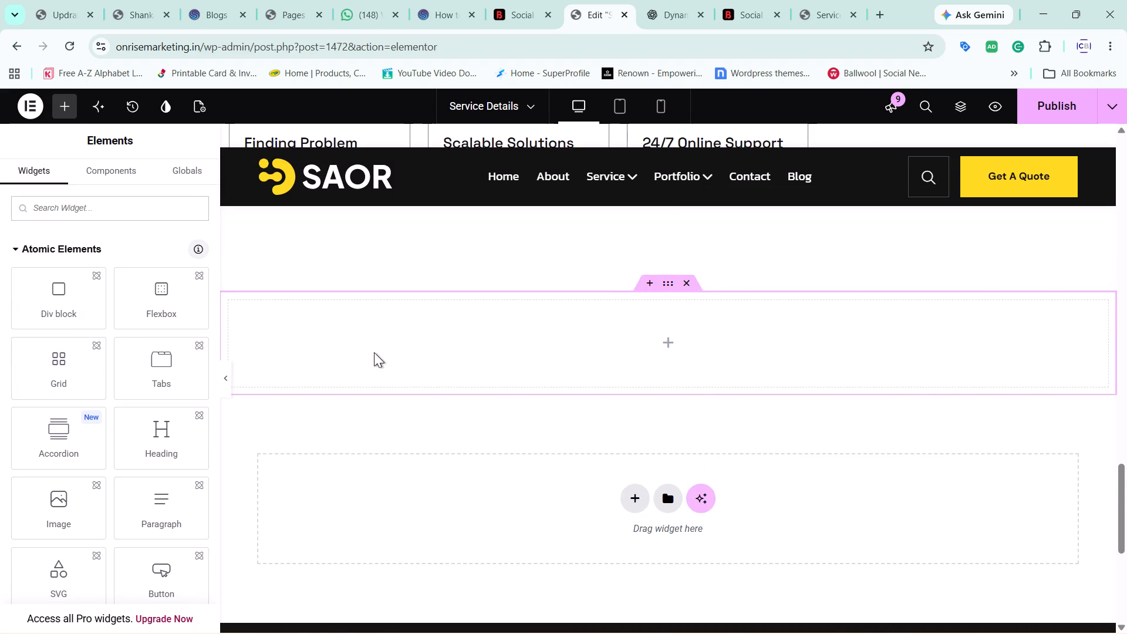
scroll(161, 357, "down", 3)
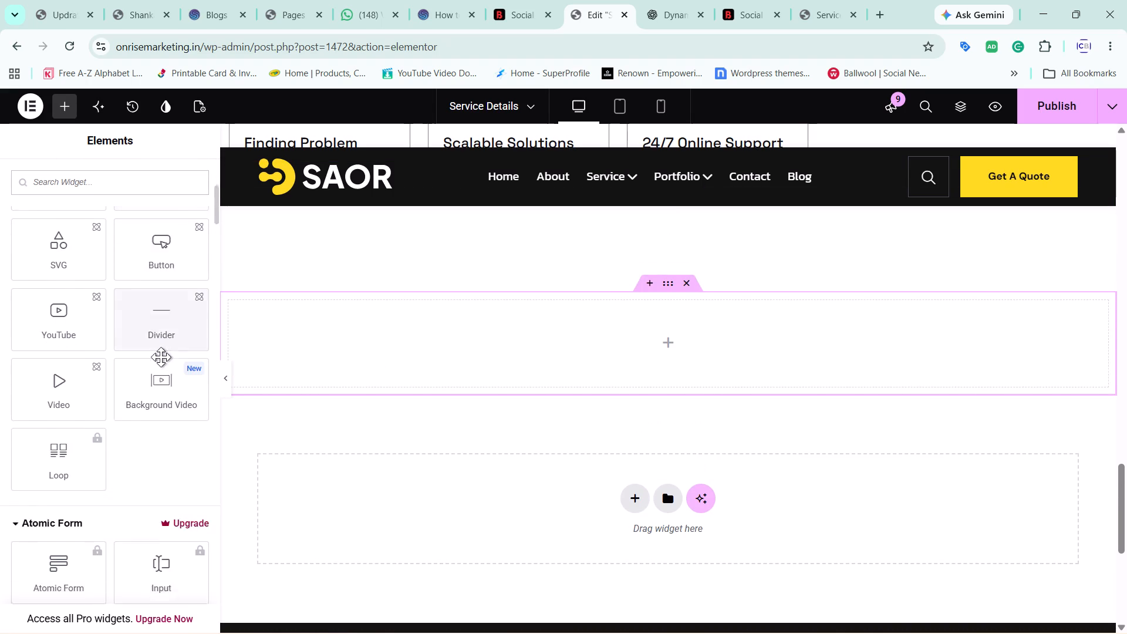
scroll(161, 357, "down", 1)
left_click(118, 191)
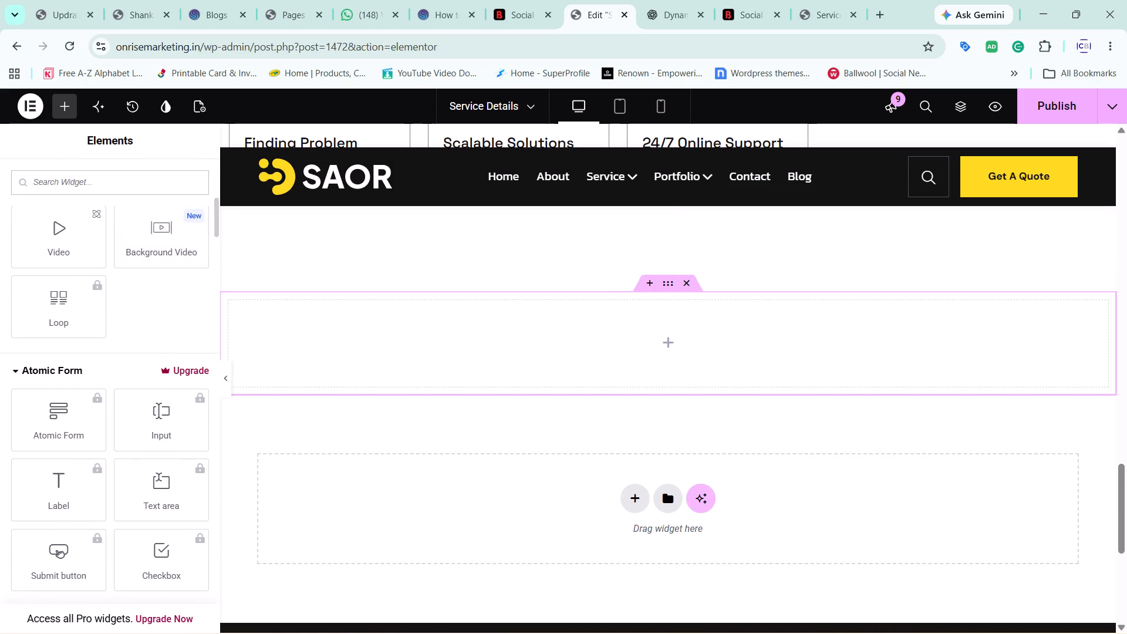
type("tree")
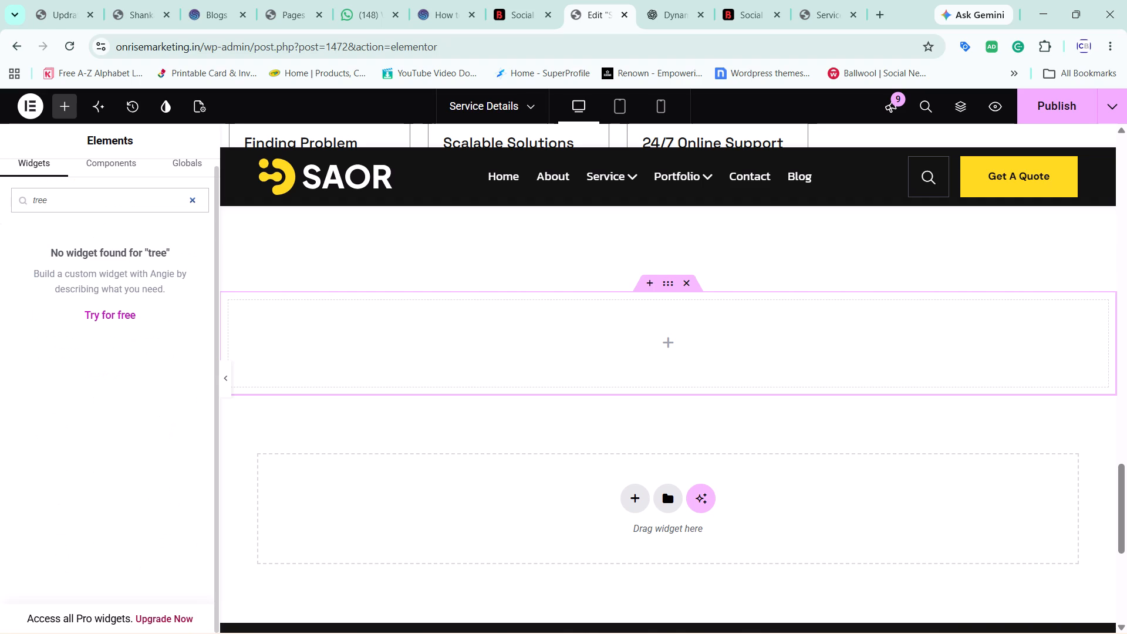
key("Delete")
key("ctrl+a")
key("Delete")
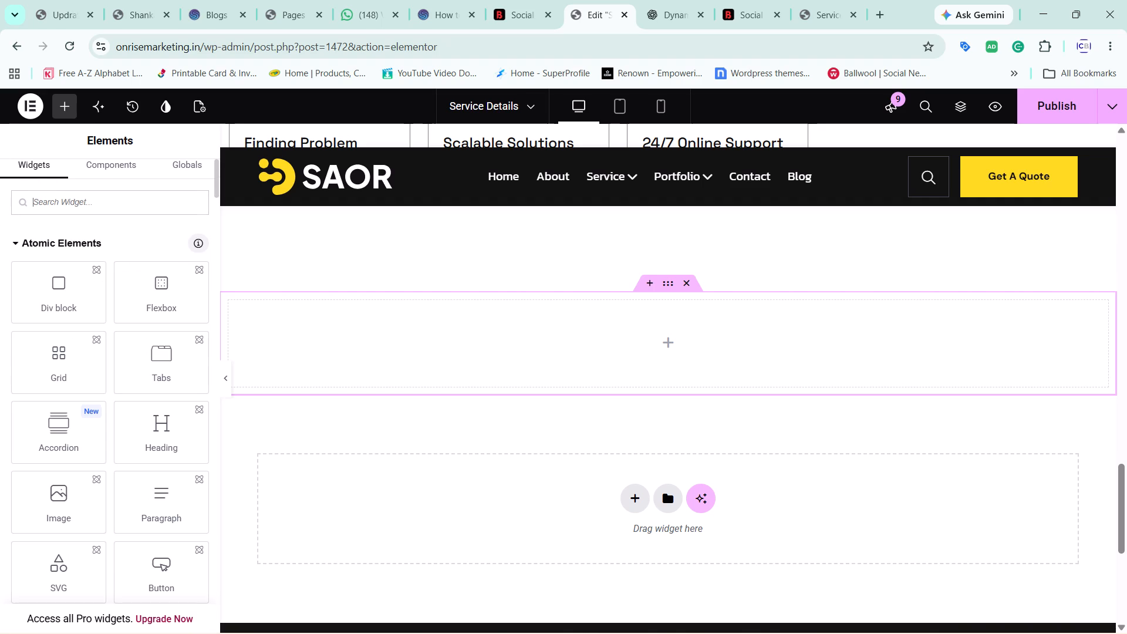
Browse the full widget library, from Atomic Elements through Pro, Basic and General to the theme's own widgets, for a suitable element.
scroll(82, 359, "down", 3)
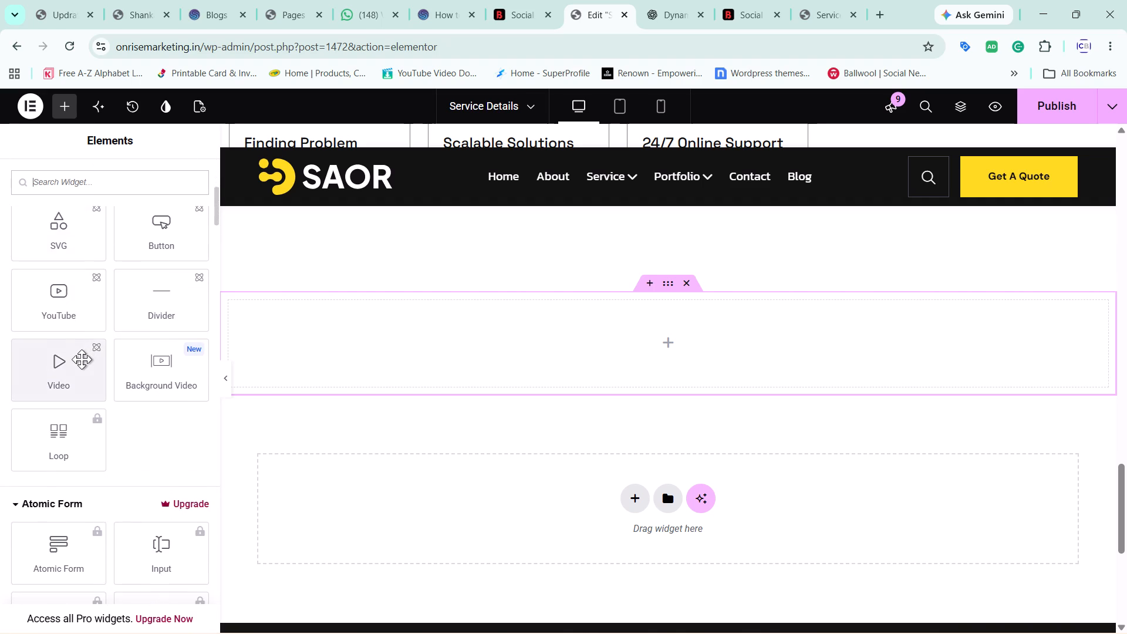
scroll(82, 359, "down", 3)
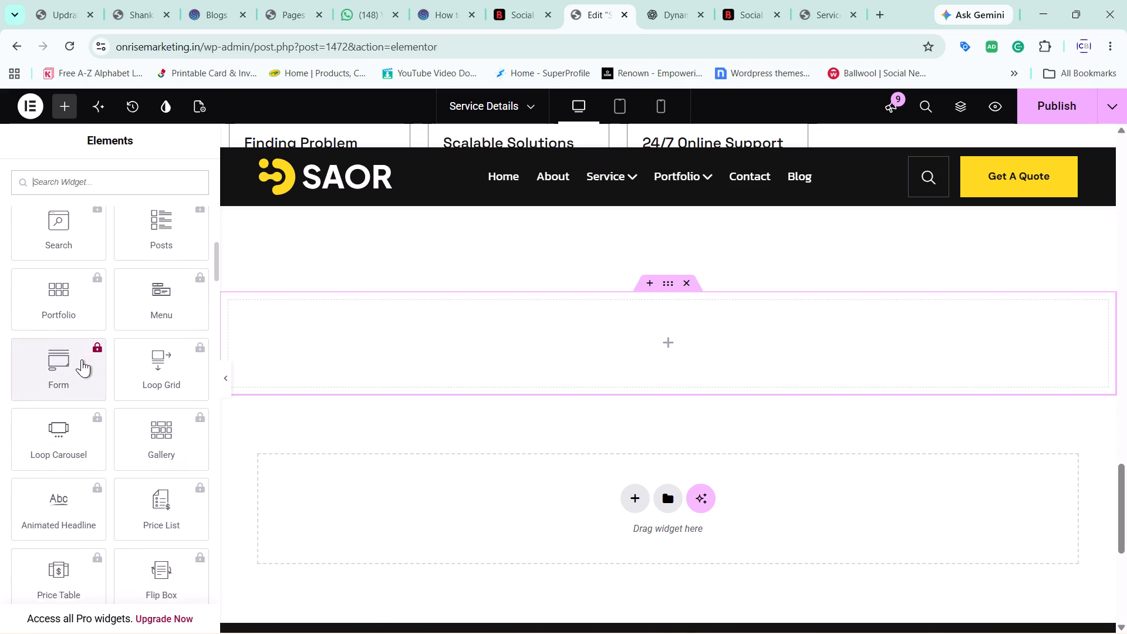
scroll(82, 359, "down", 1)
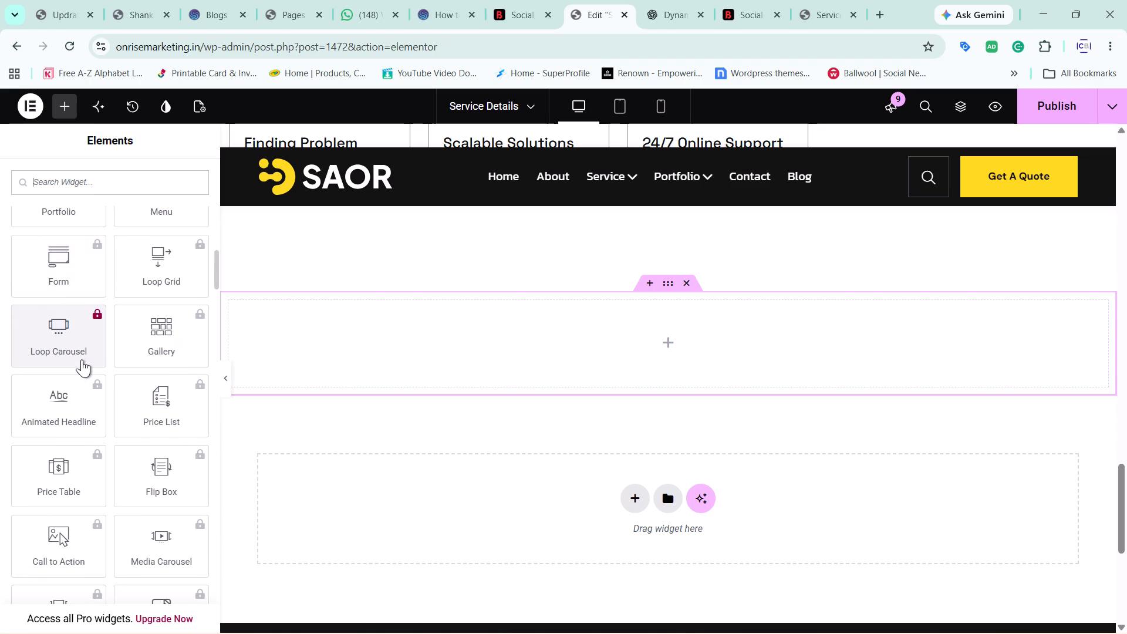
scroll(82, 359, "down", 3)
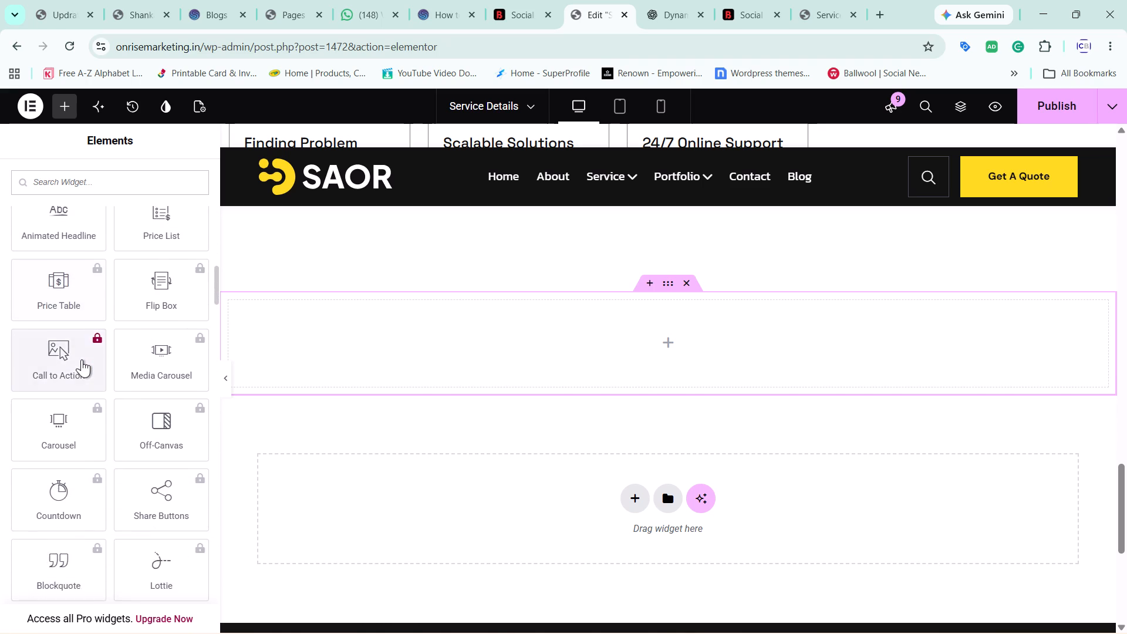
scroll(82, 359, "down", 4)
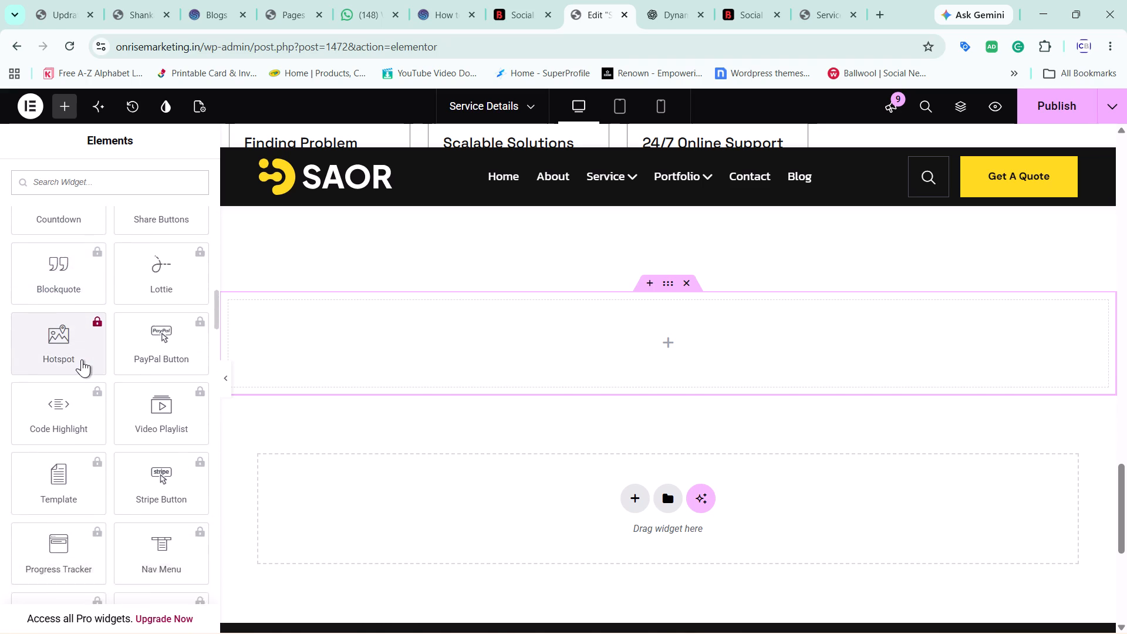
scroll(82, 359, "down", 6)
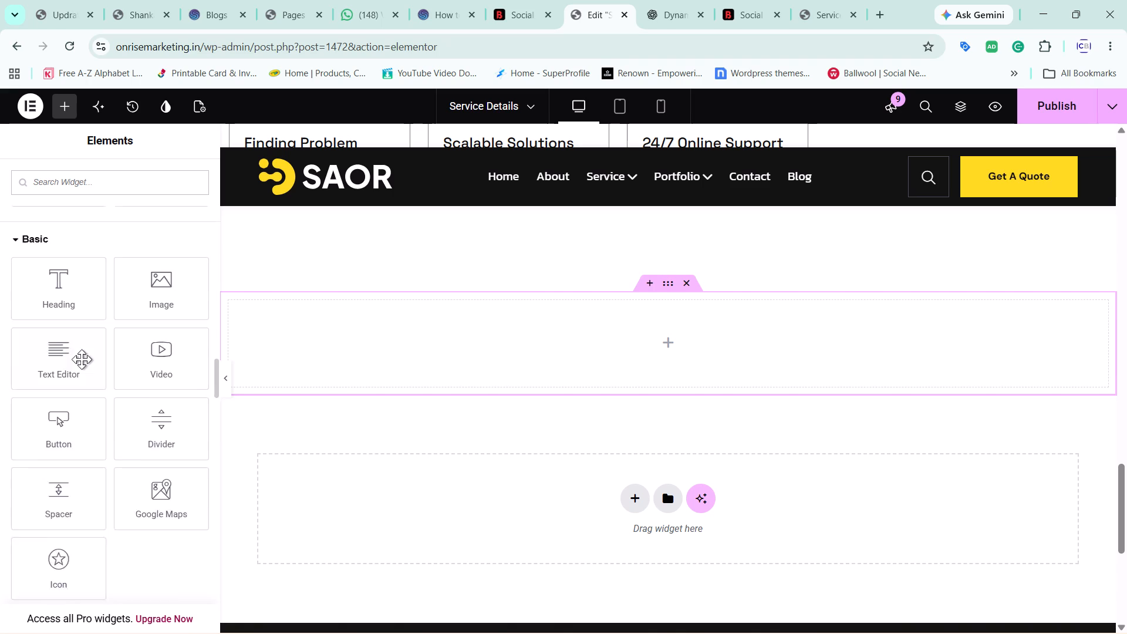
scroll(82, 359, "down", 3)
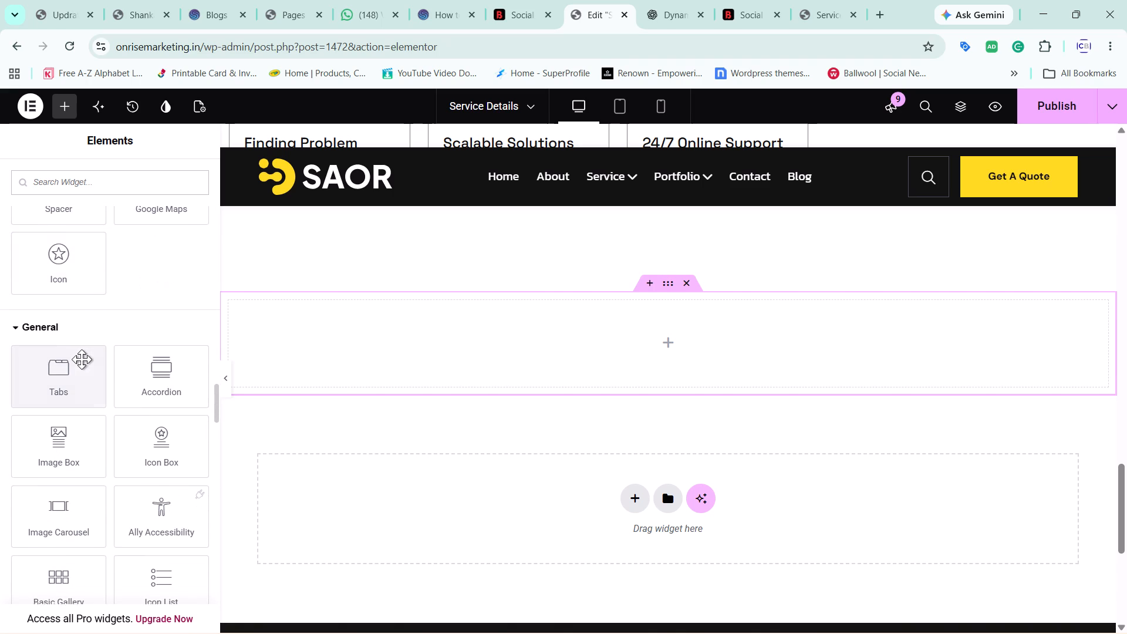
scroll(82, 359, "down", 2)
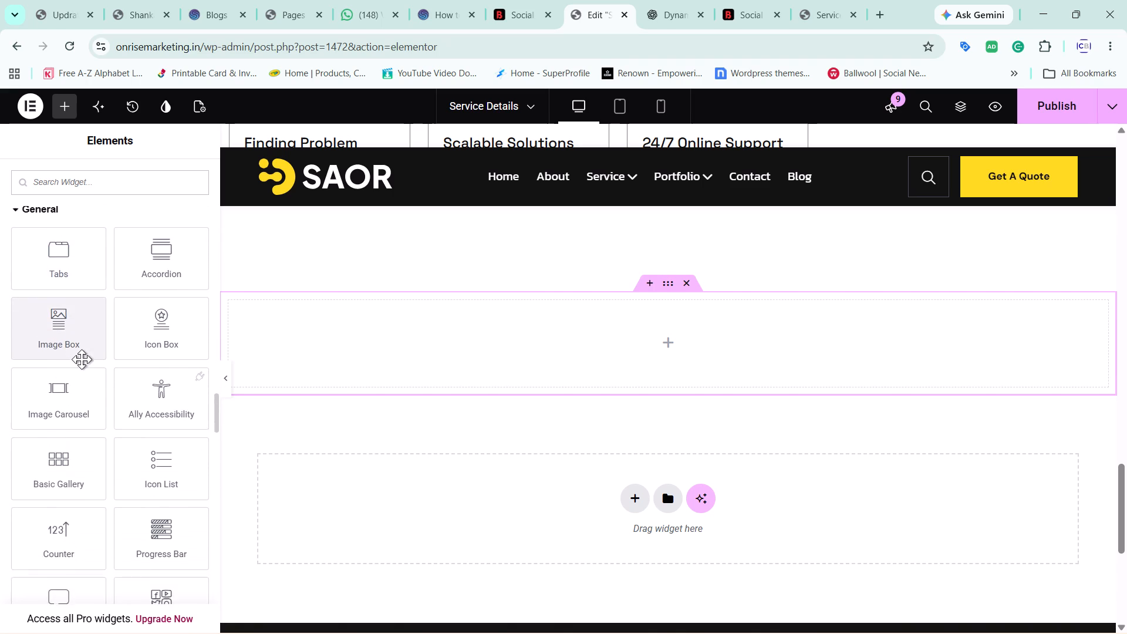
scroll(82, 359, "down", 2)
scroll(132, 424, "down", 4)
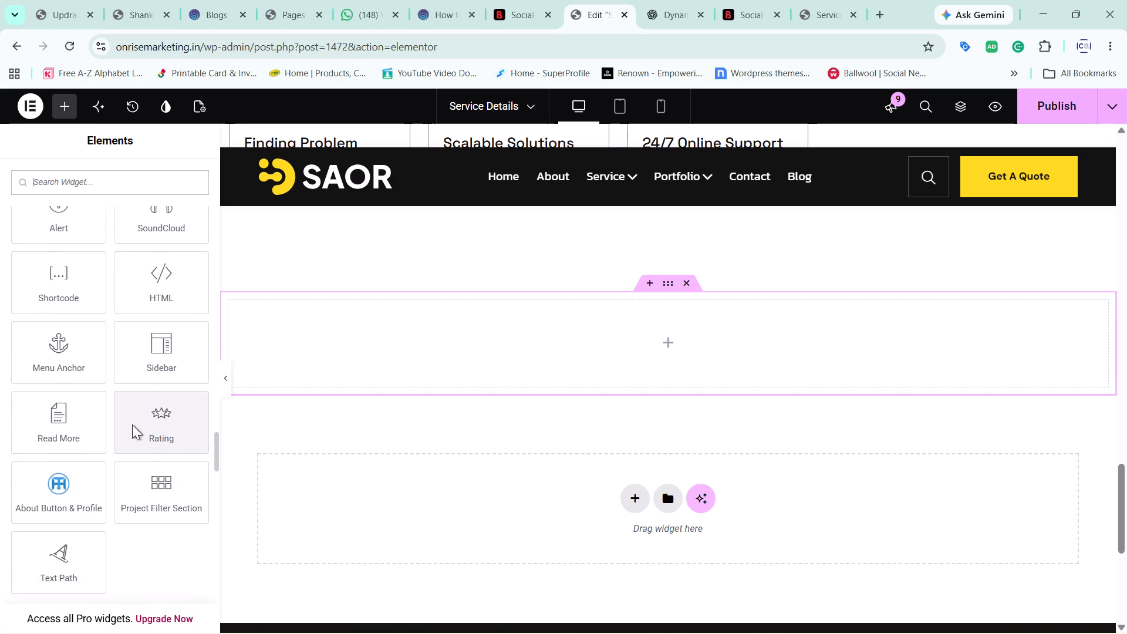
scroll(132, 424, "down", 2)
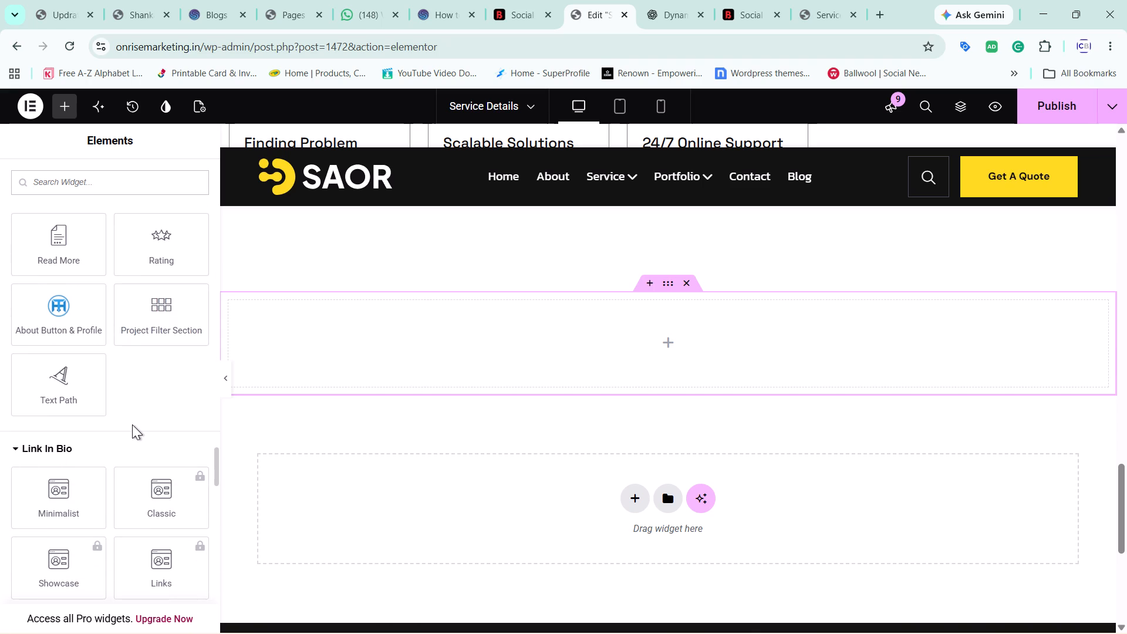
scroll(132, 424, "down", 7)
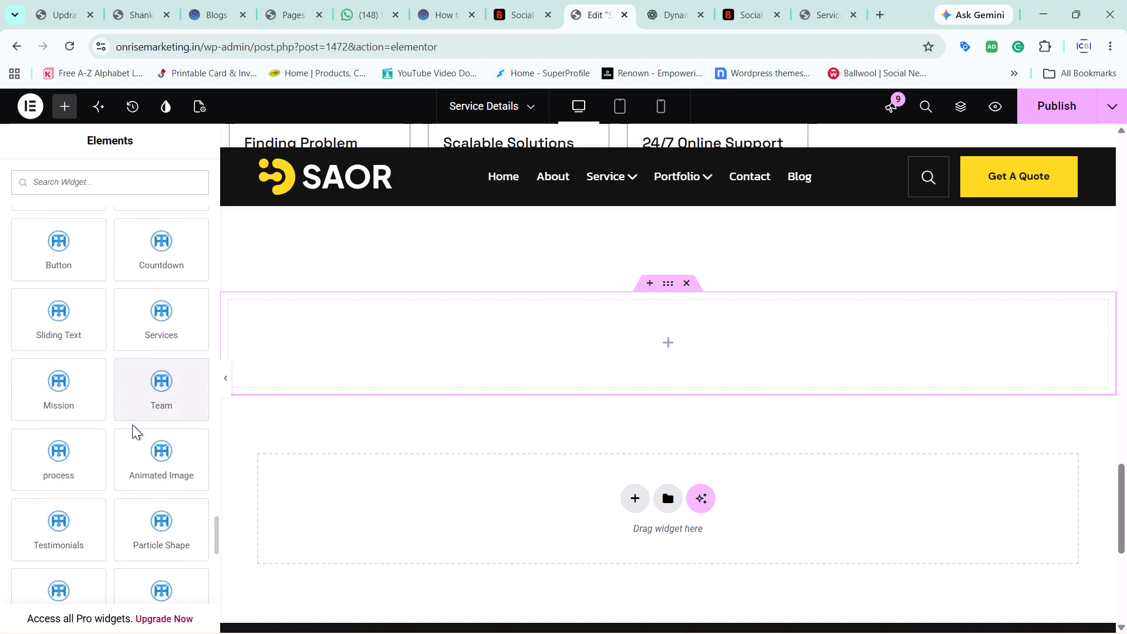
scroll(132, 424, "down", 5)
scroll(132, 424, "up", 20)
scroll(132, 424, "up", 8)
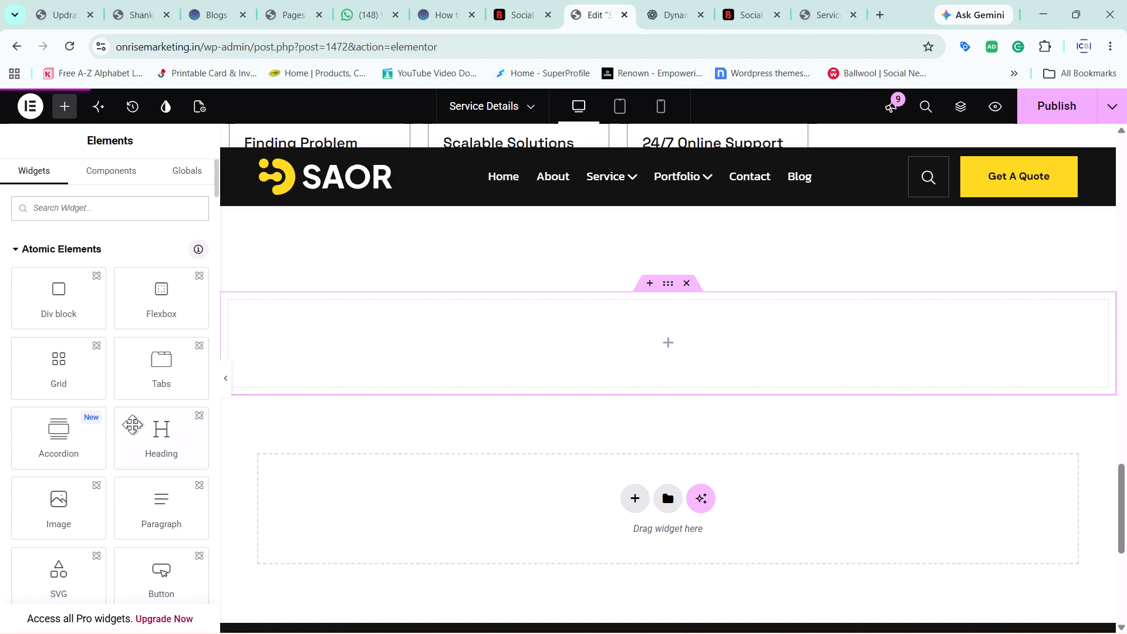
Go through the widget library again from Atomic Elements down to the General group.
scroll(131, 365, "down", 1)
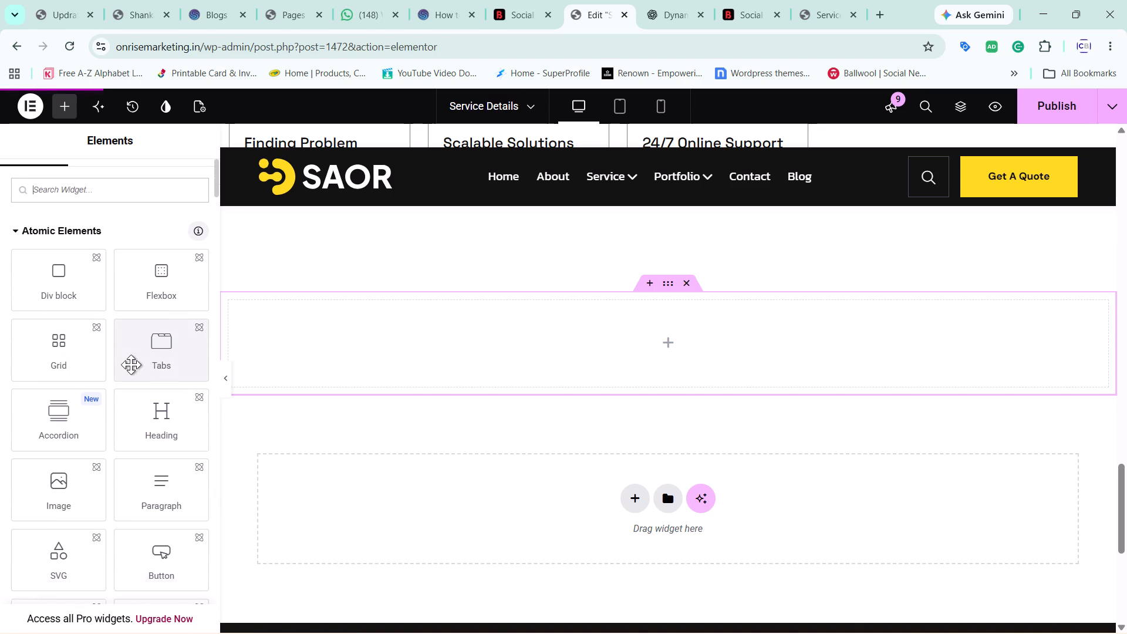
scroll(131, 365, "down", 3)
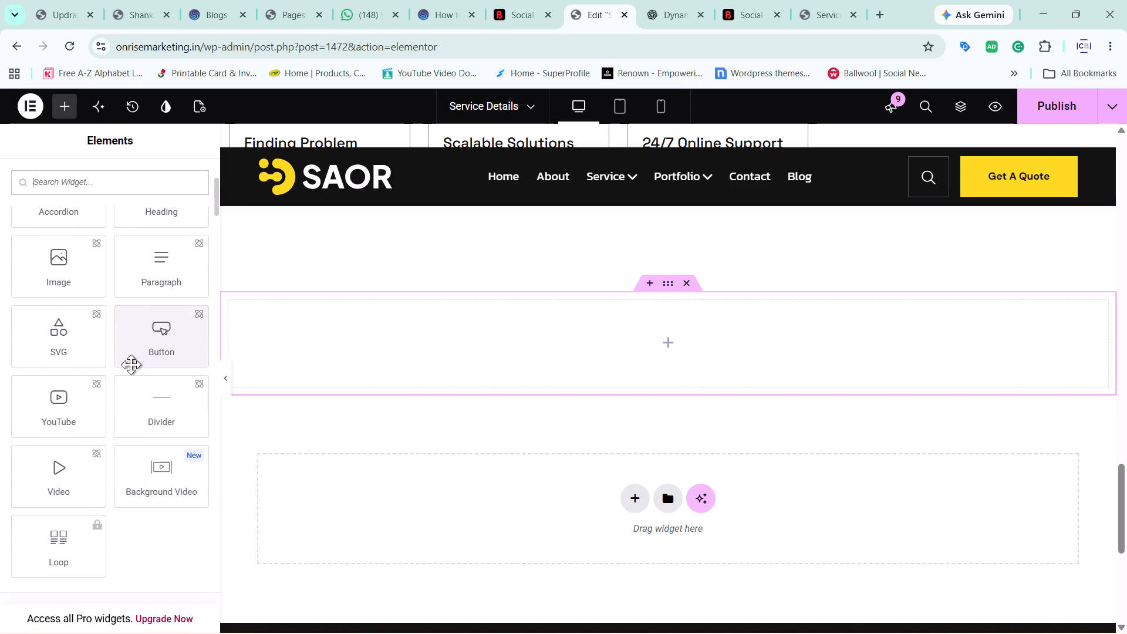
scroll(131, 365, "down", 3)
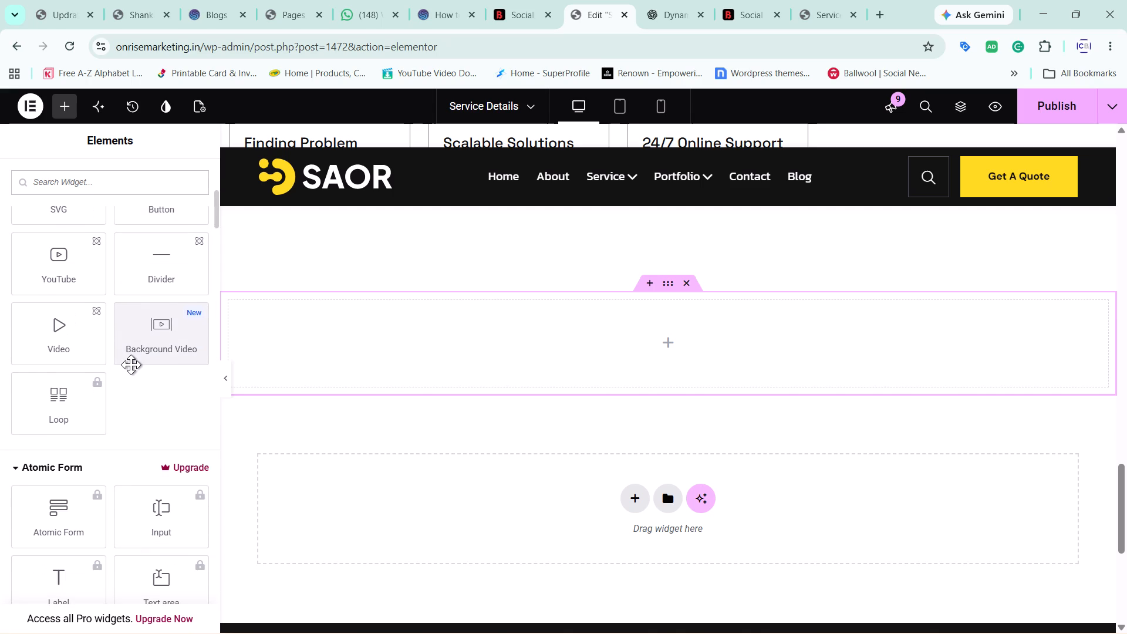
scroll(131, 365, "down", 3)
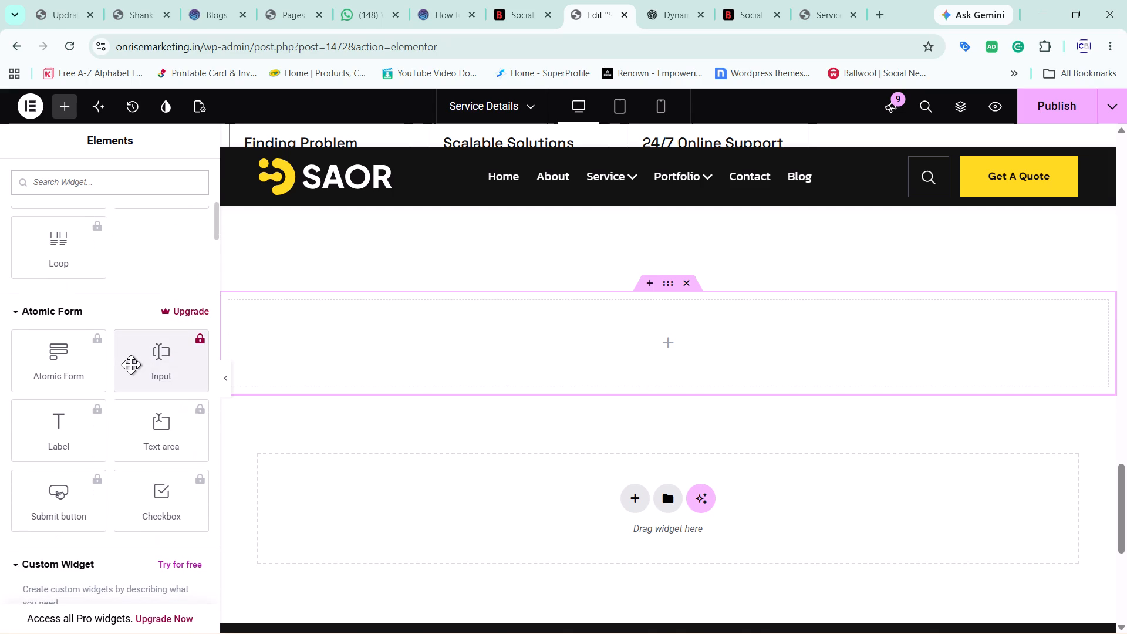
scroll(131, 365, "down", 2)
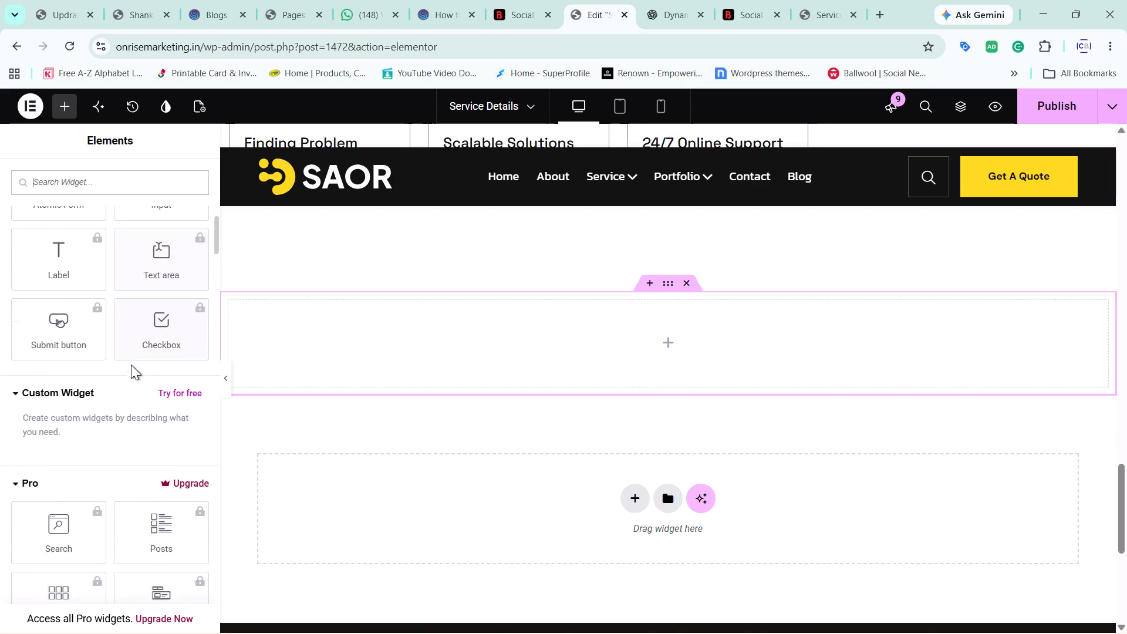
scroll(131, 365, "down", 4)
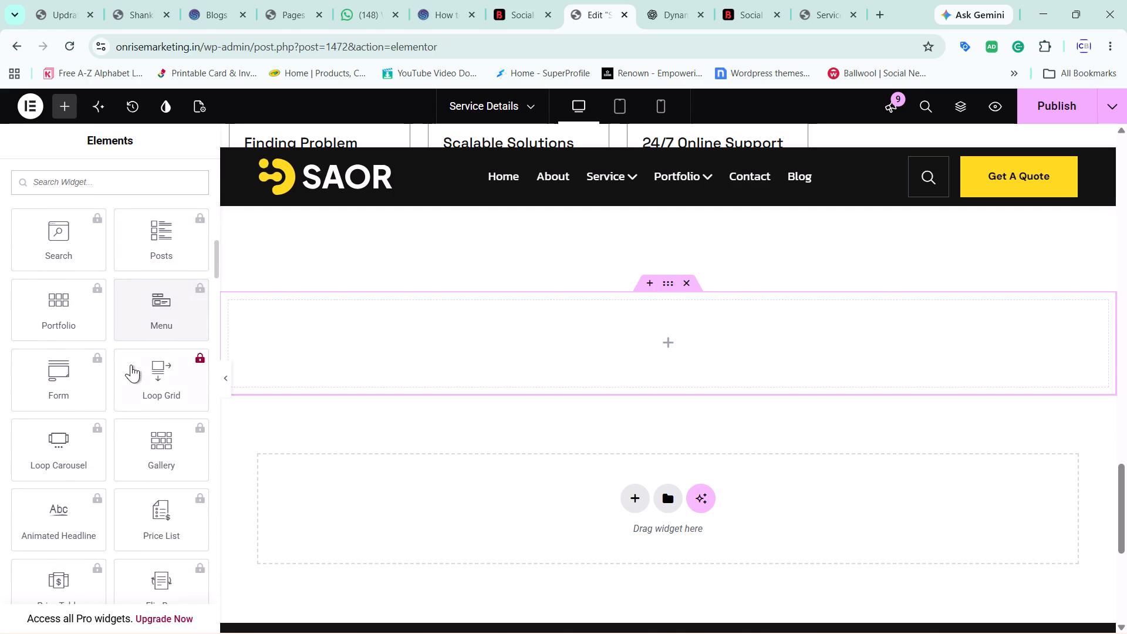
scroll(131, 365, "down", 6)
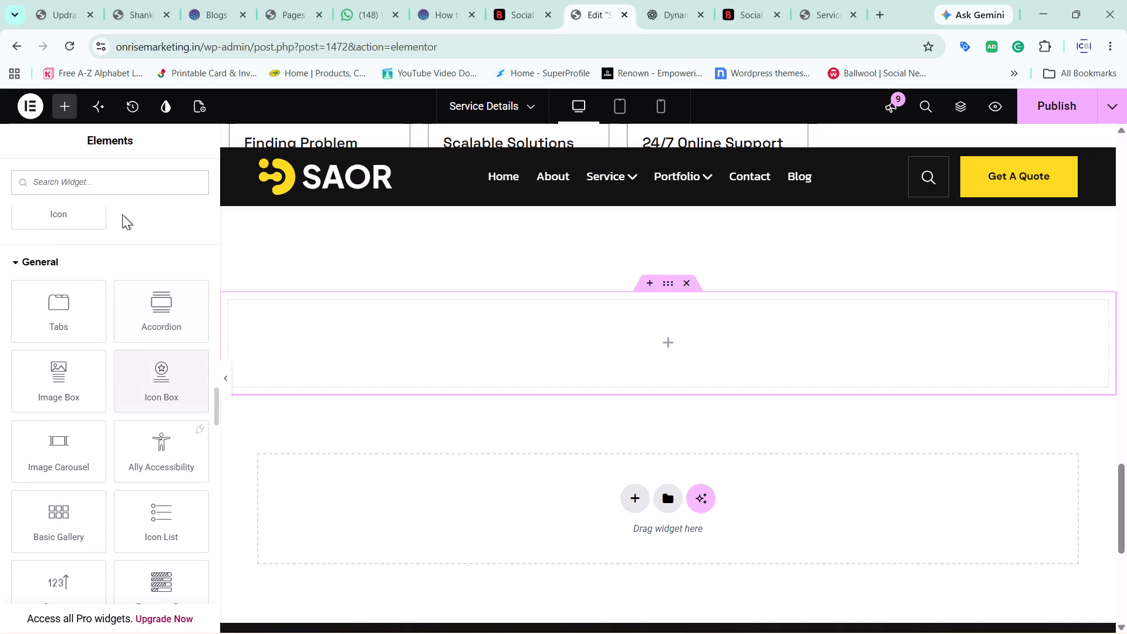
Repeat the widget library search for tree and clear it.
left_click(114, 188)
type("tree")
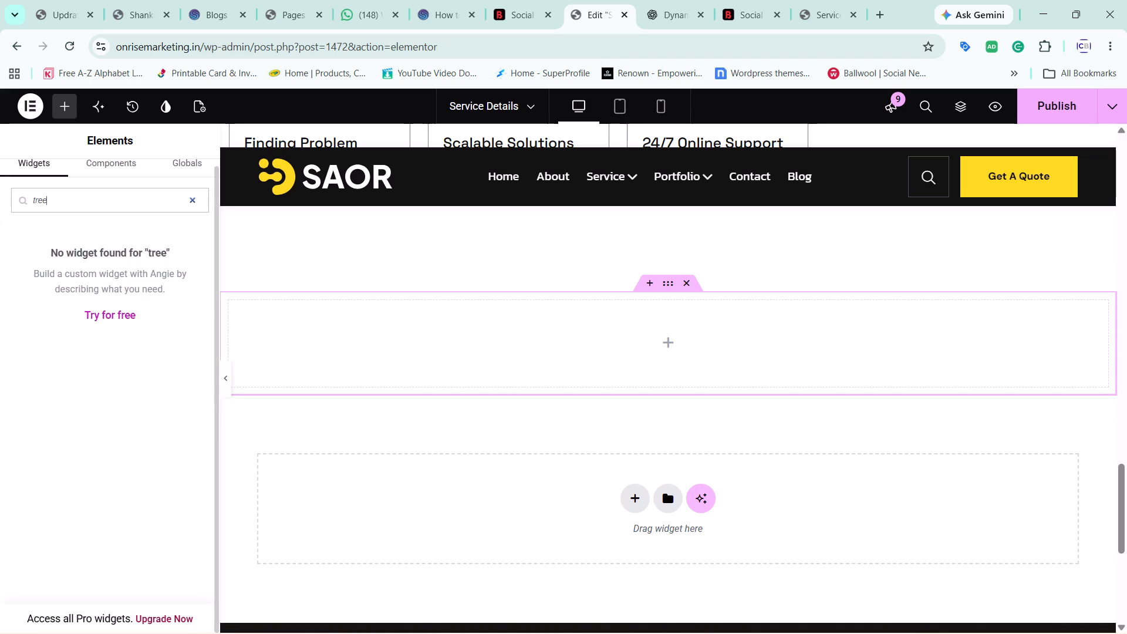
key("ctrl+a")
key("Delete")
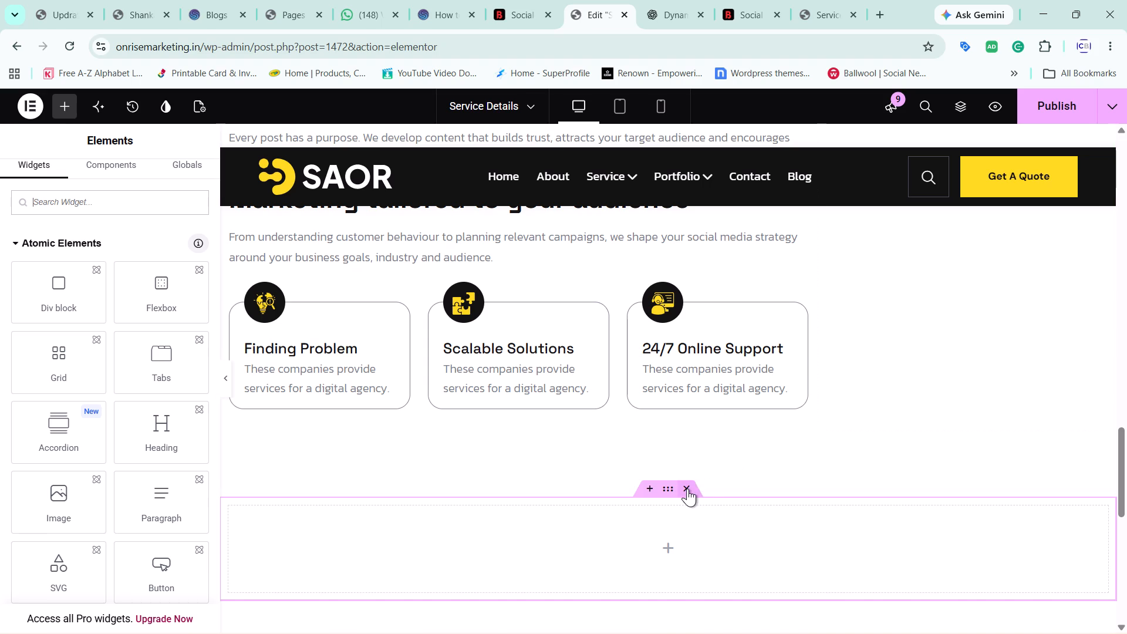
Delete the empty row-direction Flexbox container below the three service boxes.
left_click(687, 488)
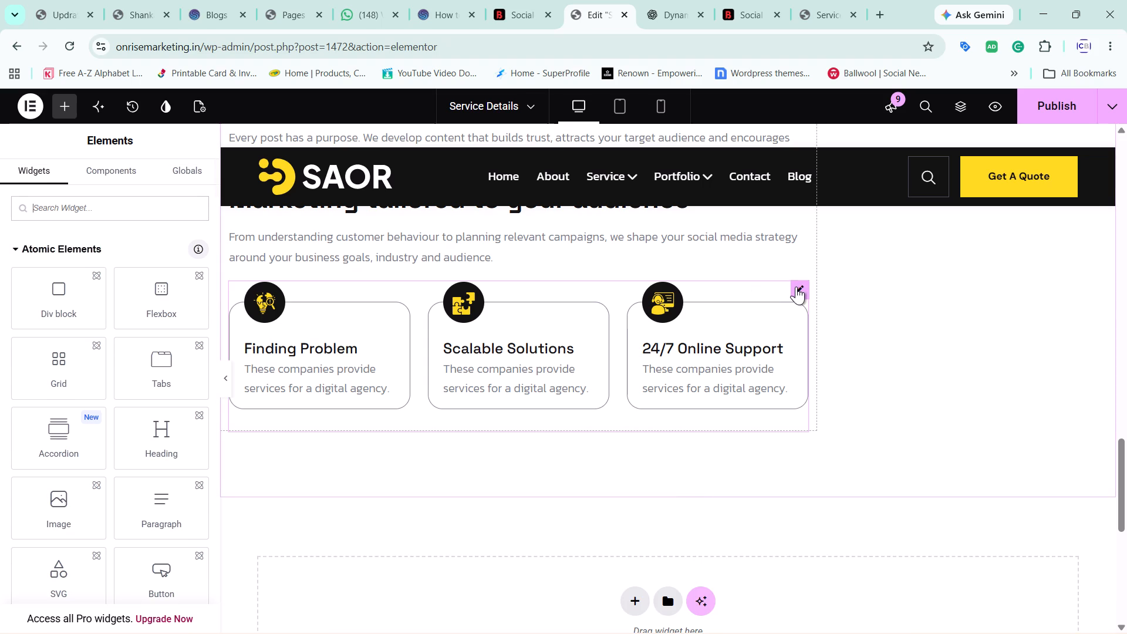
Add a column-direction Flexbox container below the Finding Problem, Scalable Solutions and 24/7 Online Support boxes.
scroll(796, 286, "up", 1)
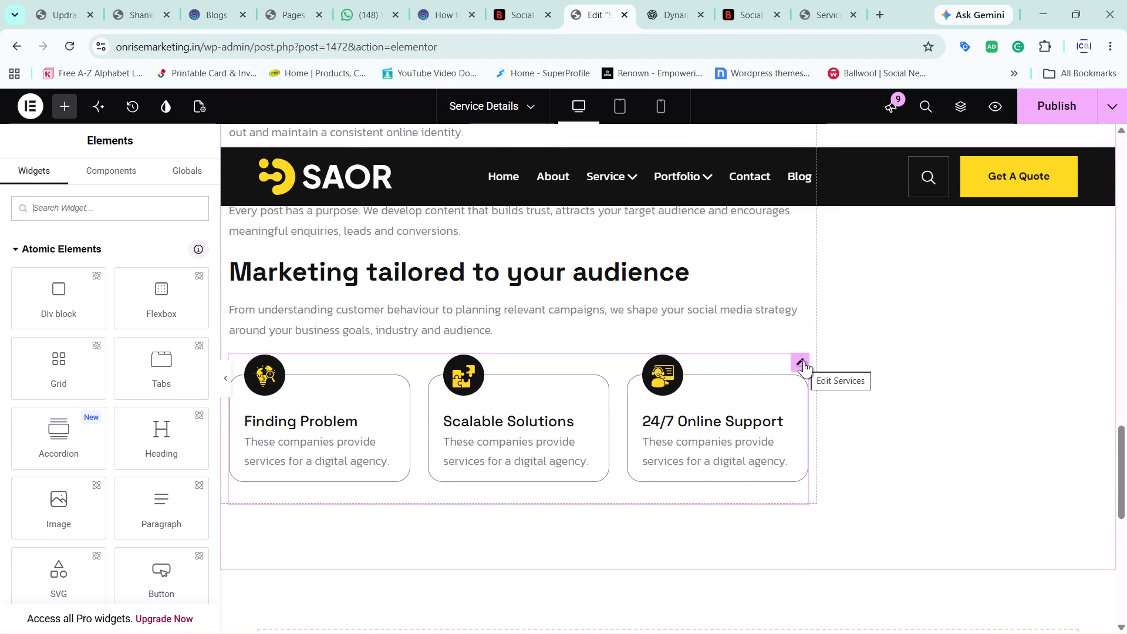
scroll(595, 531, "down", 1)
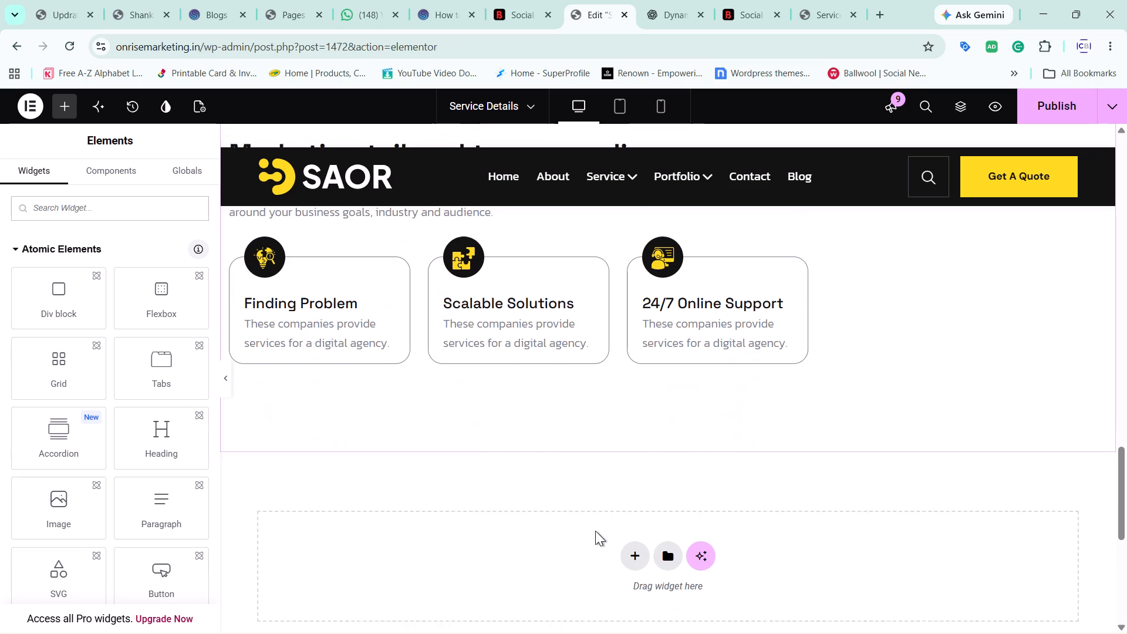
scroll(595, 531, "down", 1)
left_click(635, 544)
left_click(609, 572)
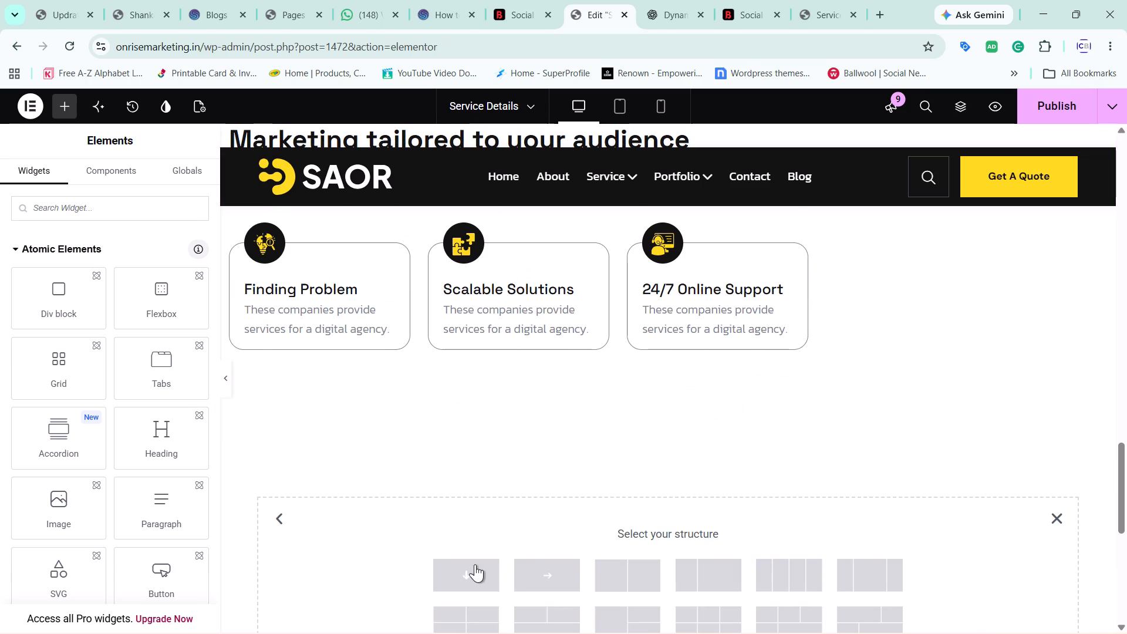
left_click(474, 566)
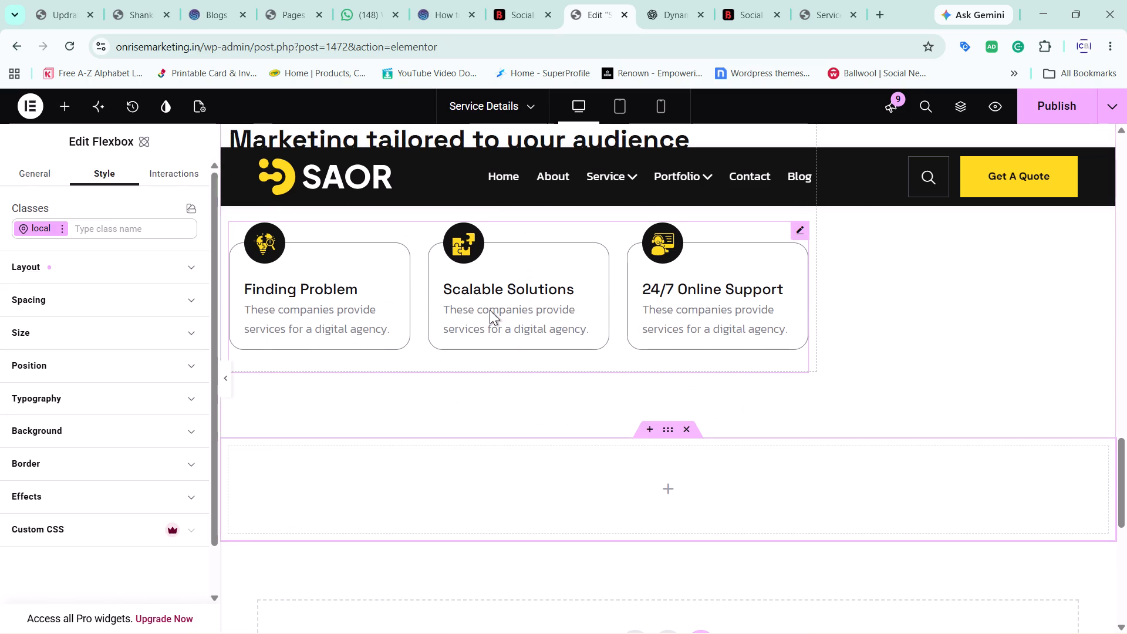
Move the Services widget holding the three boxes into the new empty Flexbox container below it.
left_click_drag(490, 310, 662, 481)
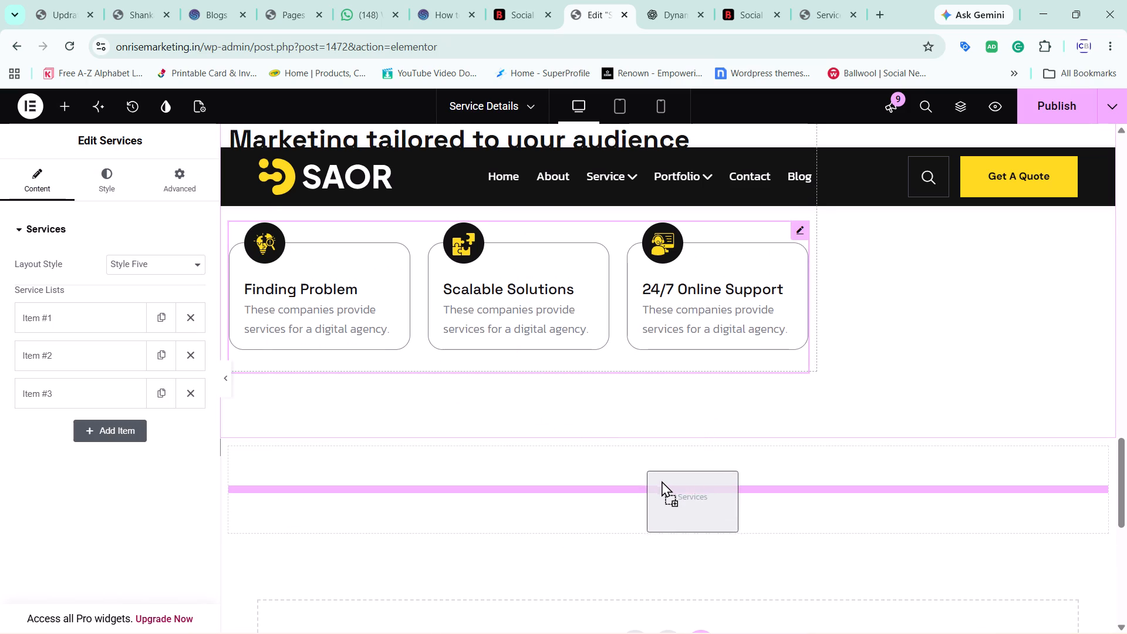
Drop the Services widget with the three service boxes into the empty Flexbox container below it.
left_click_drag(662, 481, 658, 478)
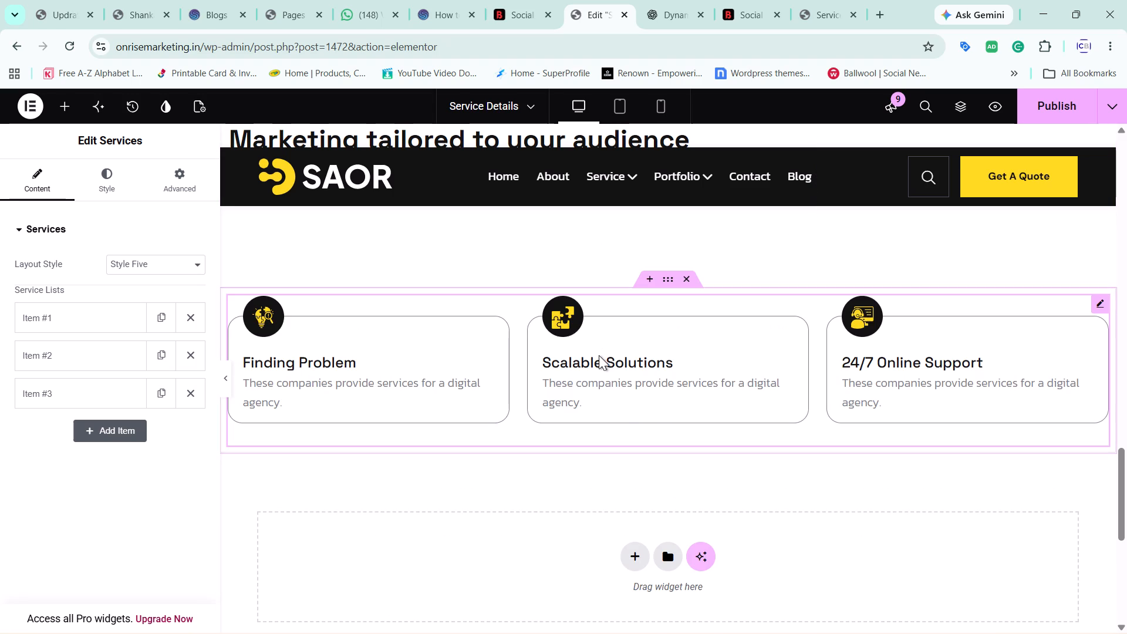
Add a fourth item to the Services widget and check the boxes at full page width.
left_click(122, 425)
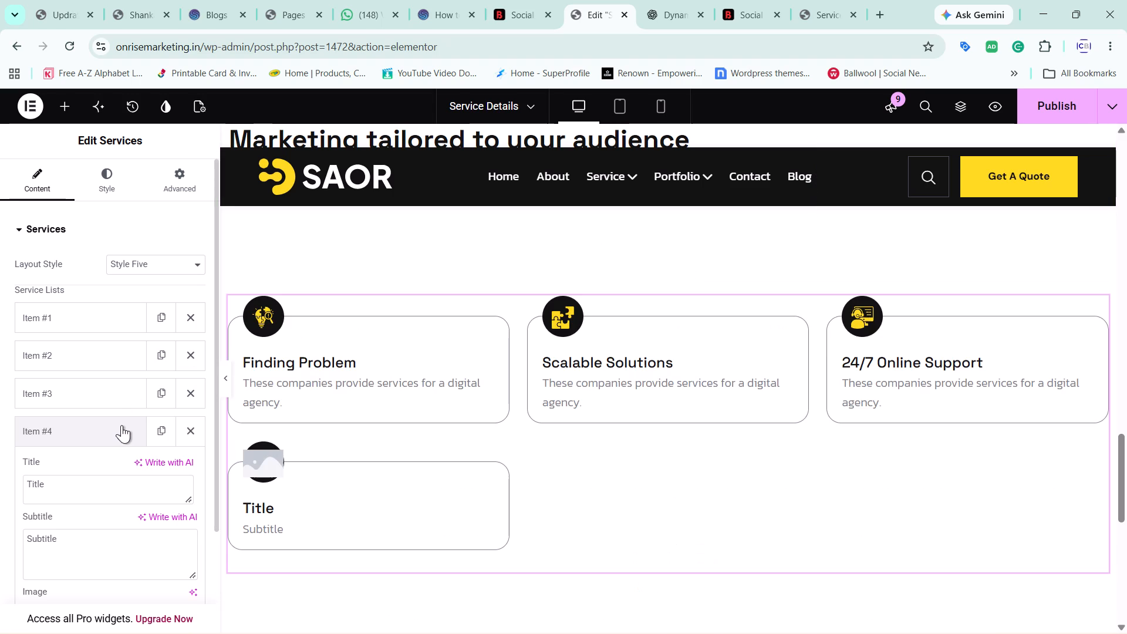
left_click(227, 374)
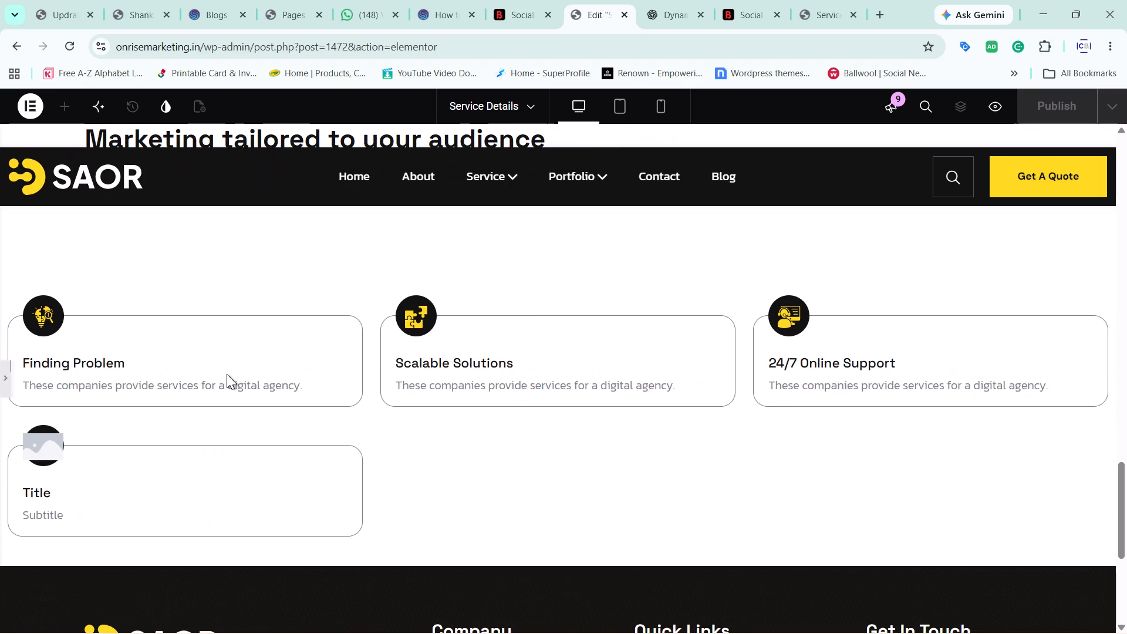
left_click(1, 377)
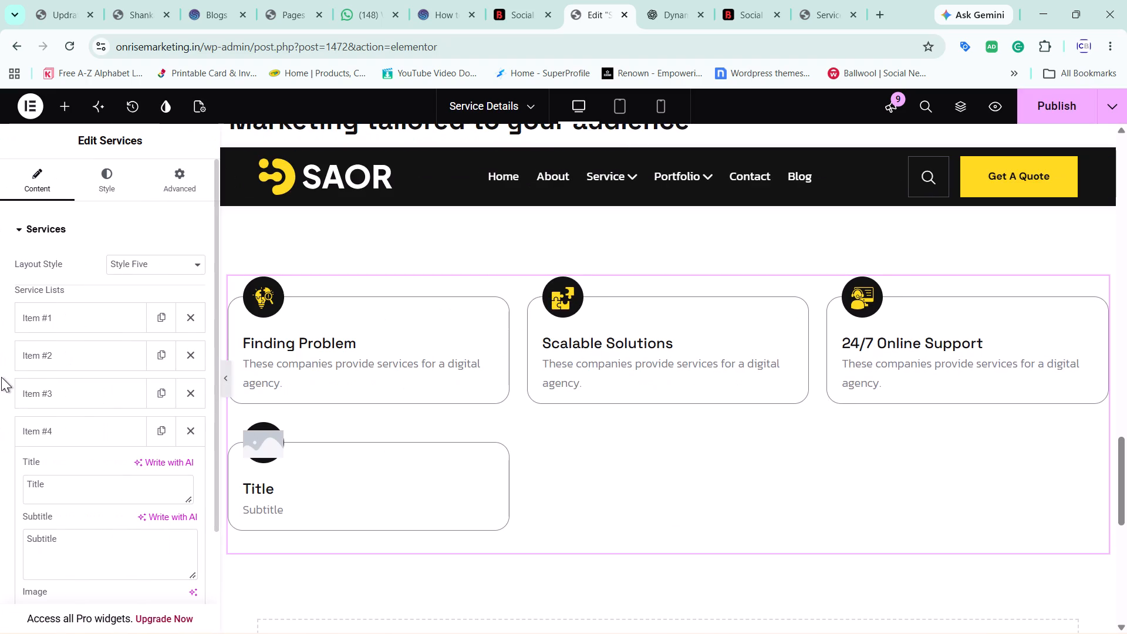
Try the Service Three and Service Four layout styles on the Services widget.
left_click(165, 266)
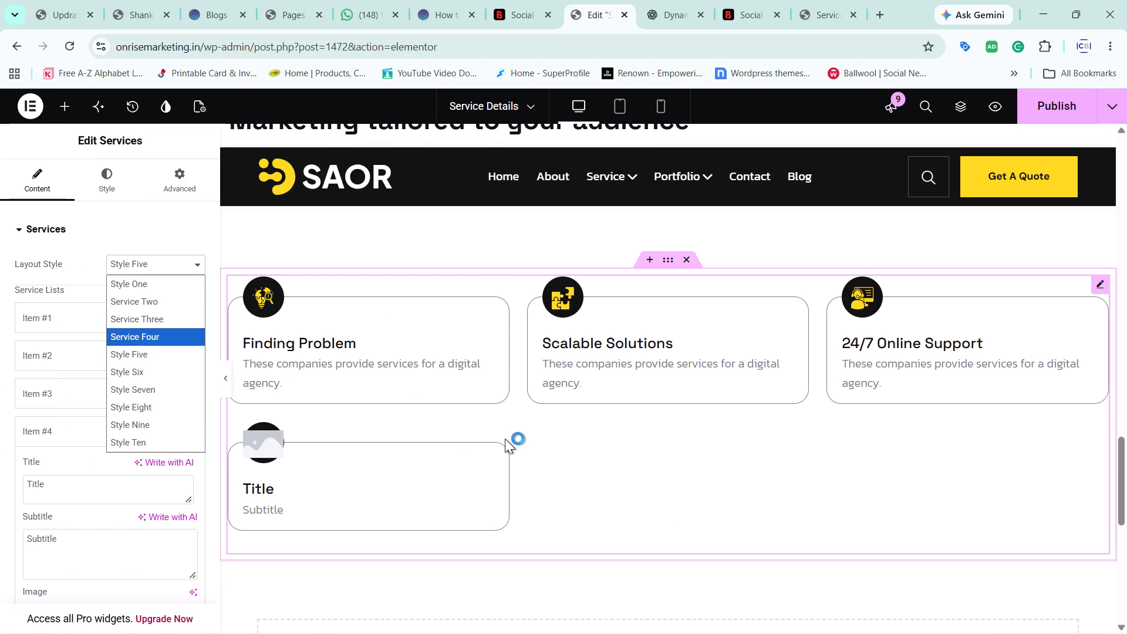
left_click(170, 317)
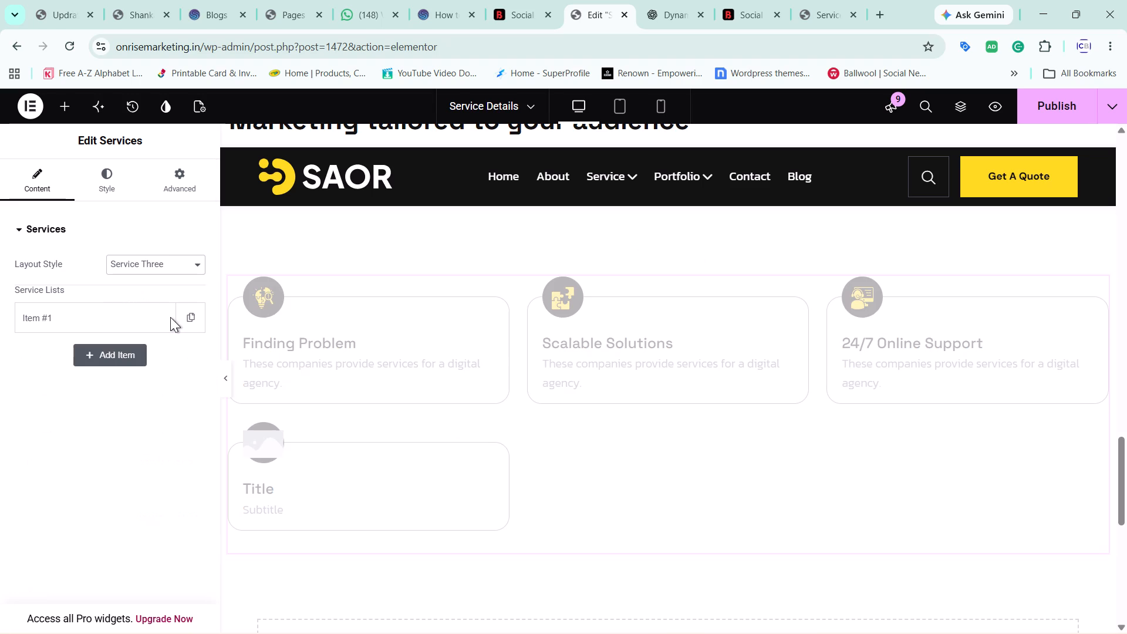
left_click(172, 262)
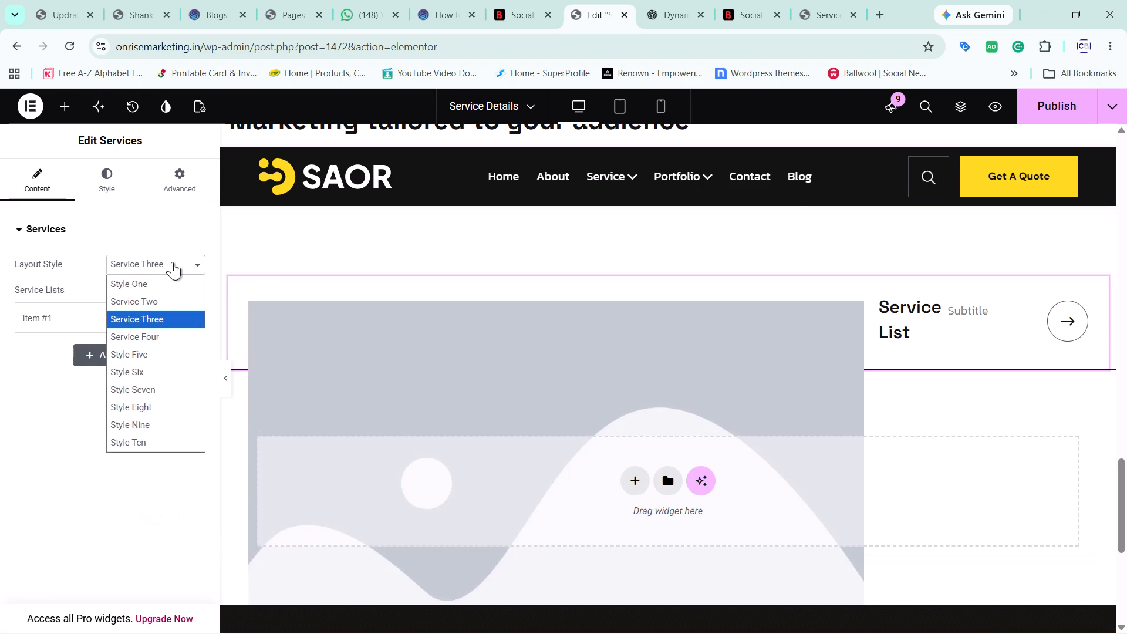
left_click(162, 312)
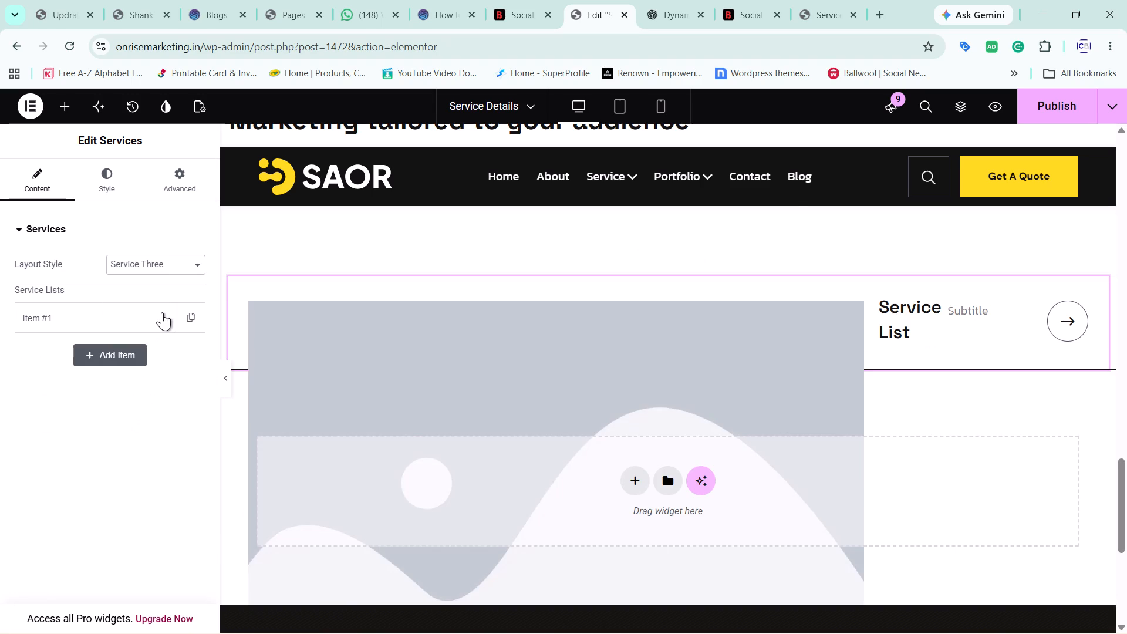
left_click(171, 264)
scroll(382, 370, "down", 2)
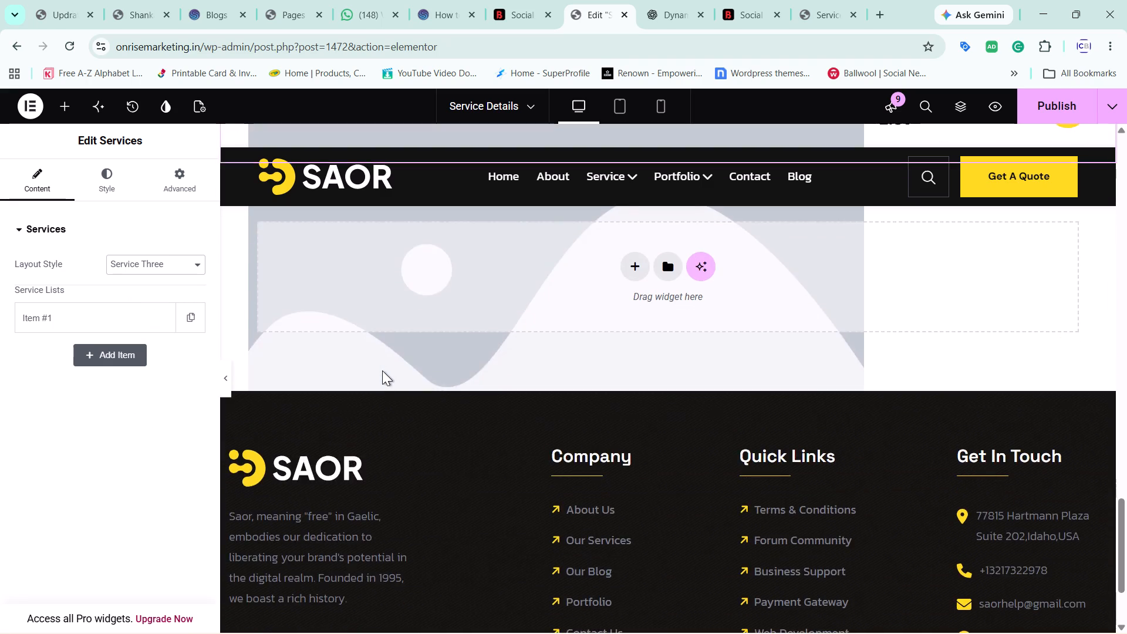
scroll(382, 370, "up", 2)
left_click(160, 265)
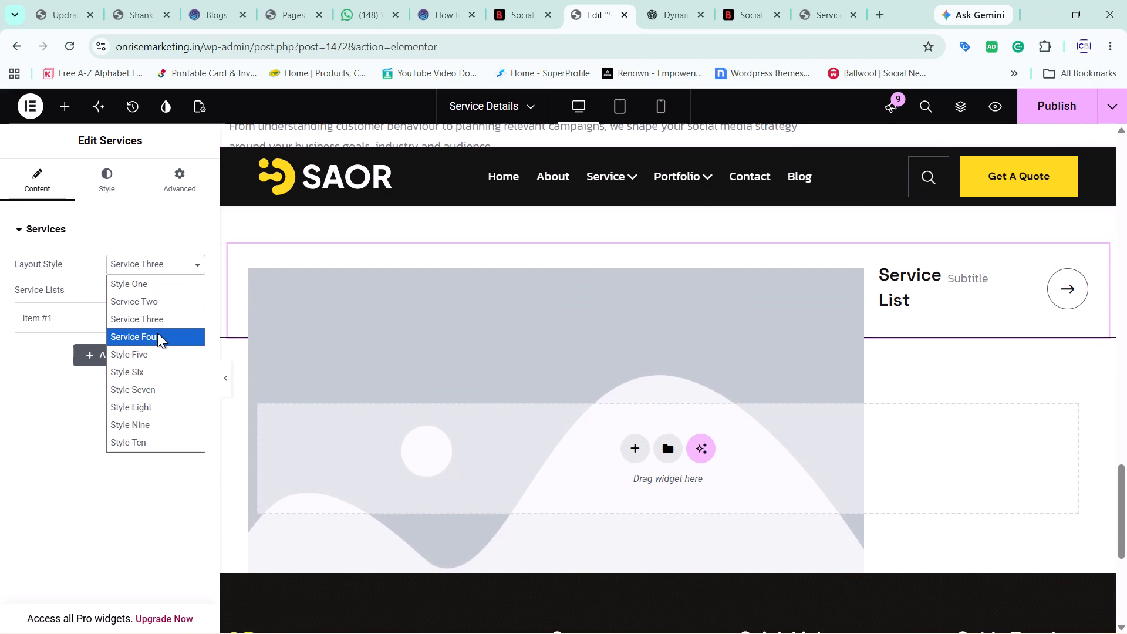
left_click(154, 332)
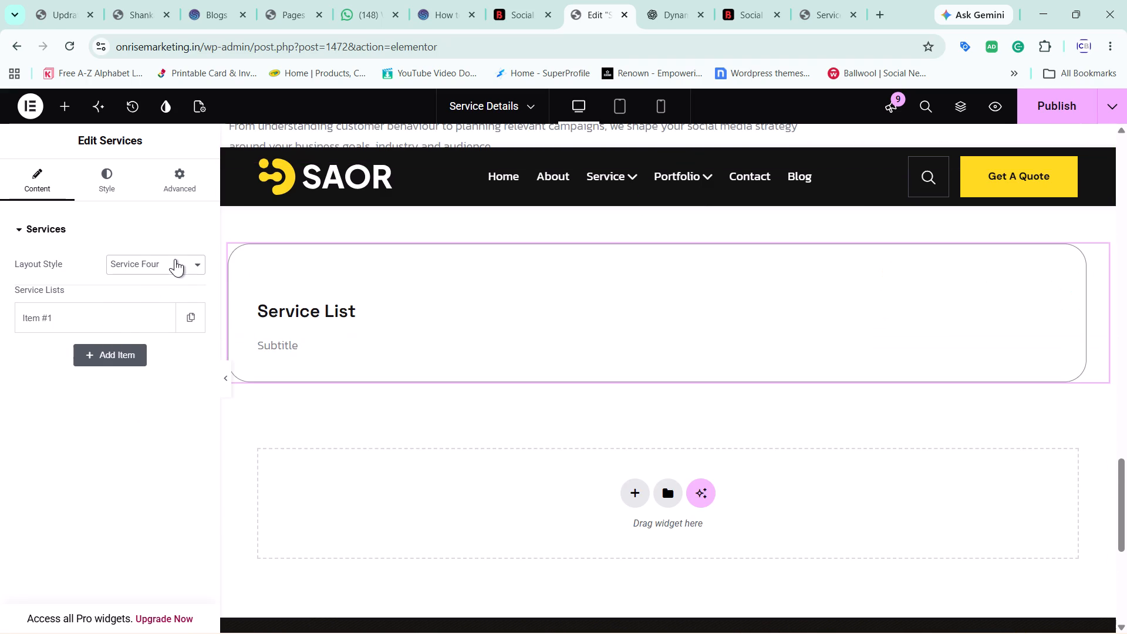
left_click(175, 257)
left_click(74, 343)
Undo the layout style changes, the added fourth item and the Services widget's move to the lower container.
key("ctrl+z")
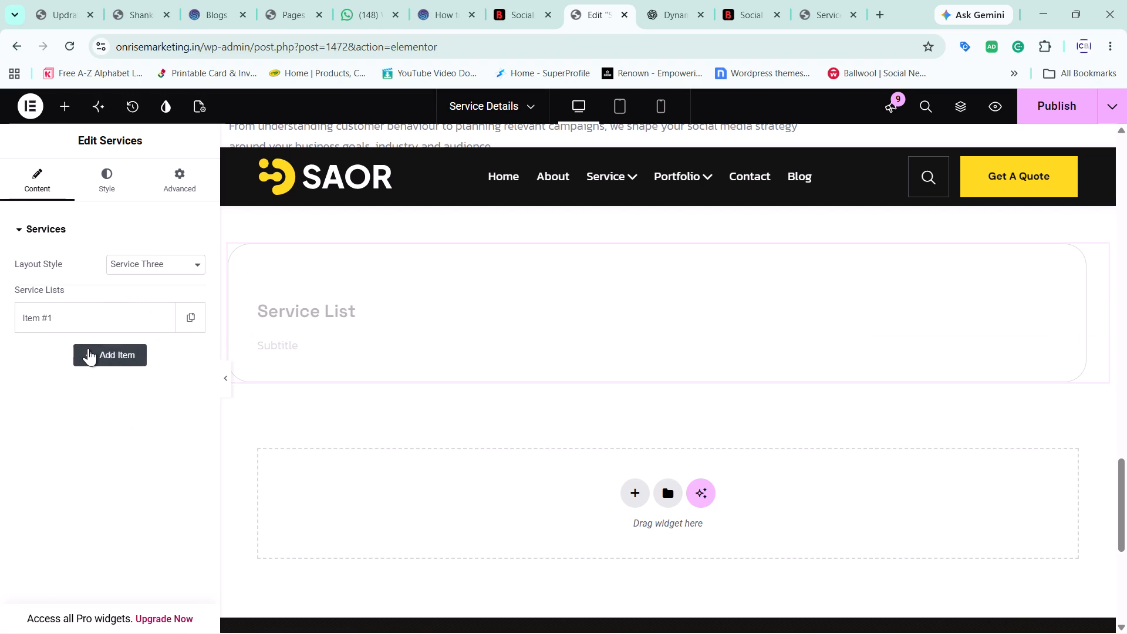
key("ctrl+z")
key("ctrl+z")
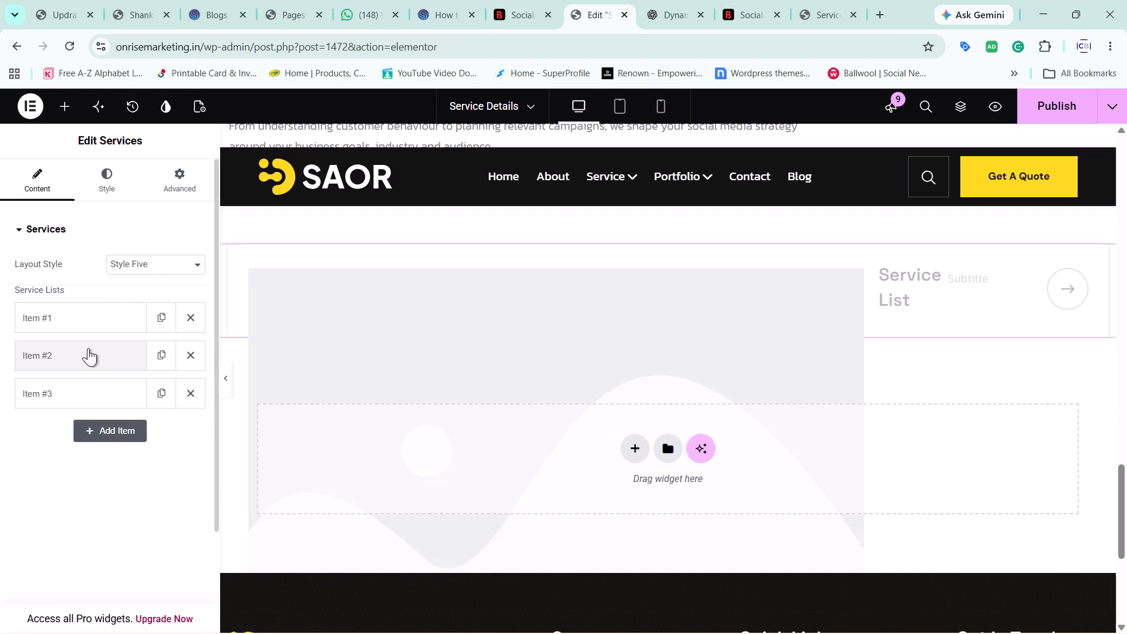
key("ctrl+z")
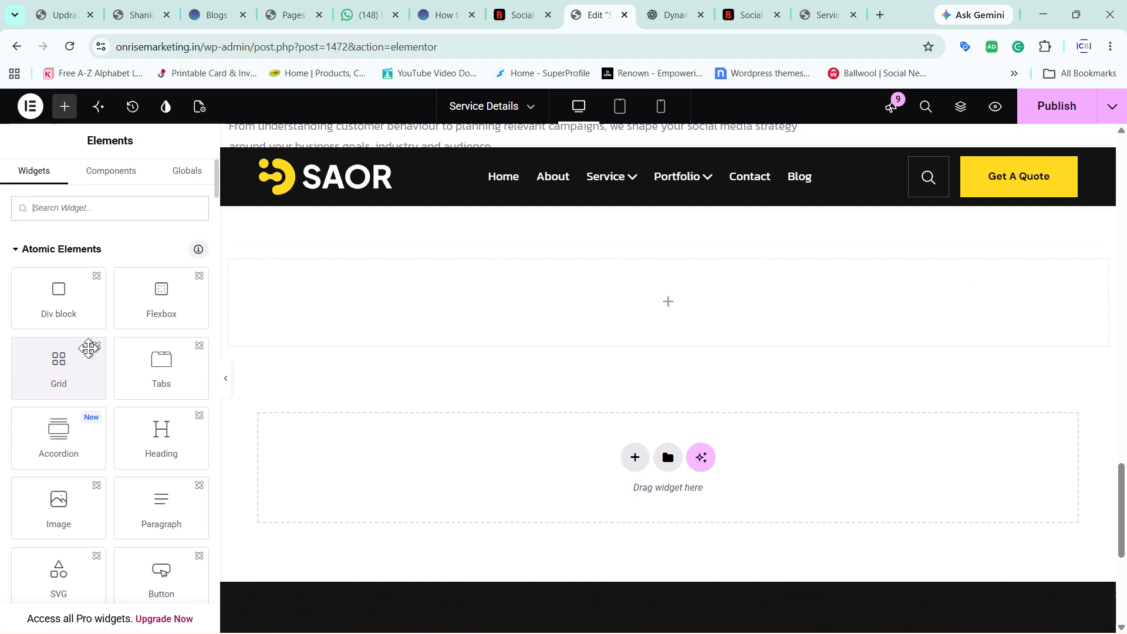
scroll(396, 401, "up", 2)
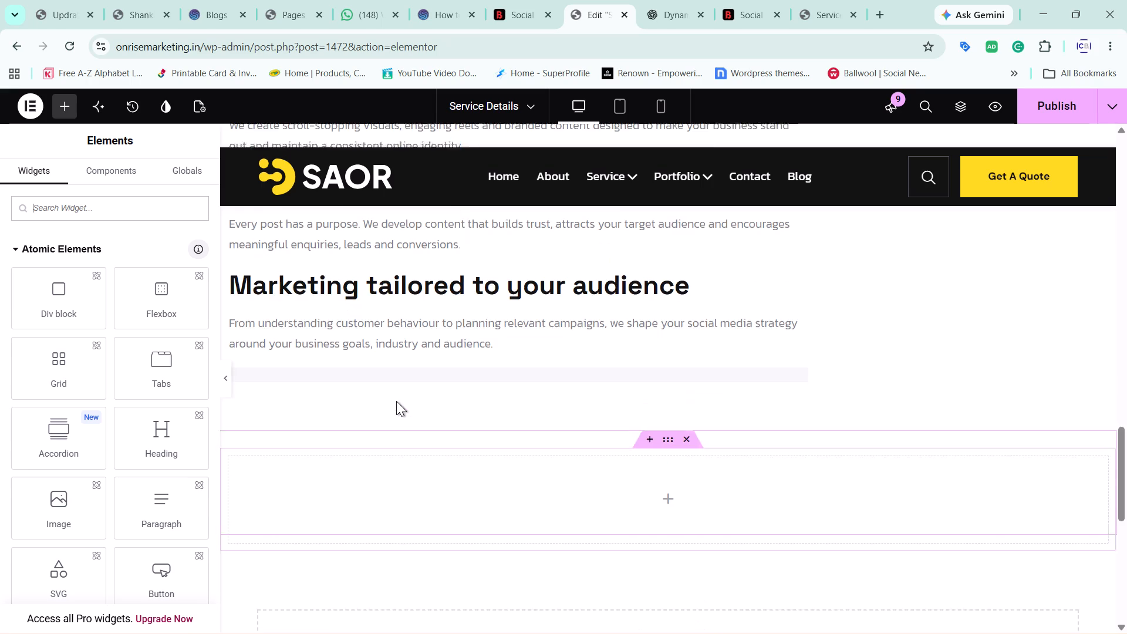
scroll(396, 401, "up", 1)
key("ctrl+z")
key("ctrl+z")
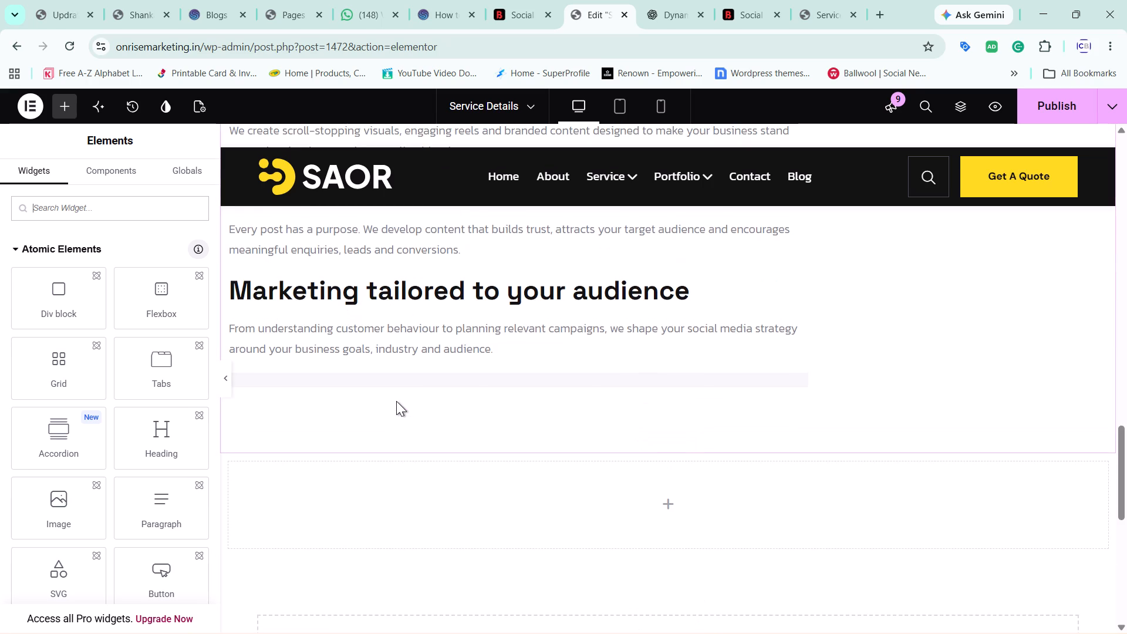
Move the Services widget with the three service boxes into the empty Flexbox container below it.
scroll(635, 402, "down", 1)
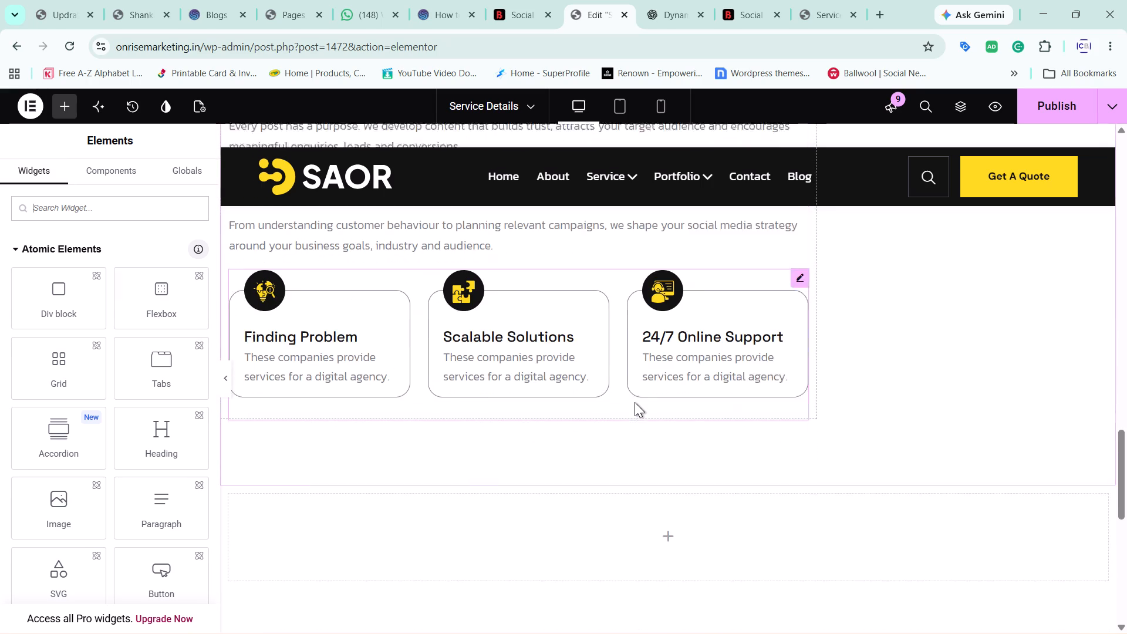
scroll(635, 402, "down", 1)
left_click_drag(518, 325, 672, 507)
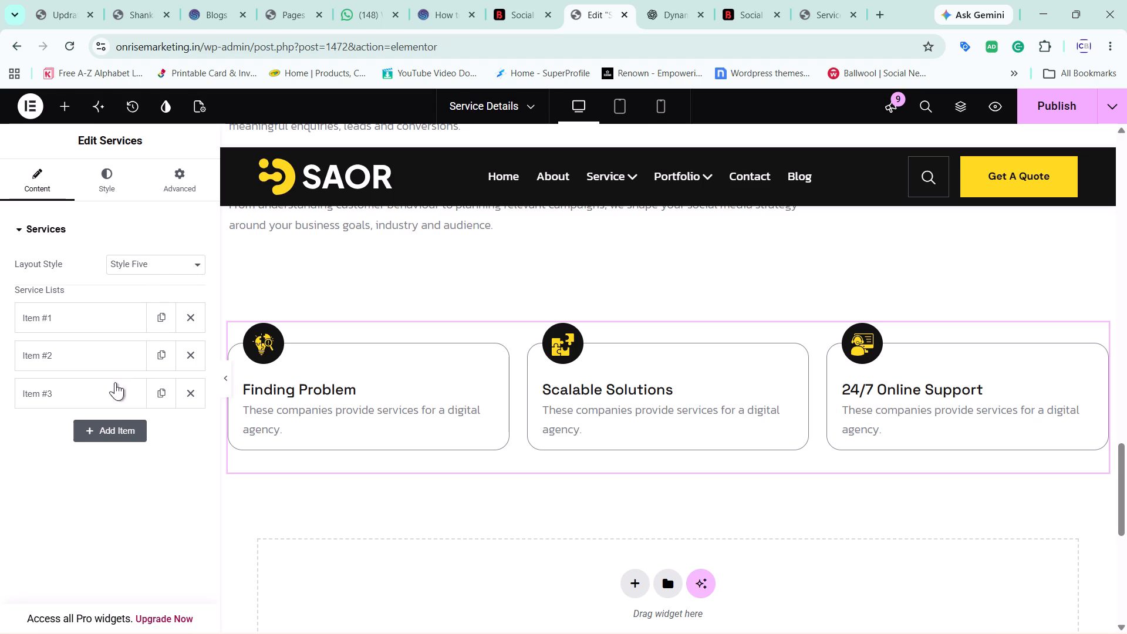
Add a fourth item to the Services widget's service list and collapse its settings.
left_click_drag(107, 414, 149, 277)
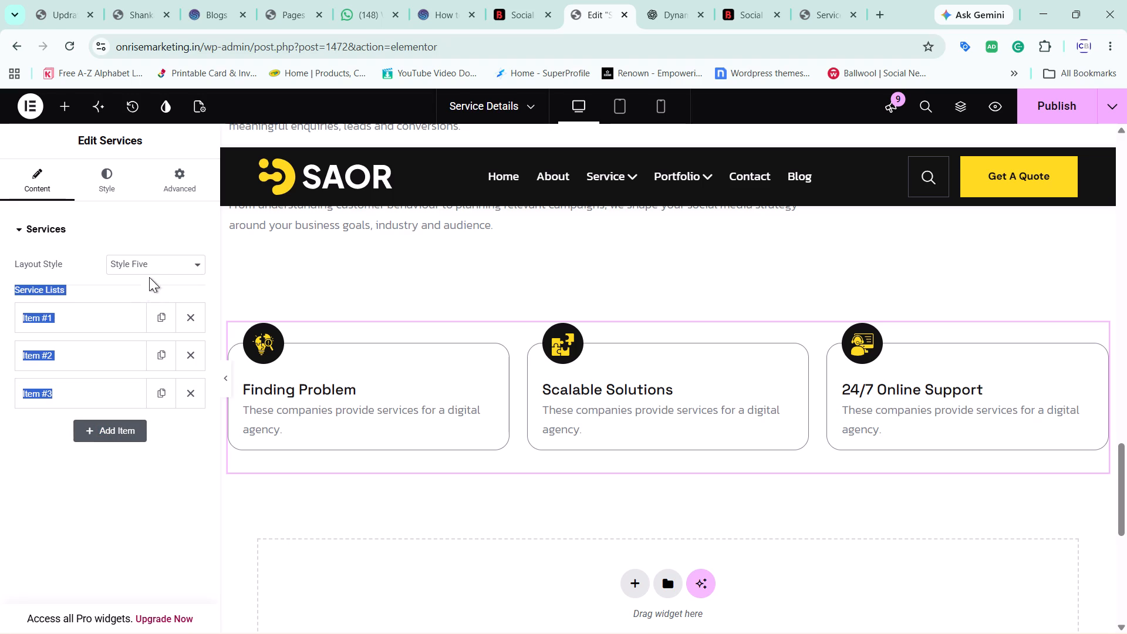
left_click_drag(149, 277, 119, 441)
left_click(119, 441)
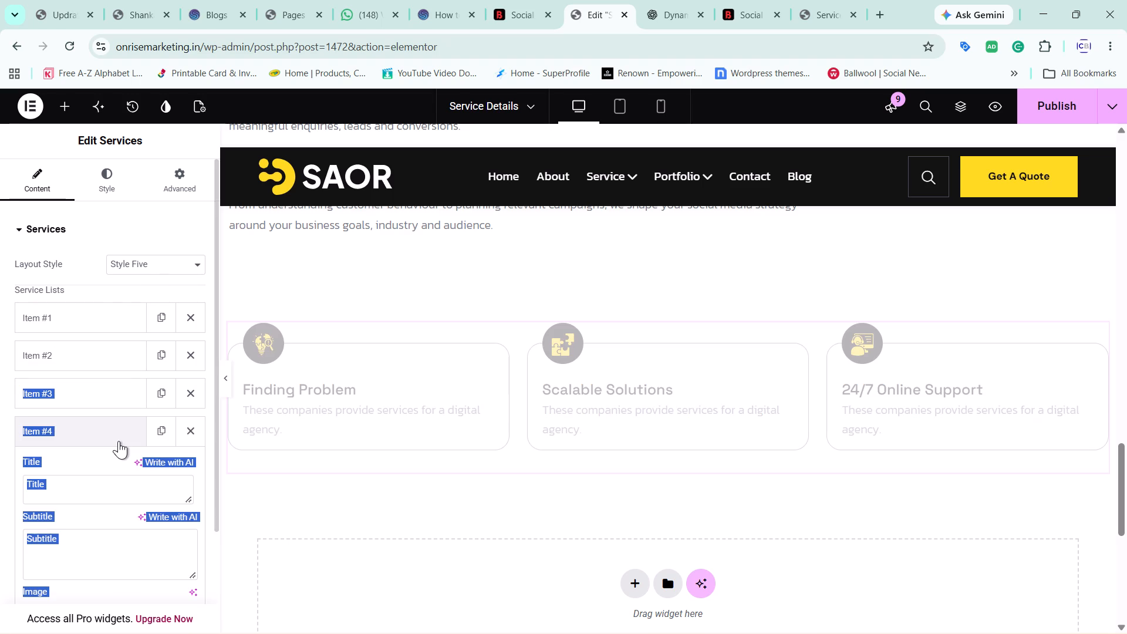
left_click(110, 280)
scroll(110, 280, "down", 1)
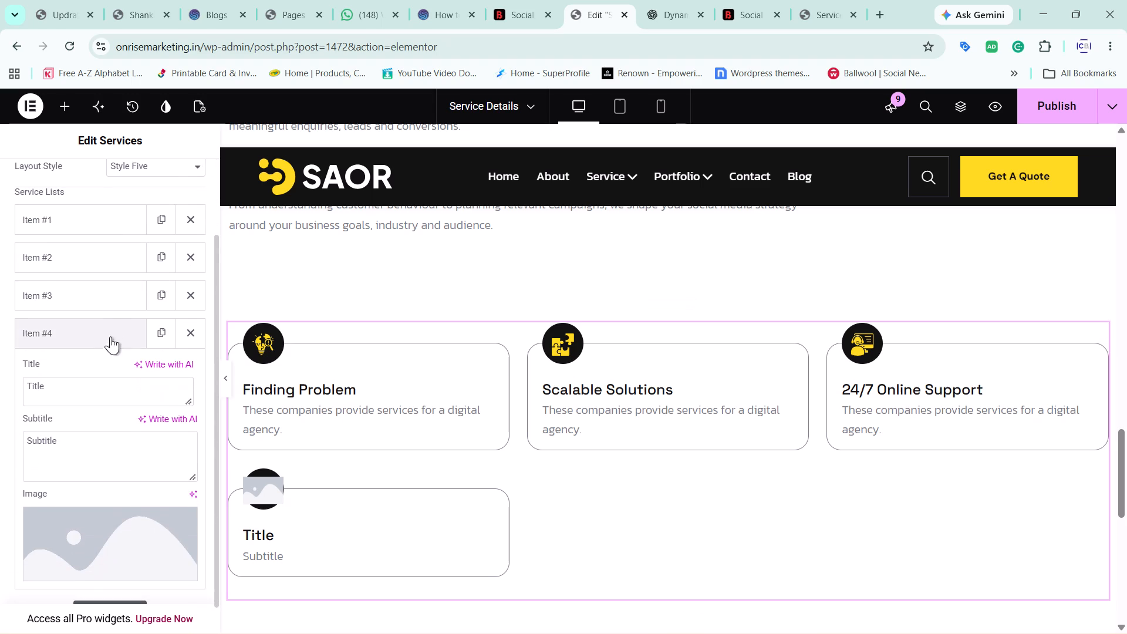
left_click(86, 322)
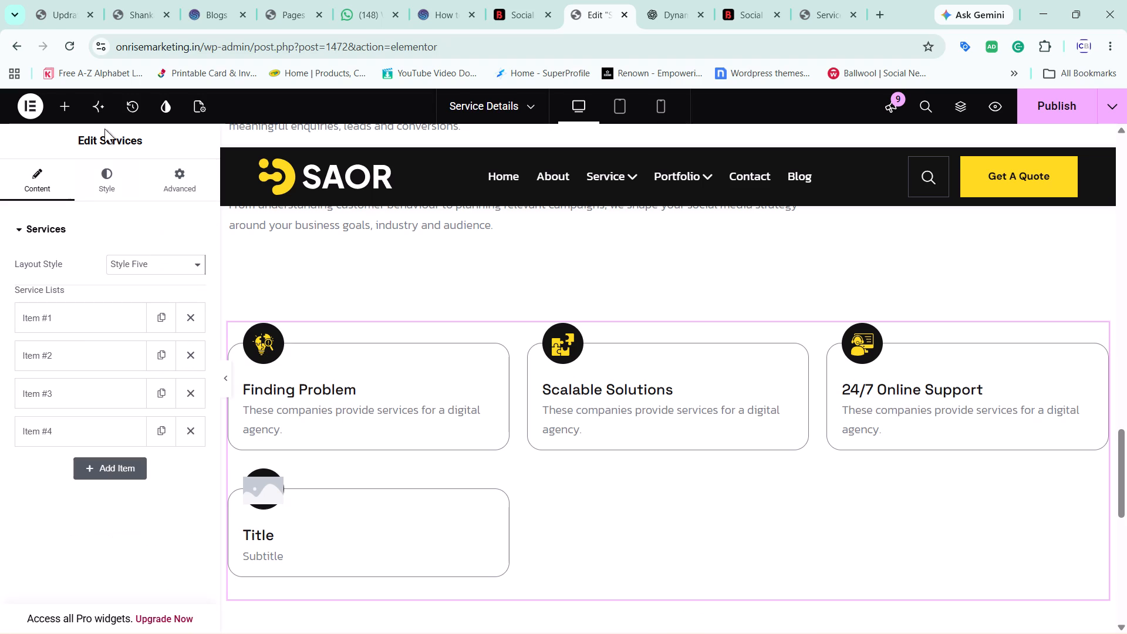
Look through the Services widget's style and advanced layout settings.
left_click(98, 170)
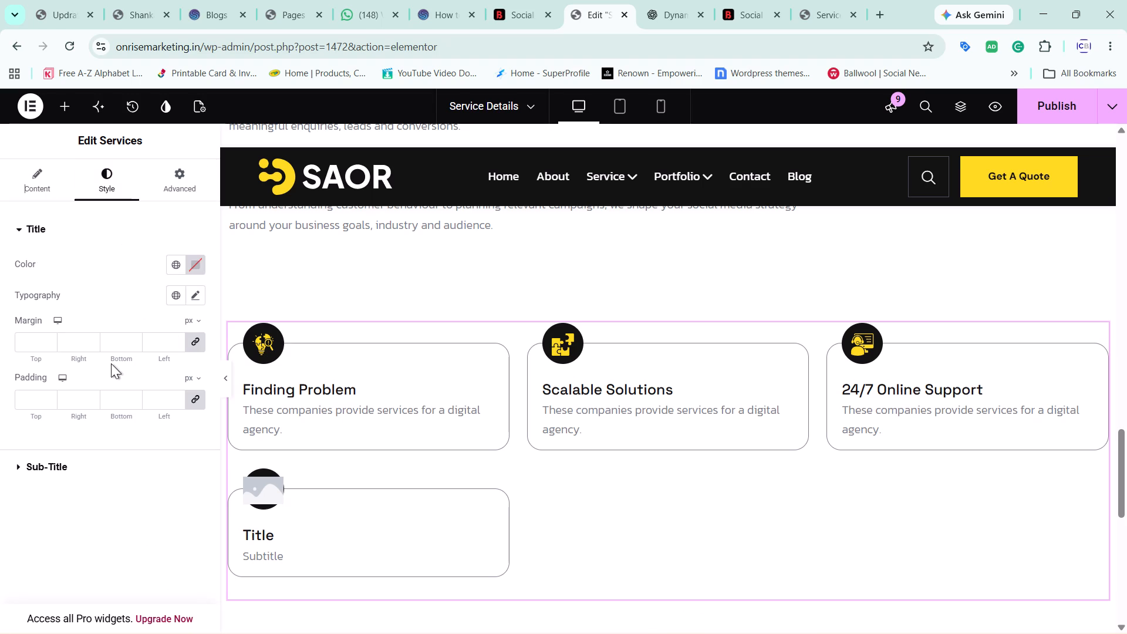
left_click(173, 186)
scroll(124, 359, "down", 1)
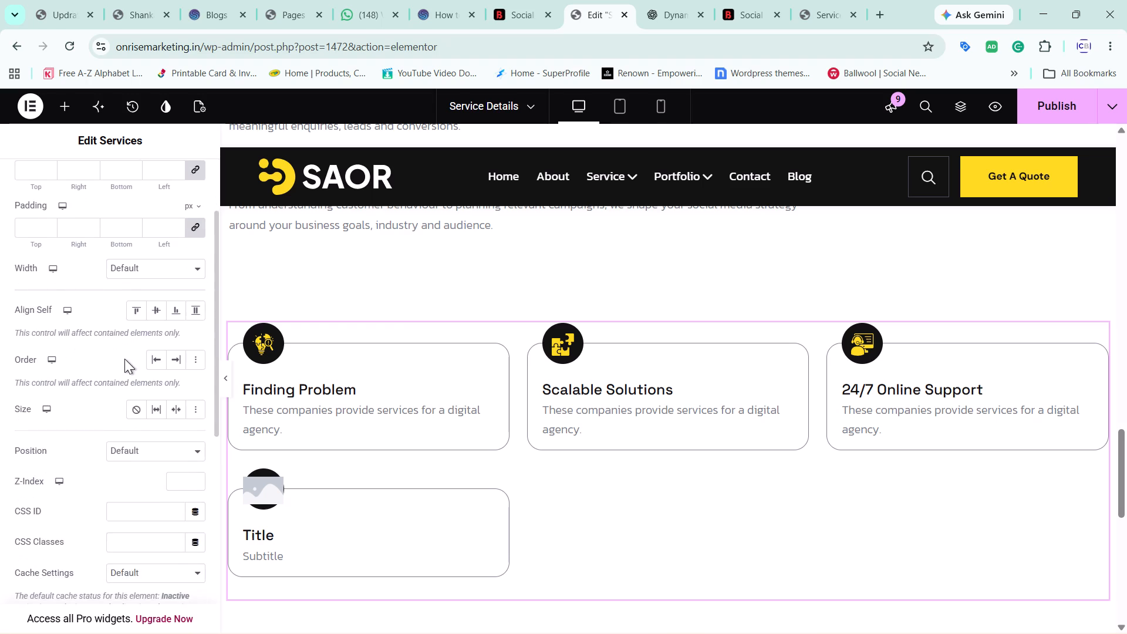
scroll(124, 359, "down", 2)
scroll(124, 359, "up", 8)
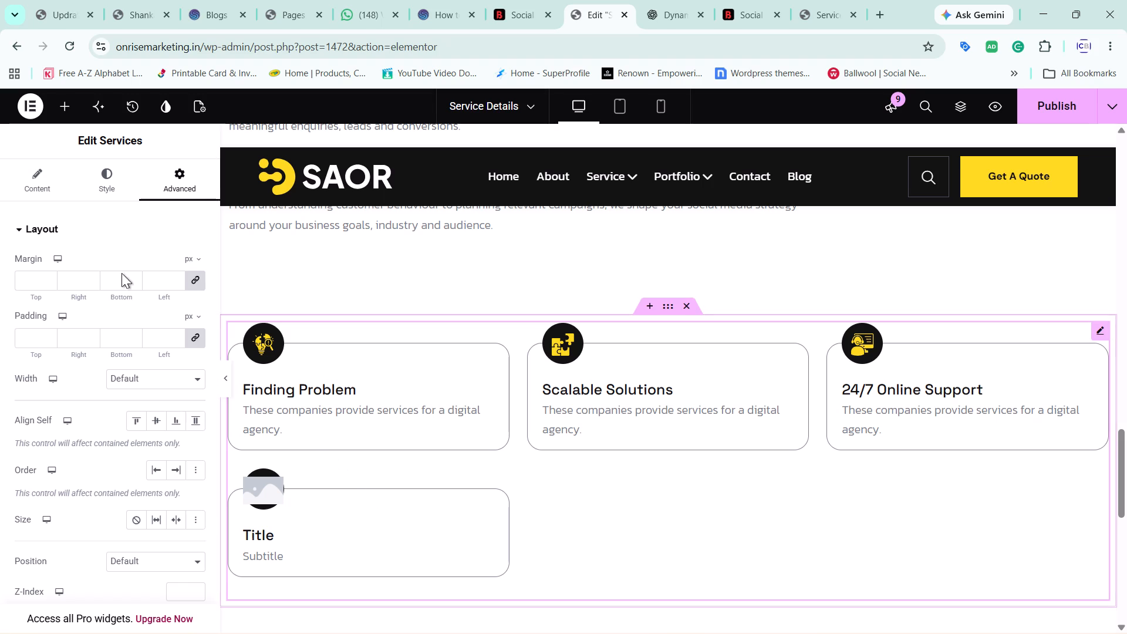
left_click(292, 286)
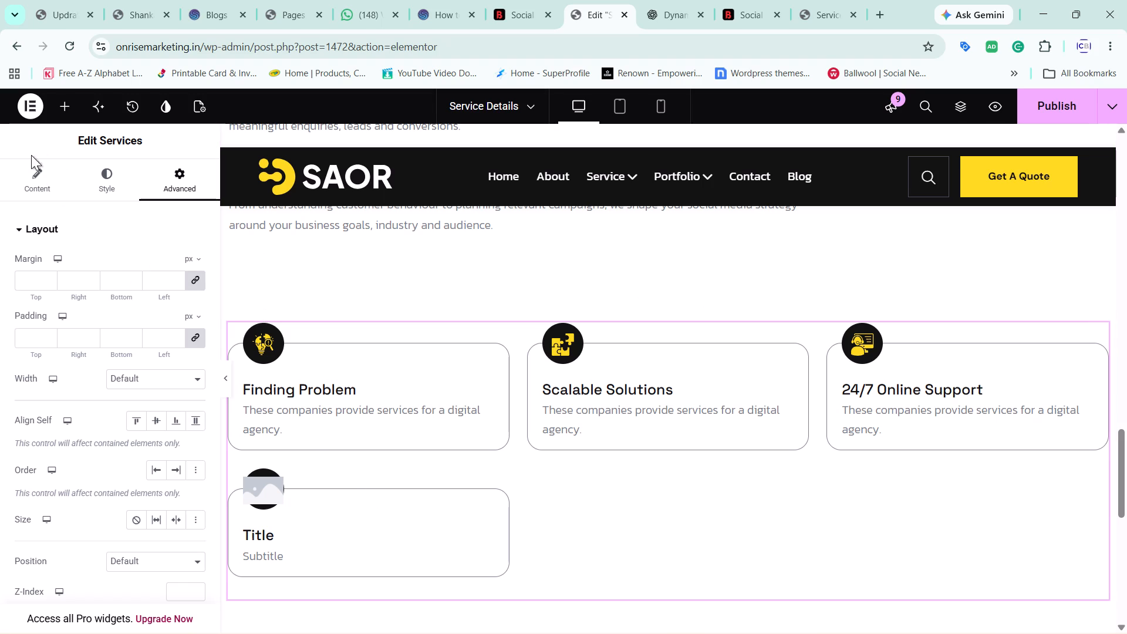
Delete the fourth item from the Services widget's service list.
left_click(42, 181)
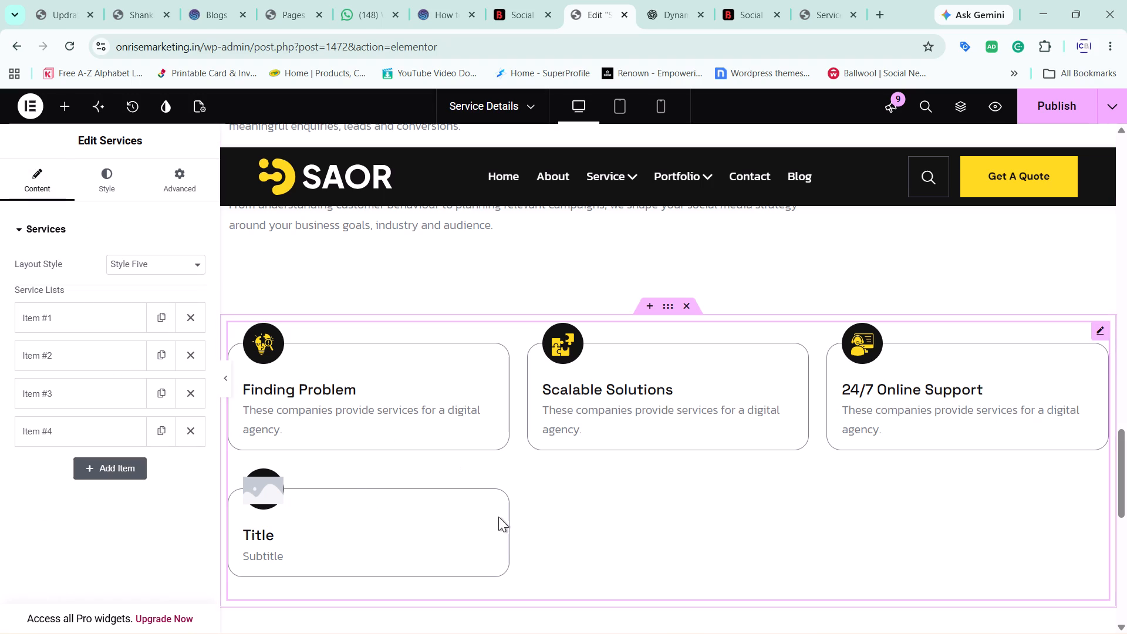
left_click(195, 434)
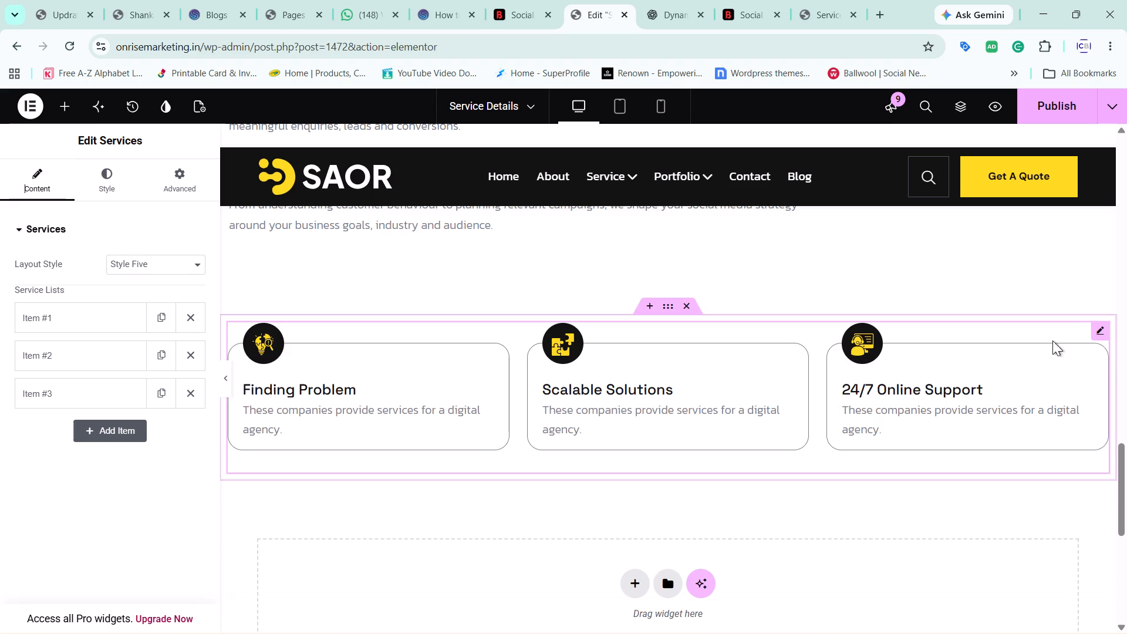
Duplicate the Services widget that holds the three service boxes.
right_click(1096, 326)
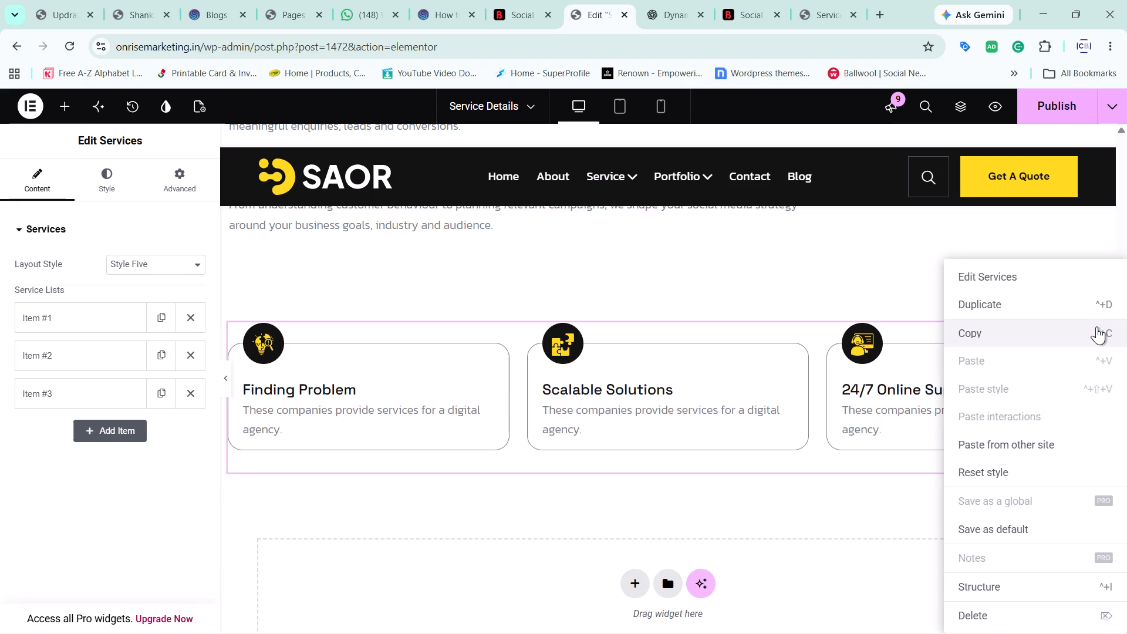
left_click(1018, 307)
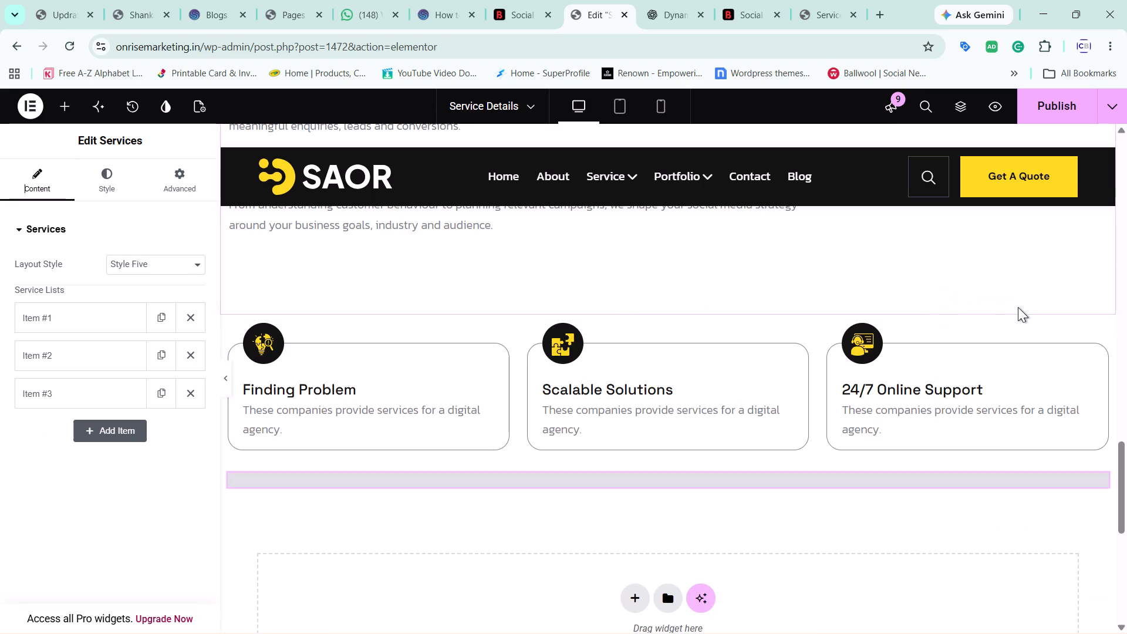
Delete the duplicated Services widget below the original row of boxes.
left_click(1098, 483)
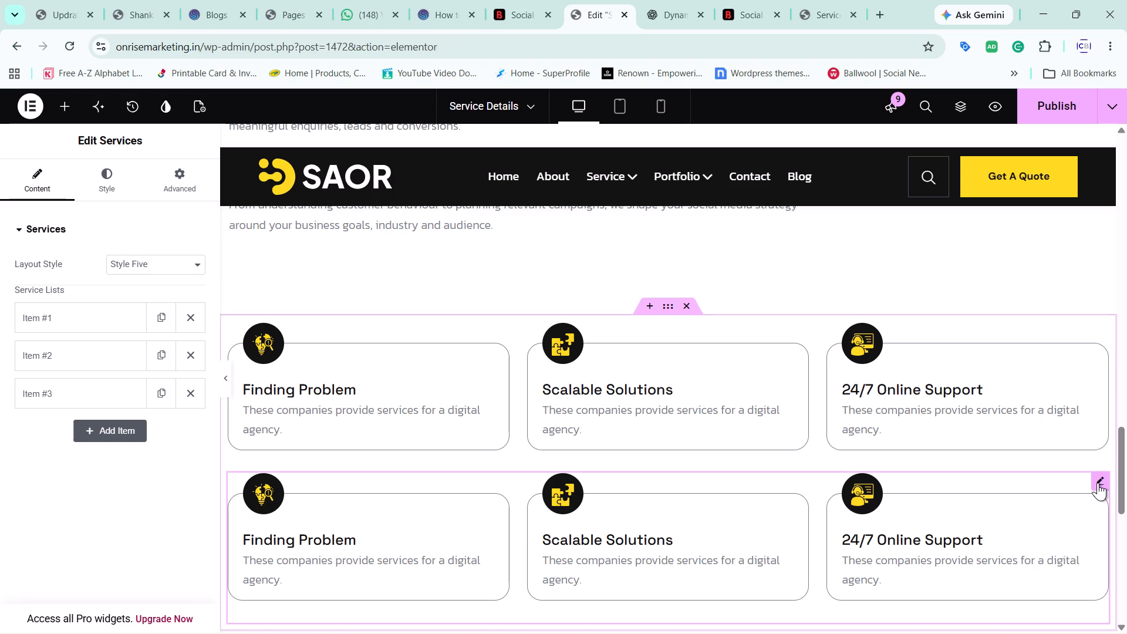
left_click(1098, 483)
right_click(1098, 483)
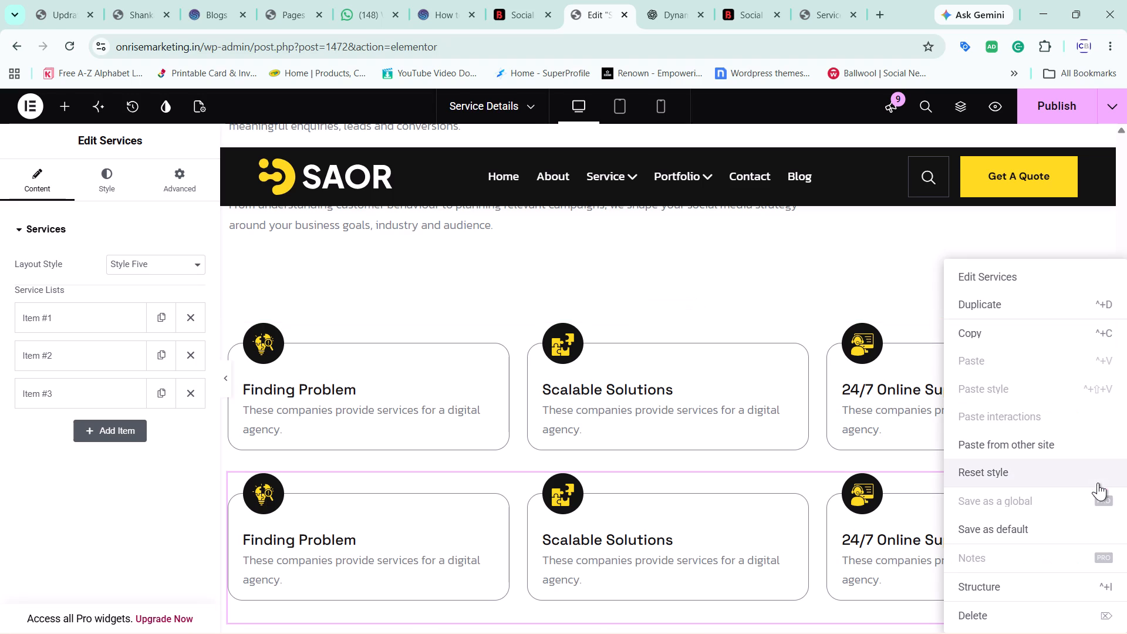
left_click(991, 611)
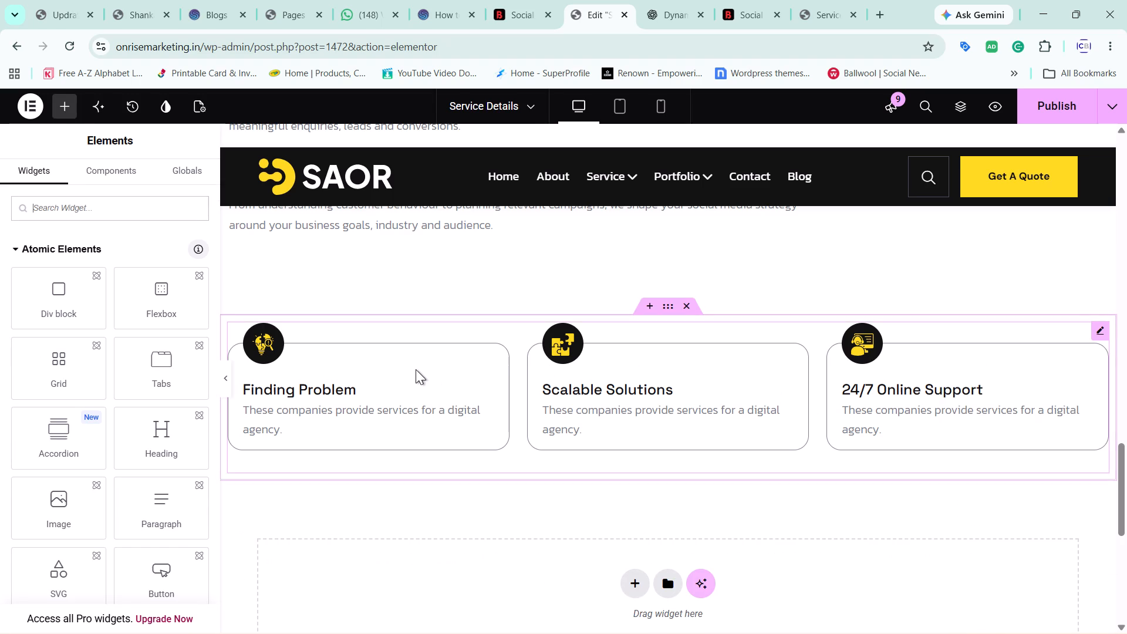
Look through the style and general settings of the Flexbox section that holds the three service boxes.
left_click(672, 307)
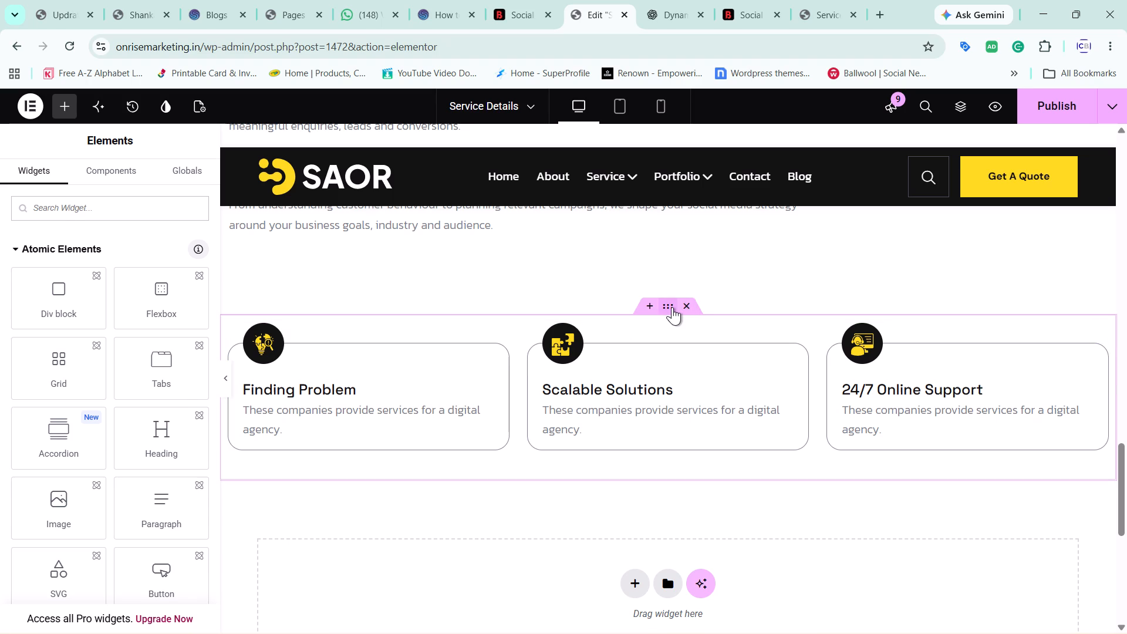
left_click(184, 263)
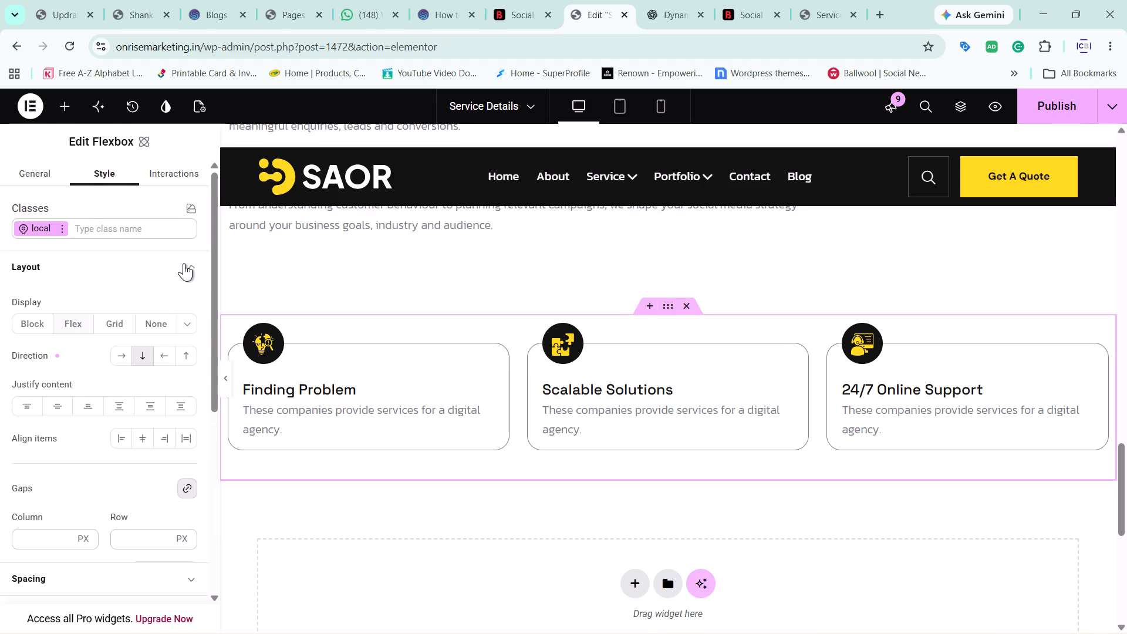
left_click(184, 263)
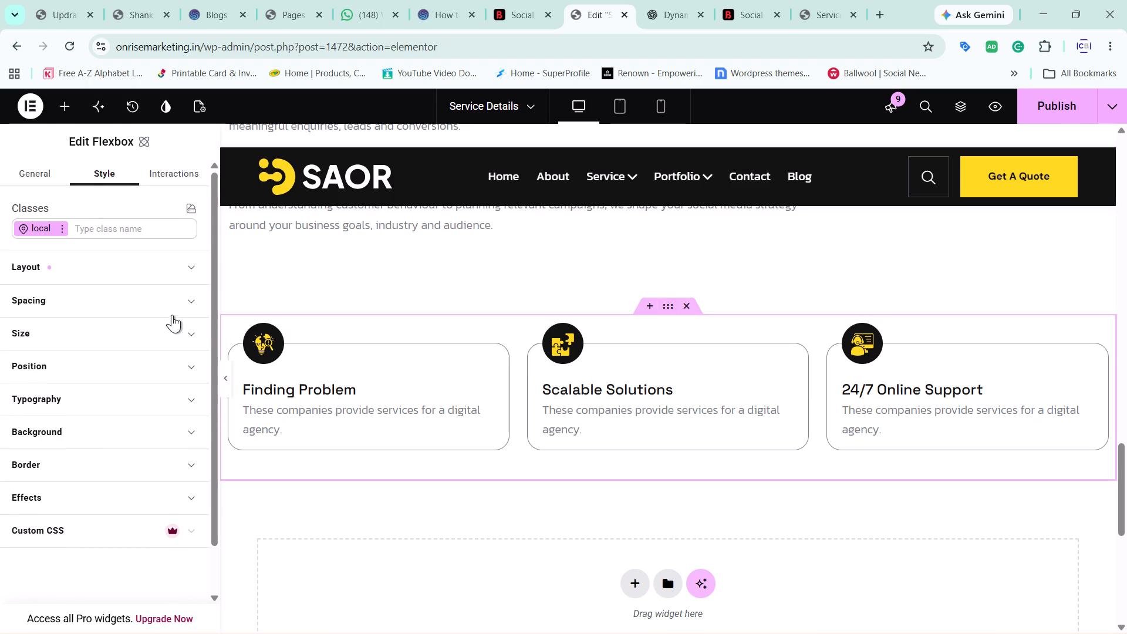
left_click(178, 296)
left_click(178, 296)
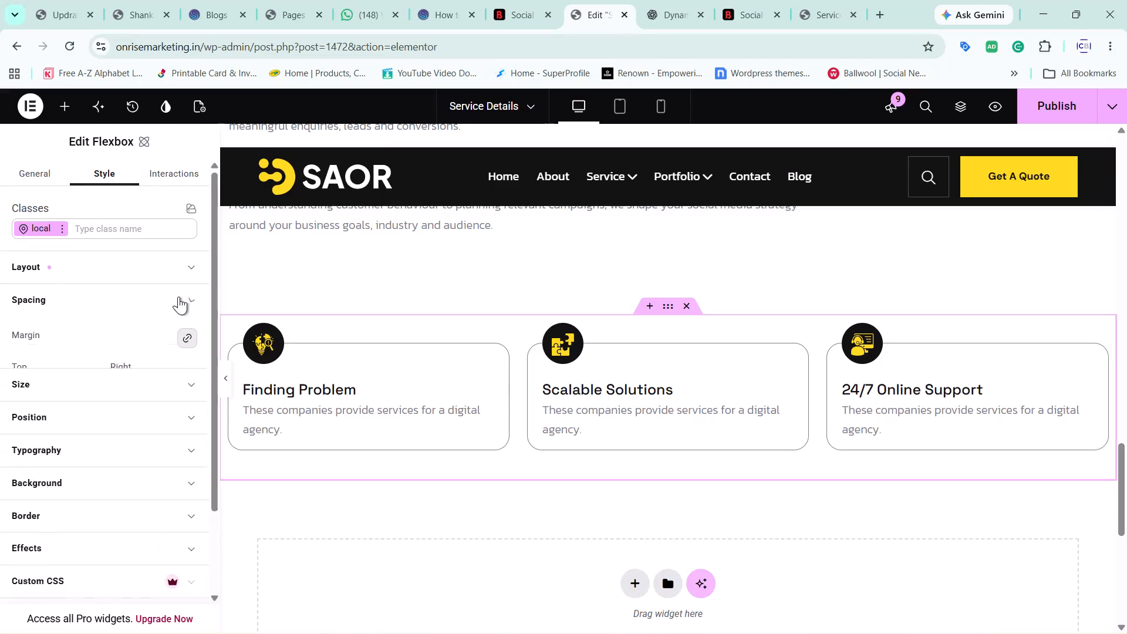
left_click(190, 325)
left_click(190, 325)
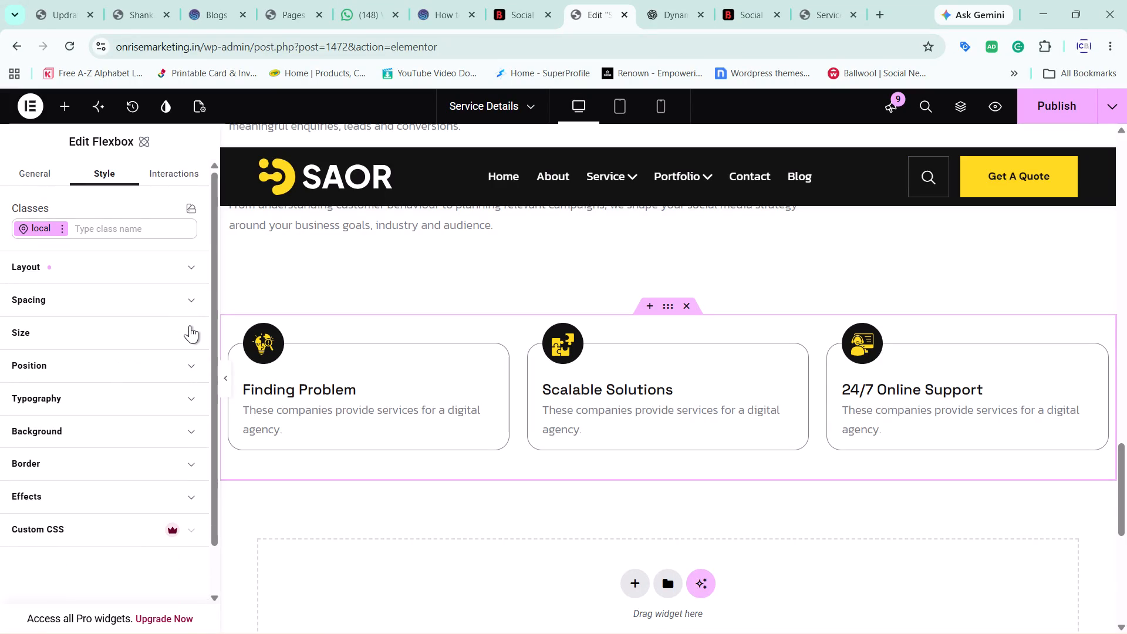
left_click(190, 325)
left_click(190, 325)
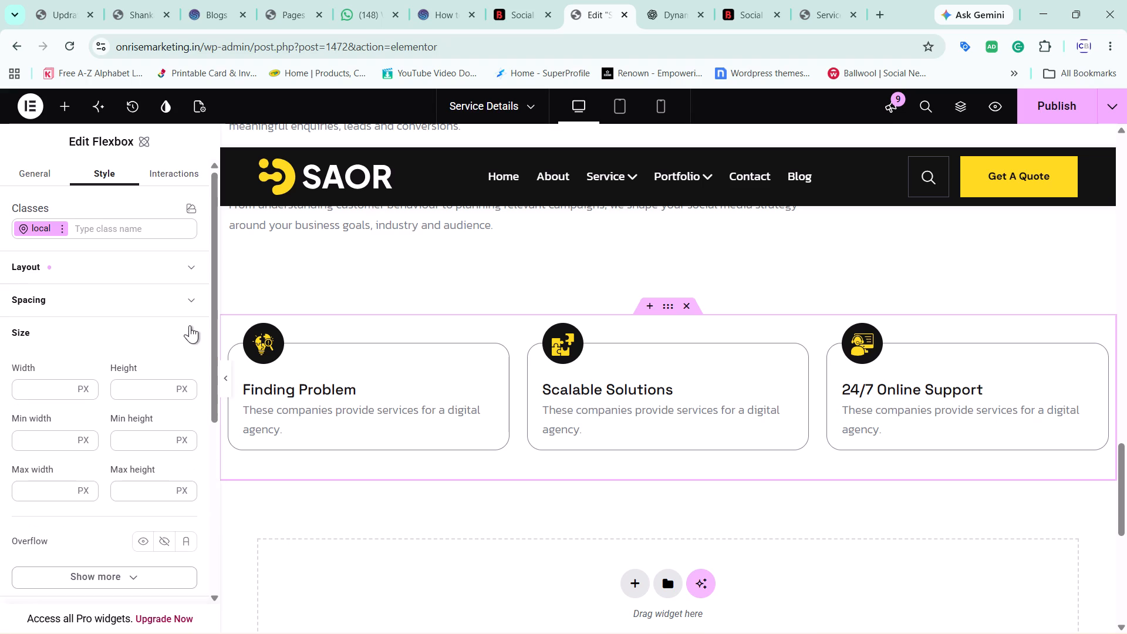
left_click(185, 373)
left_click(185, 373)
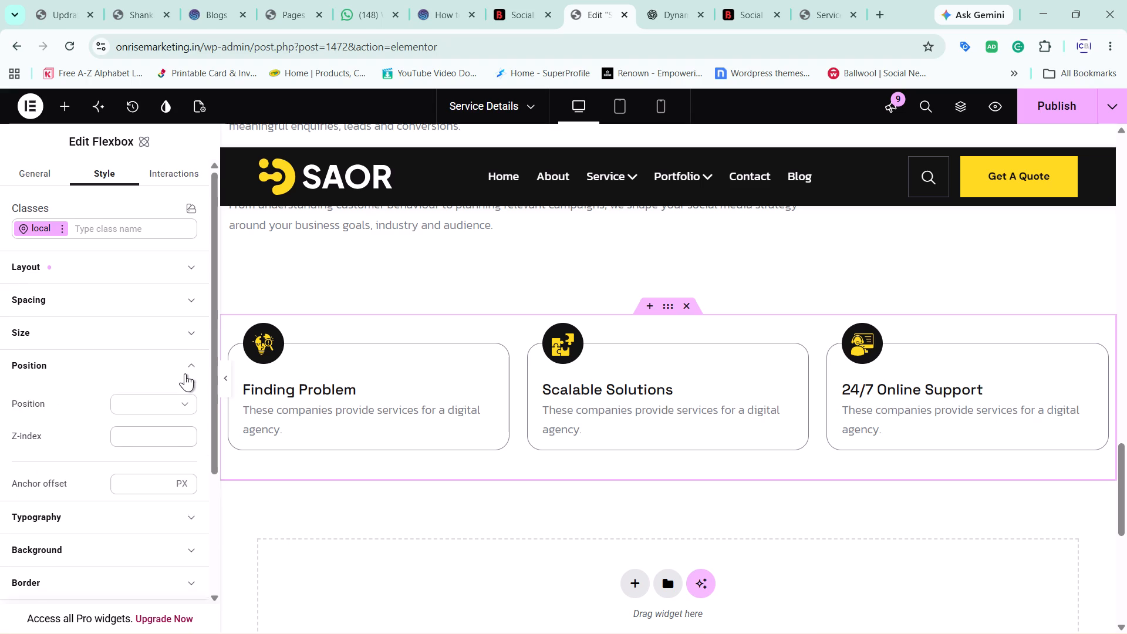
left_click(182, 406)
left_click(182, 406)
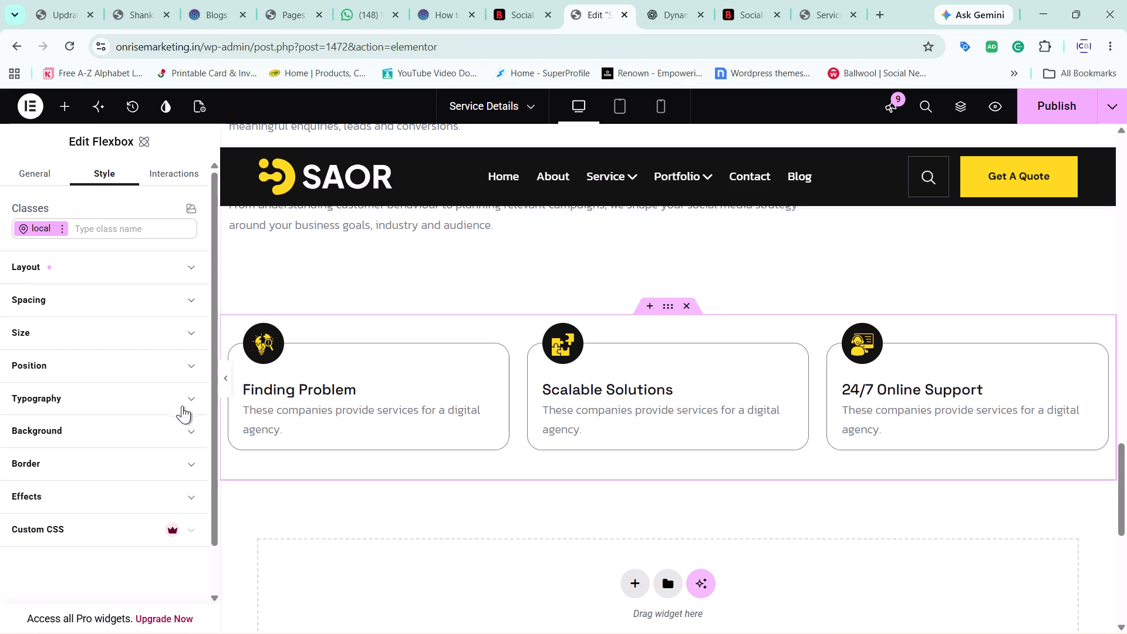
scroll(182, 406, "down", 1)
left_click(180, 381)
left_click(180, 381)
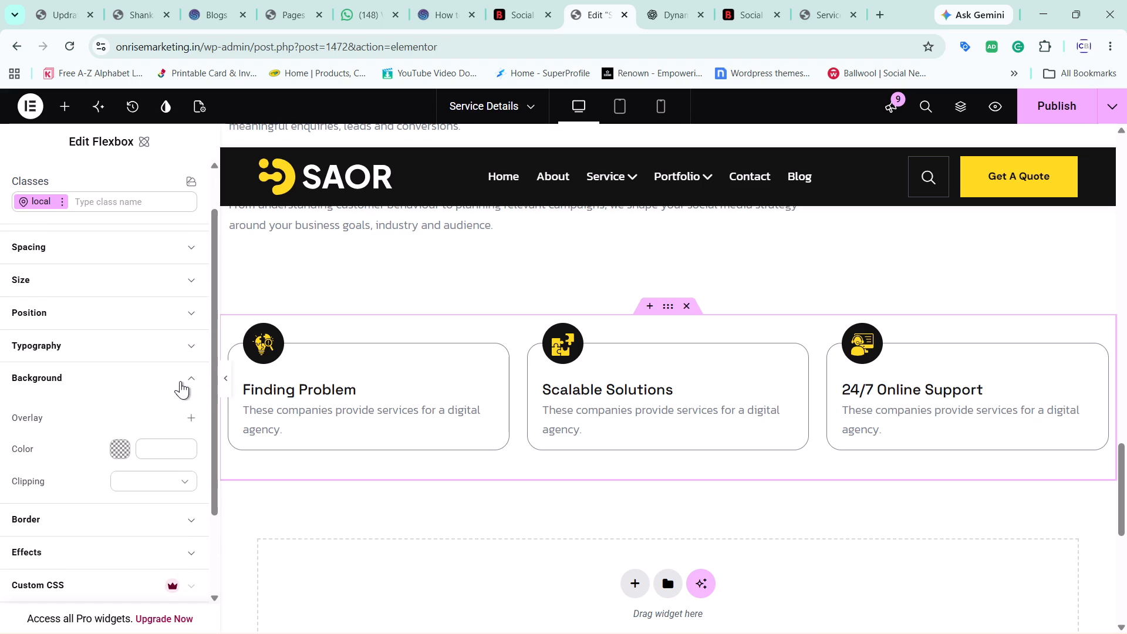
left_click(180, 418)
left_click(180, 418)
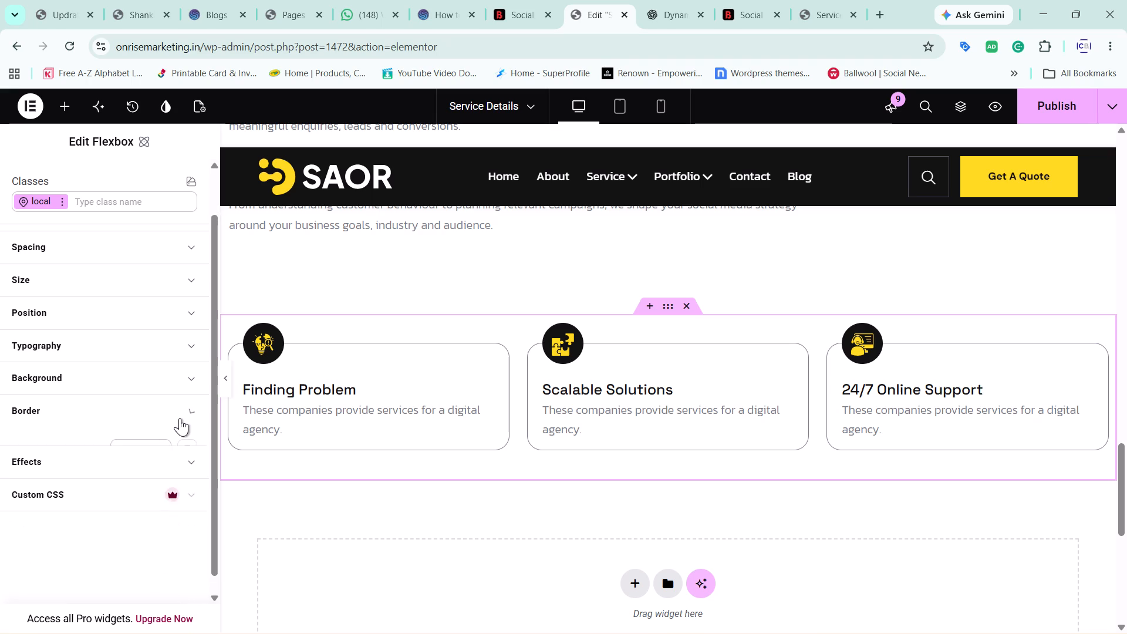
left_click(163, 453)
left_click(163, 453)
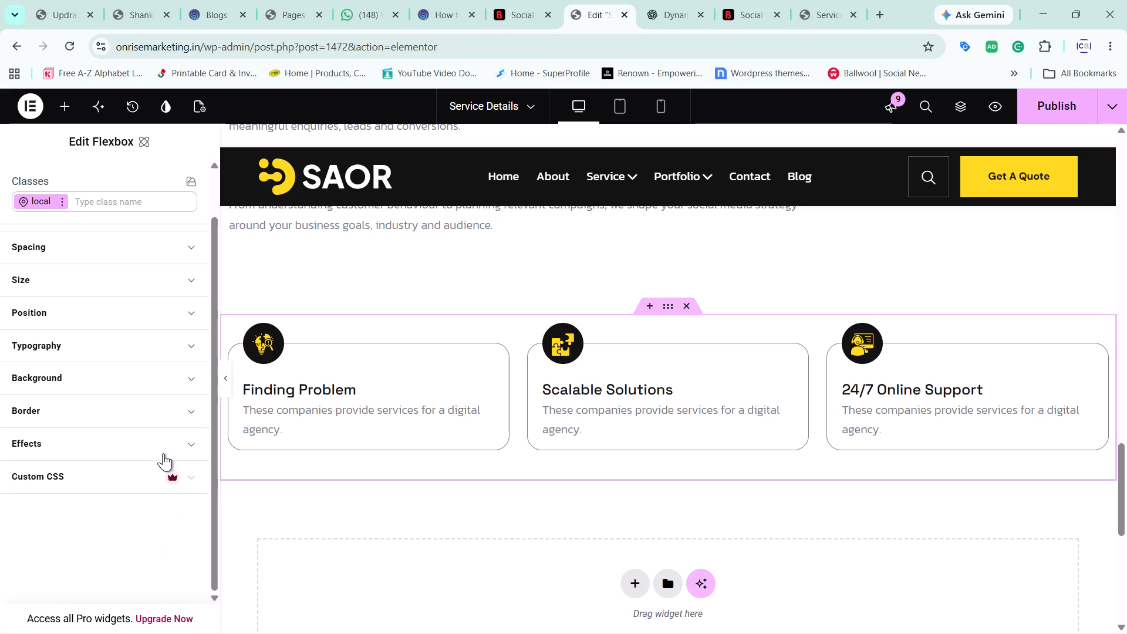
scroll(163, 453, "up", 3)
left_click(133, 263)
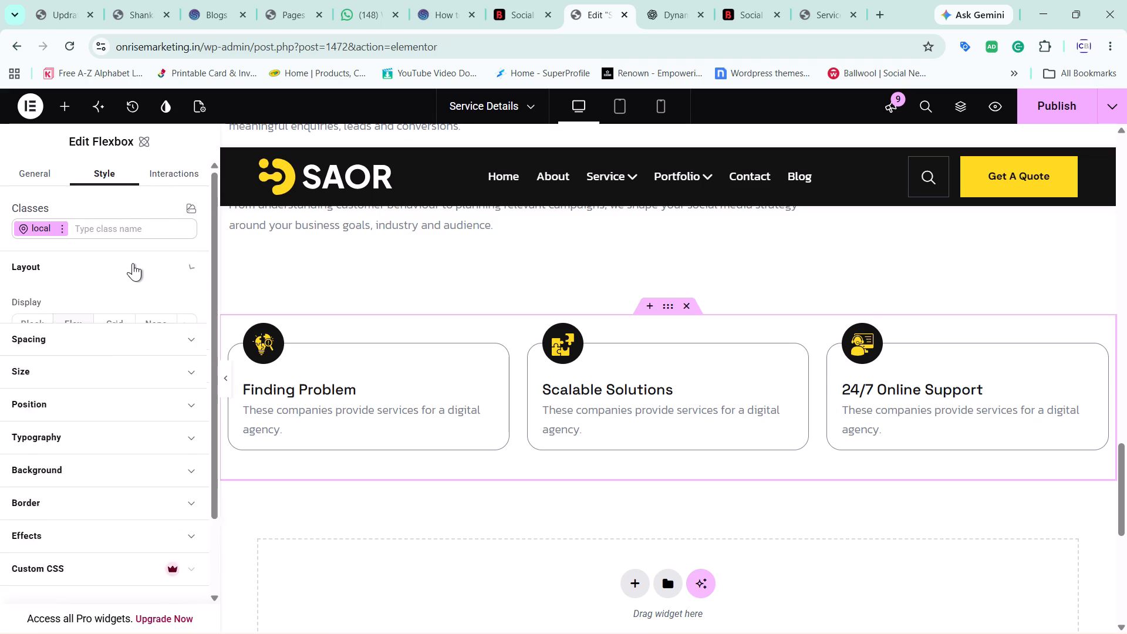
left_click(133, 263)
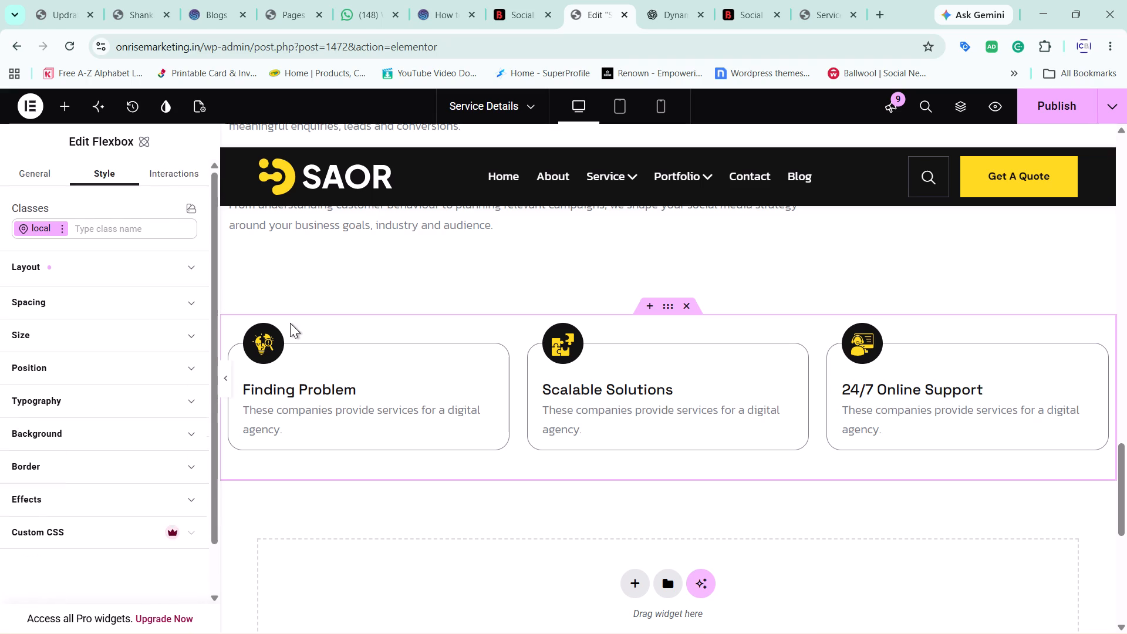
left_click(663, 298)
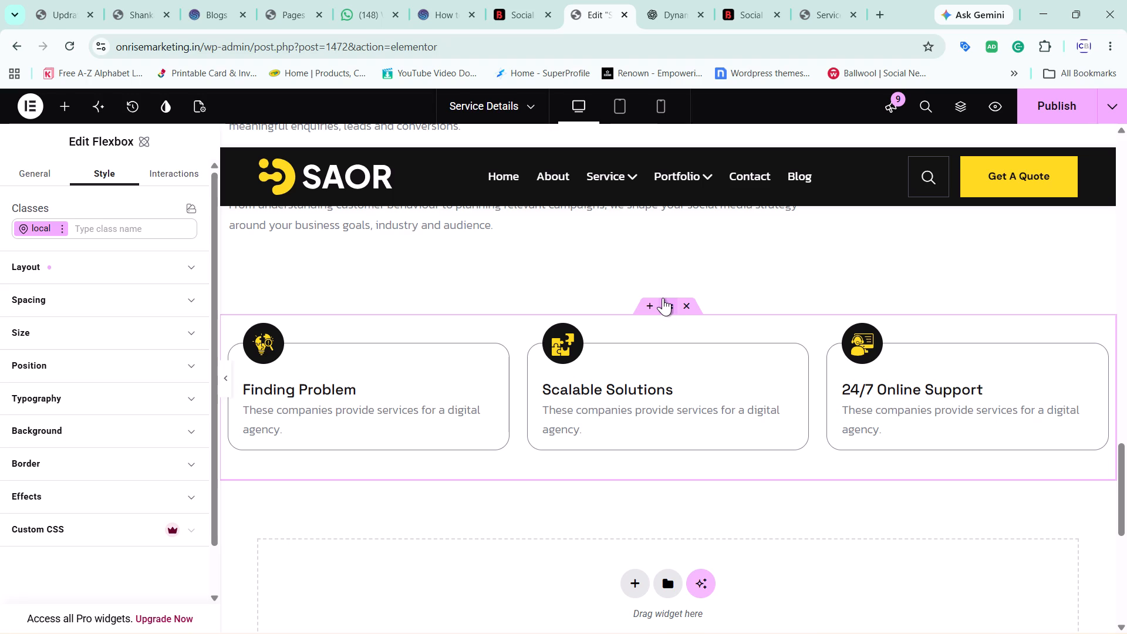
left_click(23, 163)
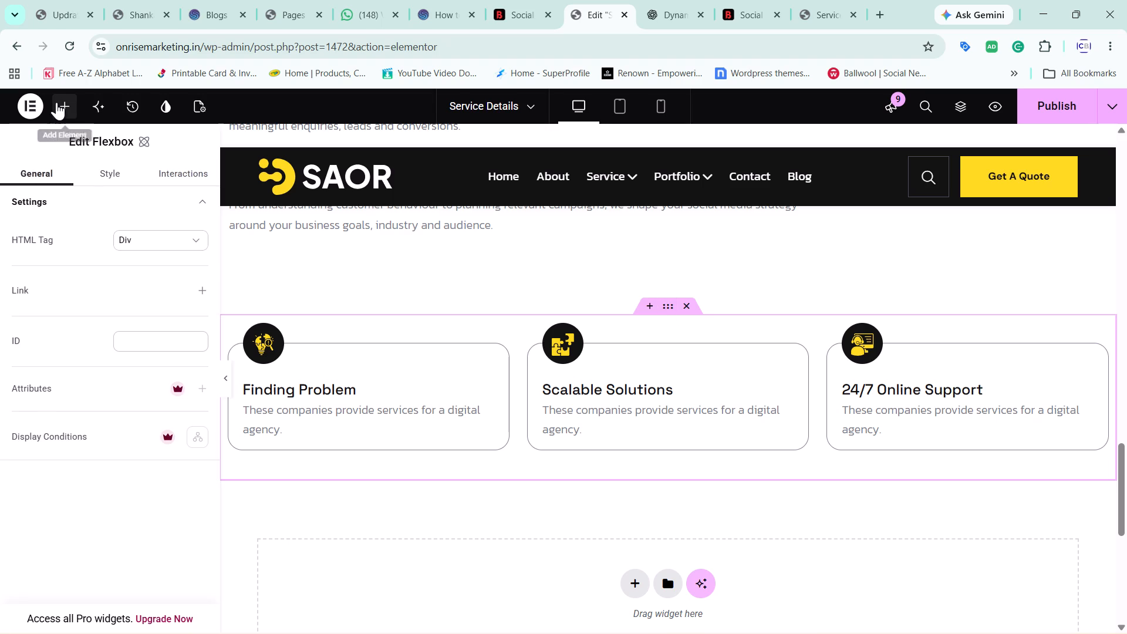
scroll(164, 349, "up", 4)
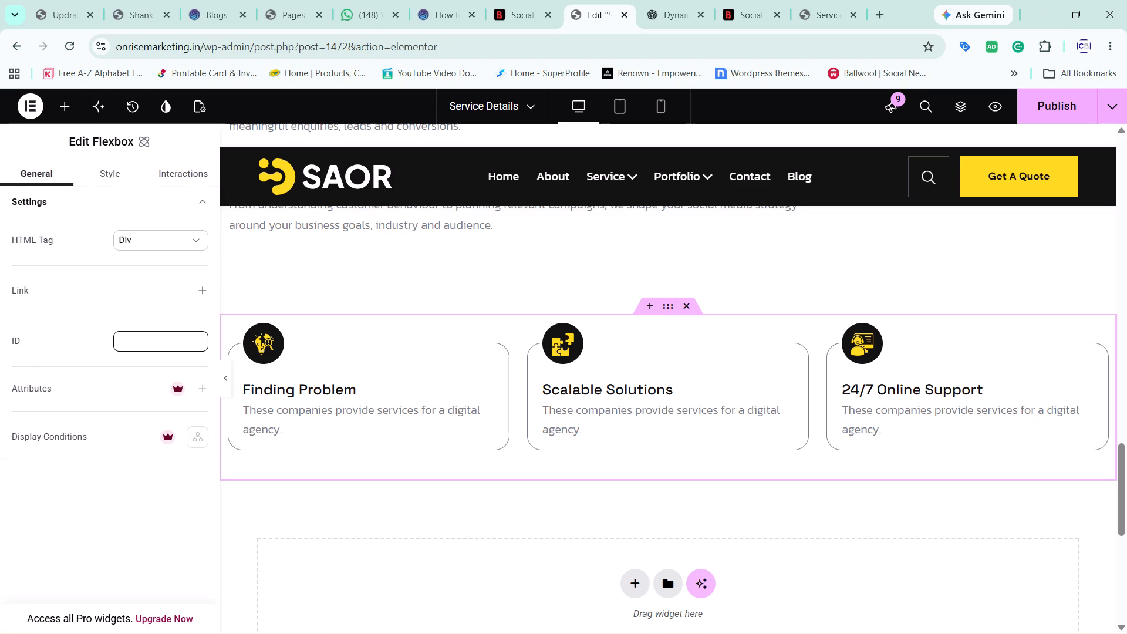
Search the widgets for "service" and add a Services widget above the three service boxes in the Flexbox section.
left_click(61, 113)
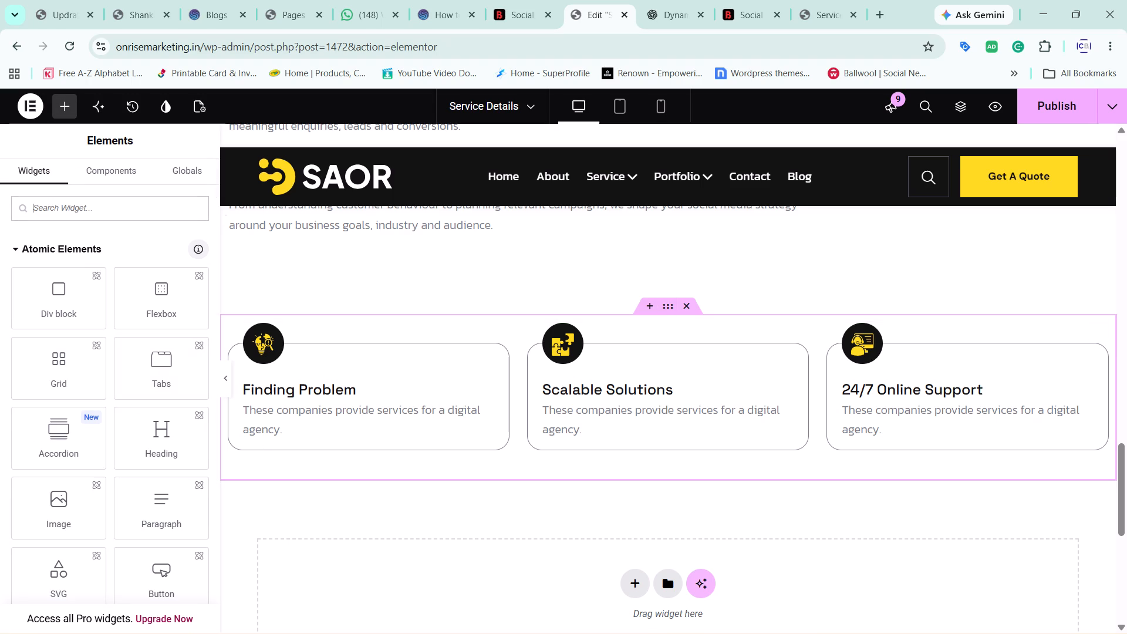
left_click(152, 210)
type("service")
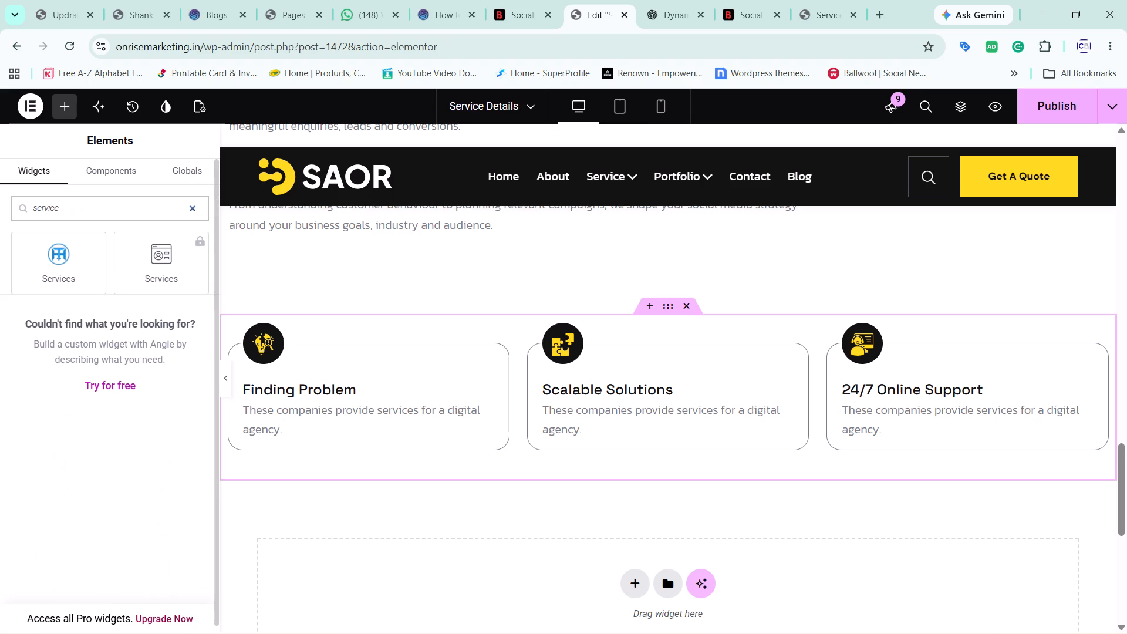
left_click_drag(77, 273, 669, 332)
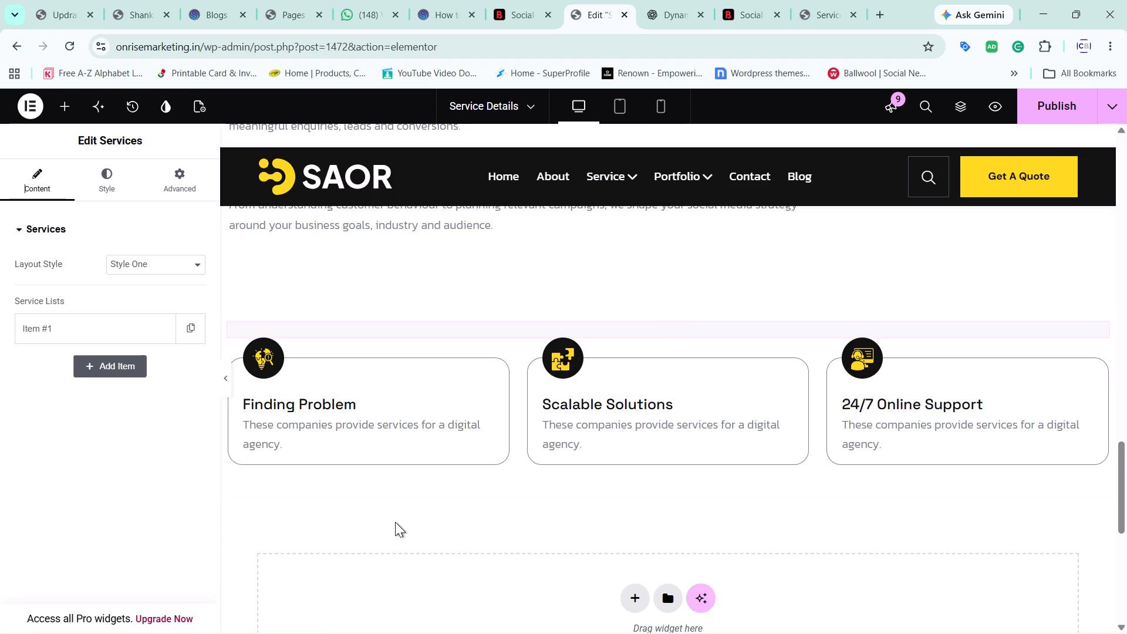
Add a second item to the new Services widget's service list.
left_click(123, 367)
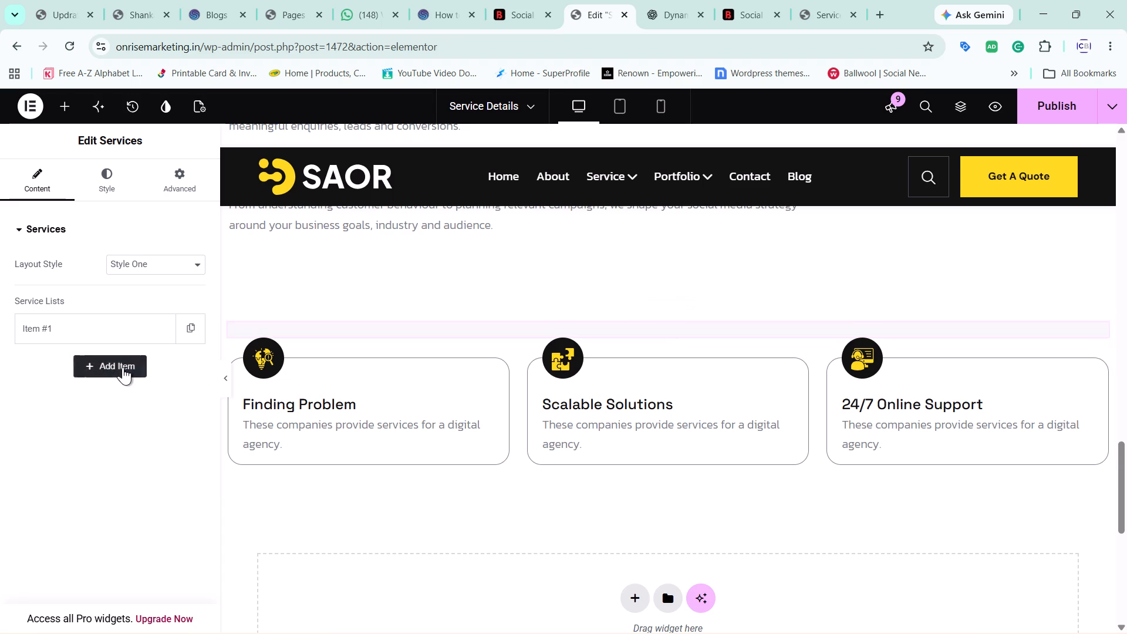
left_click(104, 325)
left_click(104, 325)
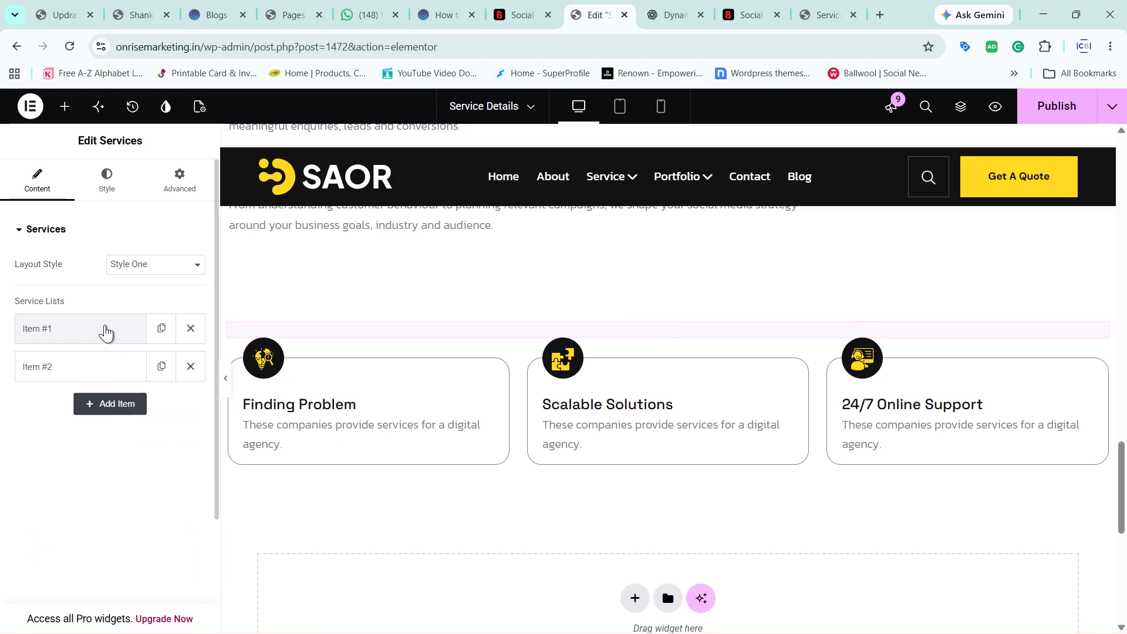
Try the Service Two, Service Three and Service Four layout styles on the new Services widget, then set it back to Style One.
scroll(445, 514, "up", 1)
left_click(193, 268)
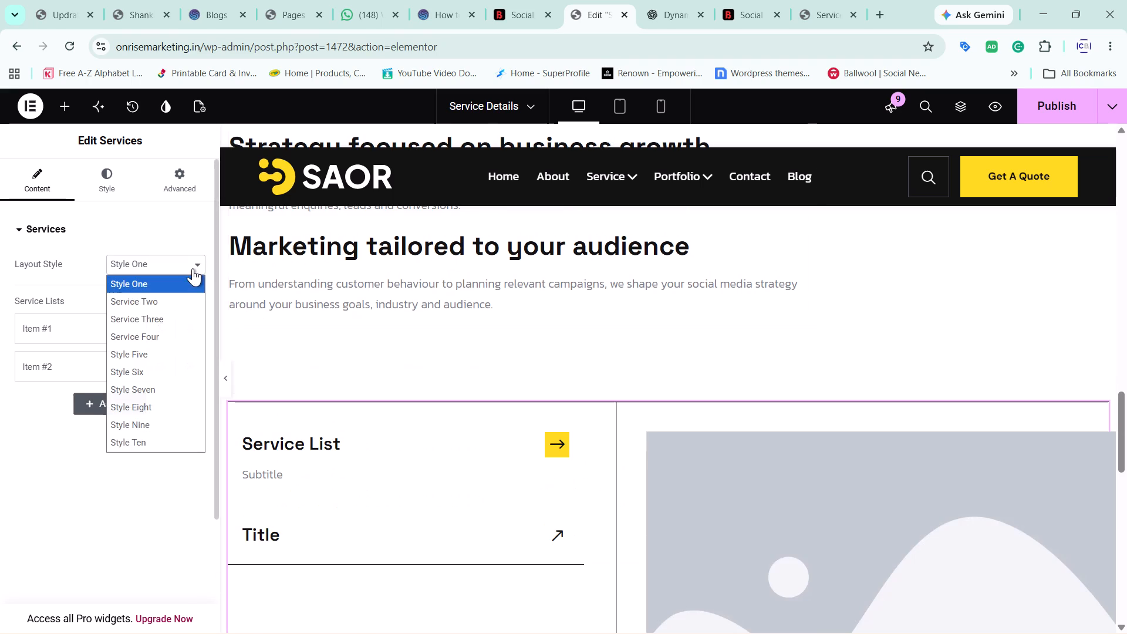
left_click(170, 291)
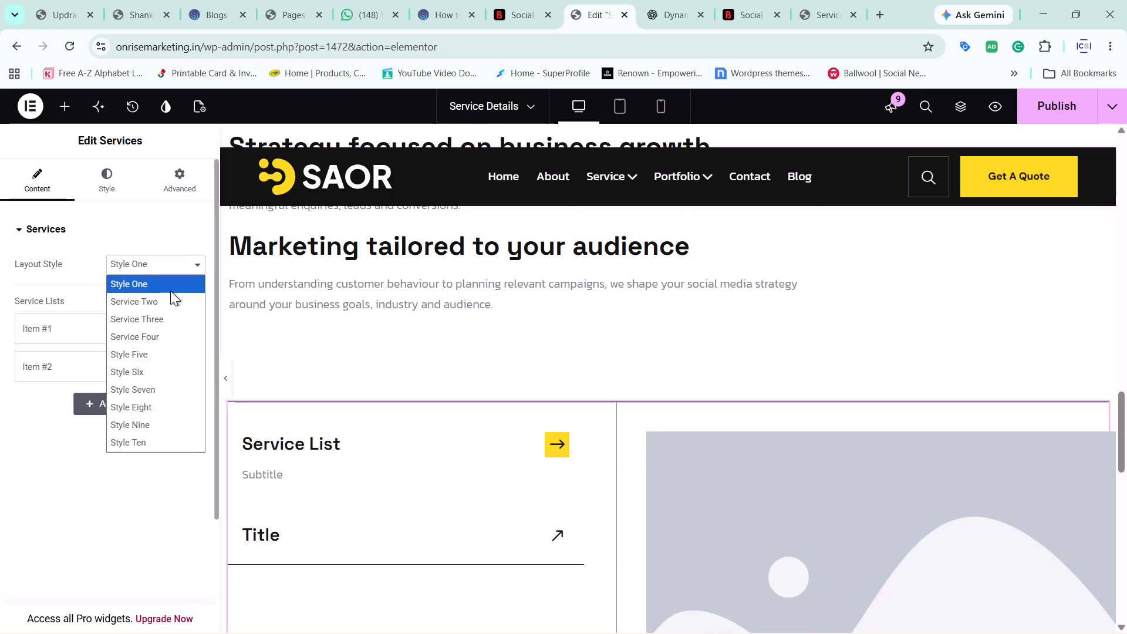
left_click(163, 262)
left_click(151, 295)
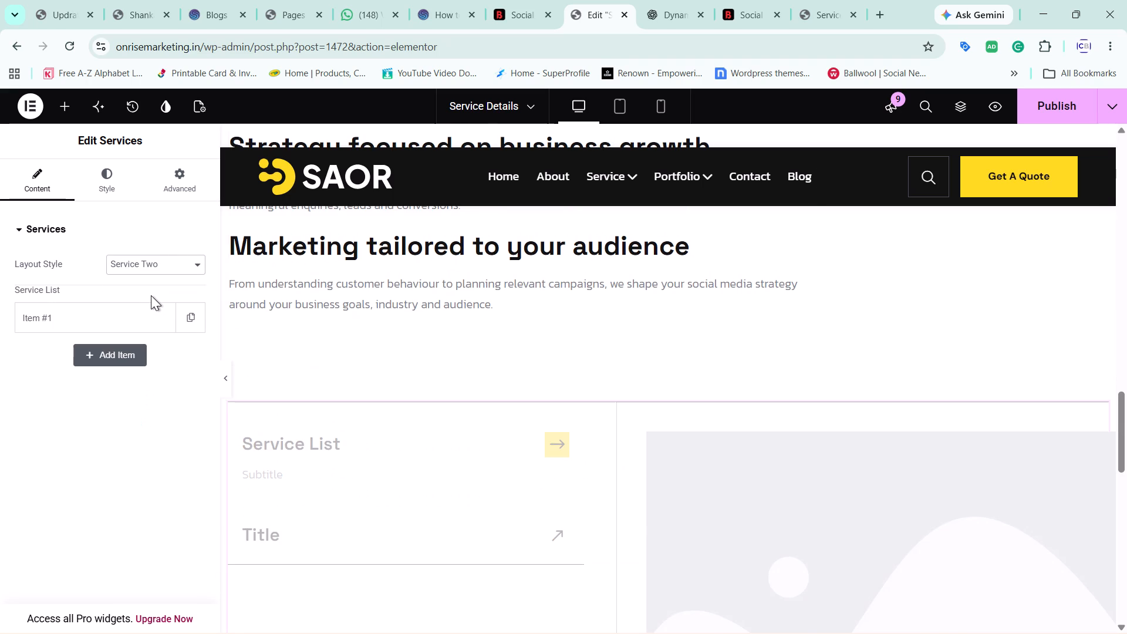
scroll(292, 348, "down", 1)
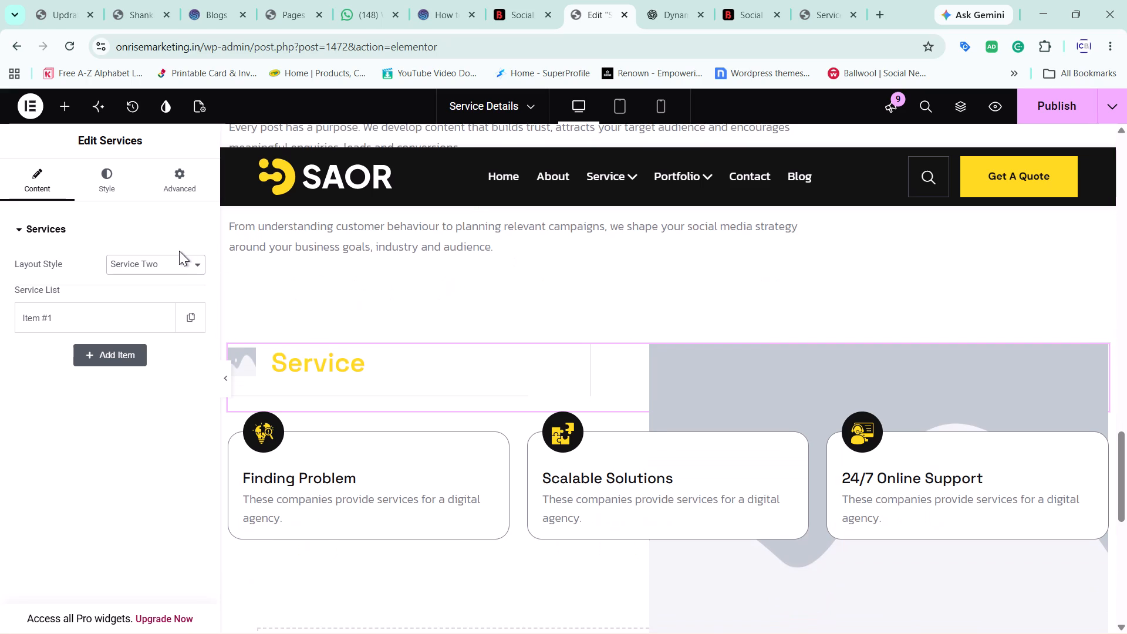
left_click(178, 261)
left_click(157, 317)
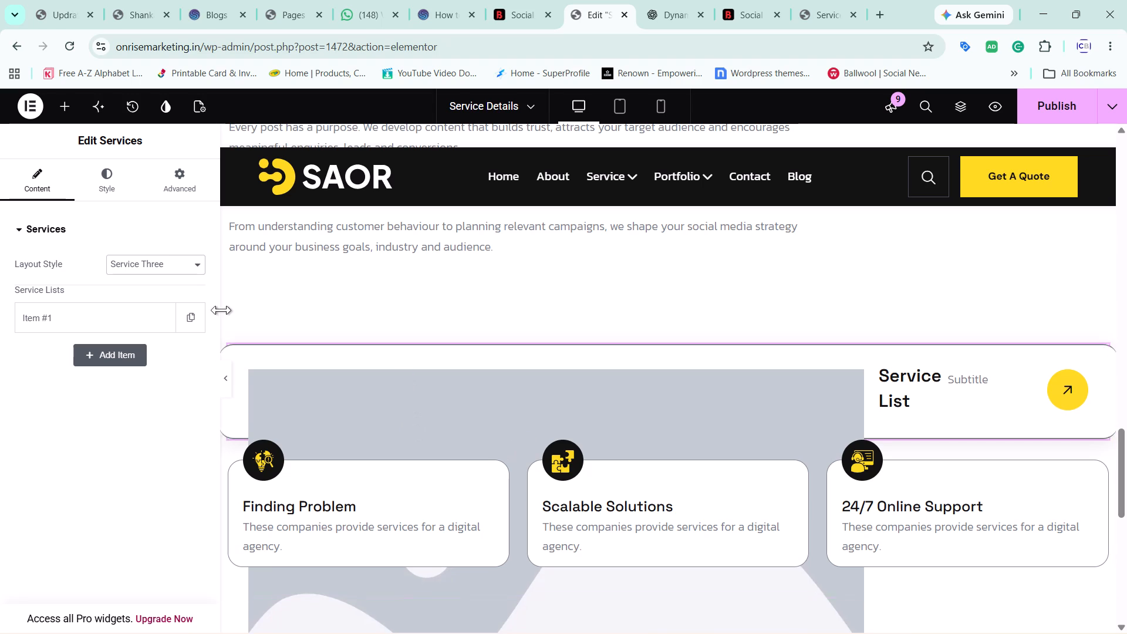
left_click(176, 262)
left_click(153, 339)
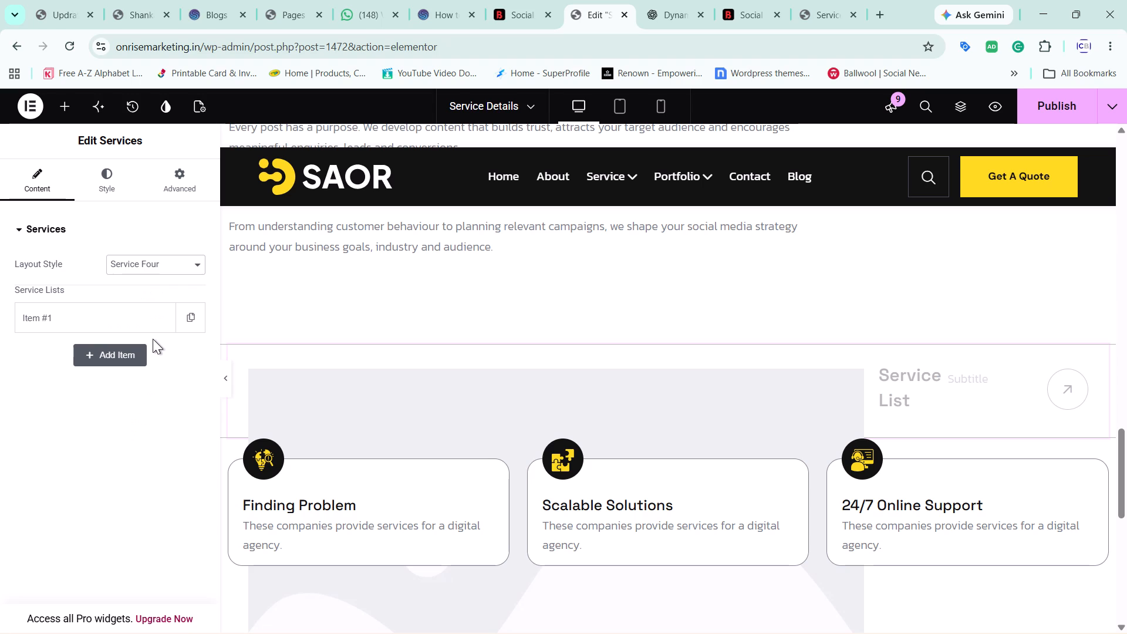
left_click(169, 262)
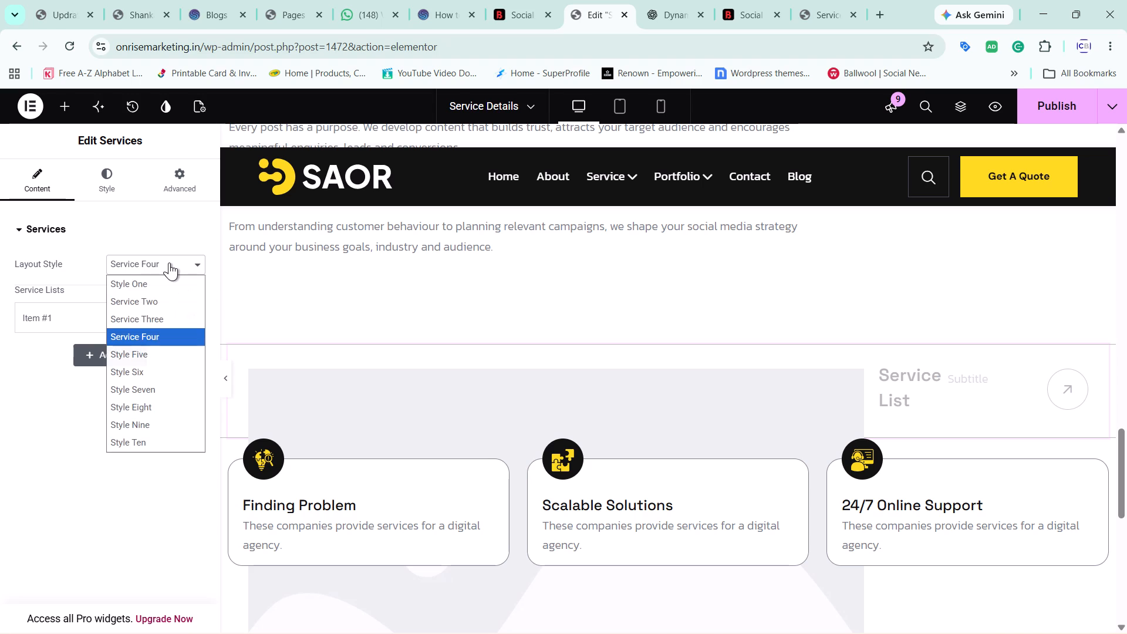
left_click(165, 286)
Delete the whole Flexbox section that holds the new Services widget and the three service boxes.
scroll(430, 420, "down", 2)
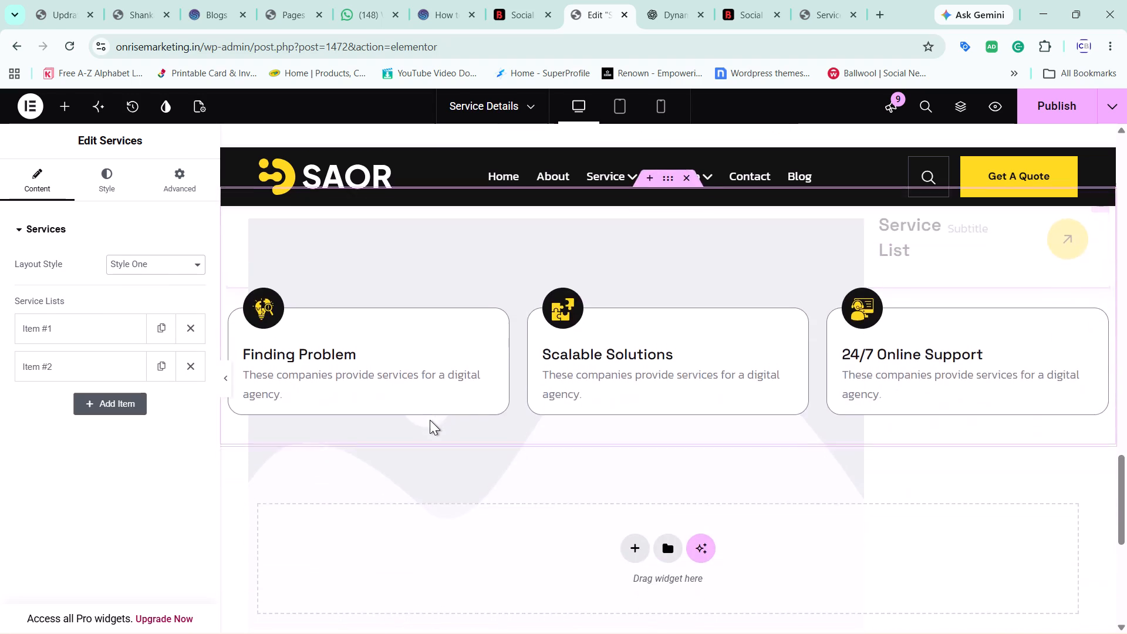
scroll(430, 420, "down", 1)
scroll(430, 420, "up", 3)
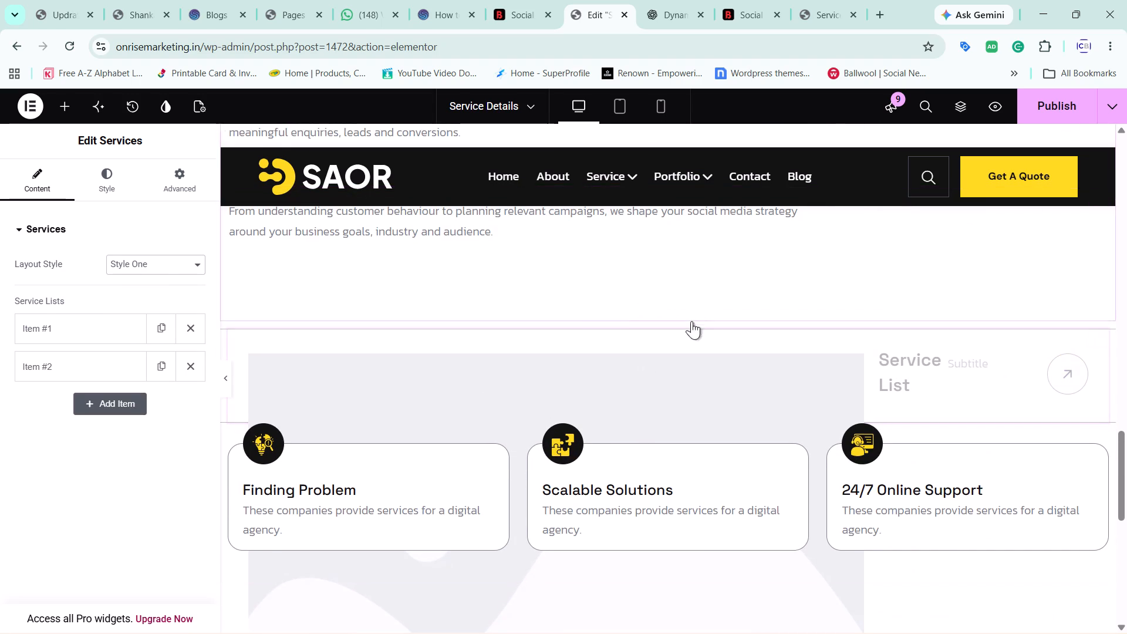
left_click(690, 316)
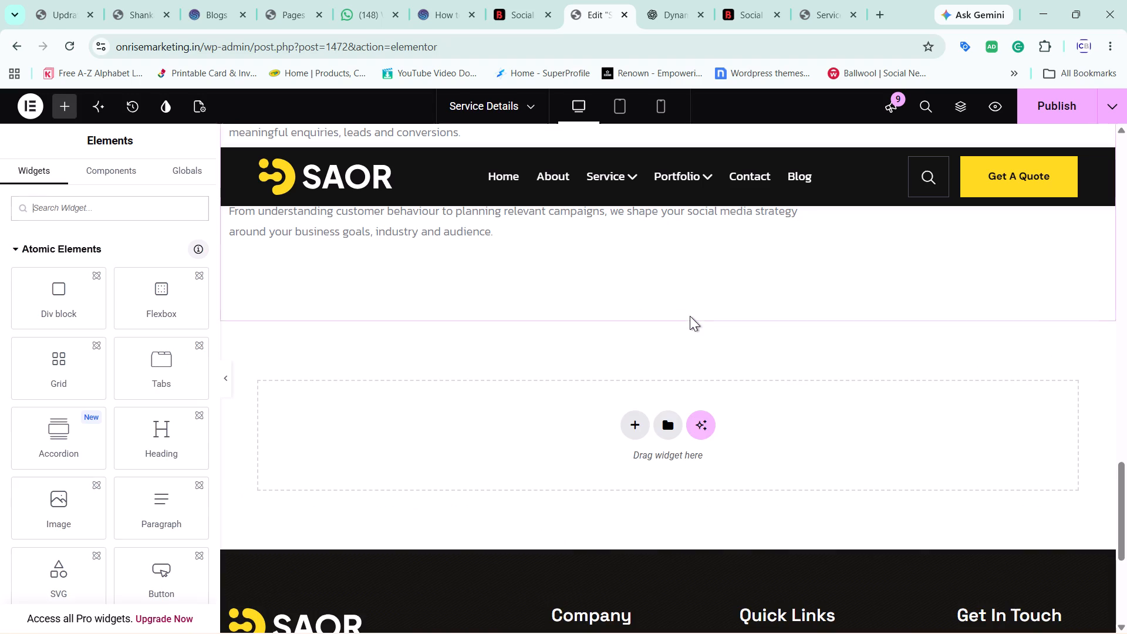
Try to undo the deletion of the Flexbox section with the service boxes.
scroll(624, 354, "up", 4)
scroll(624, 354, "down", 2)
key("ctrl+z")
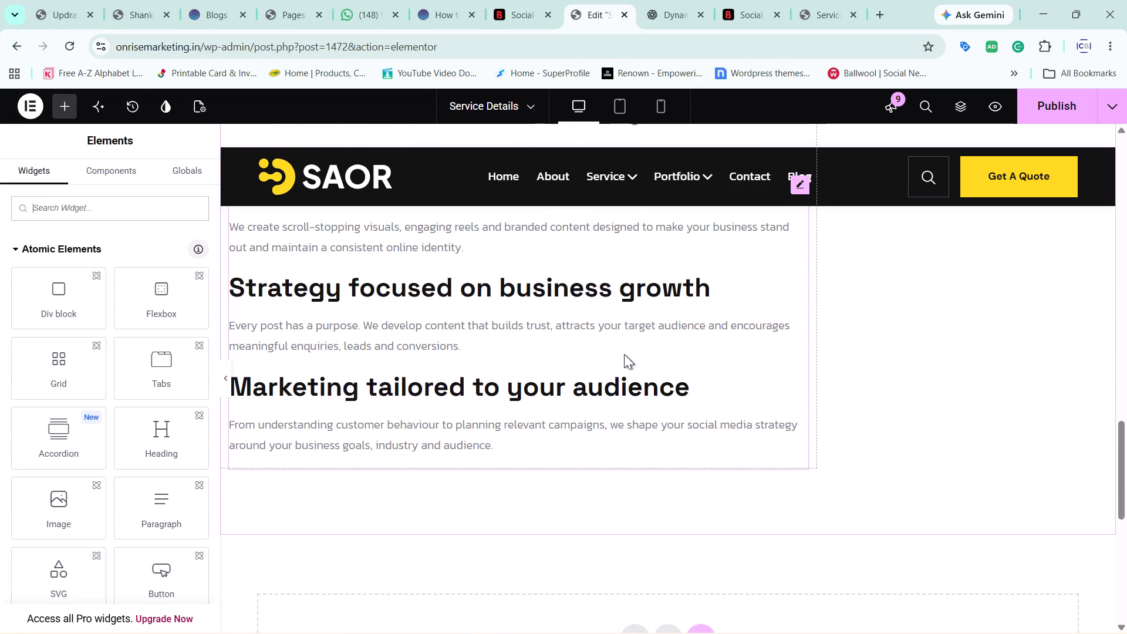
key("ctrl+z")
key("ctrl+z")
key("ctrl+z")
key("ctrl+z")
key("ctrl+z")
Leave the Elementor editor and go back to the live Service Details page.
left_click(16, 50)
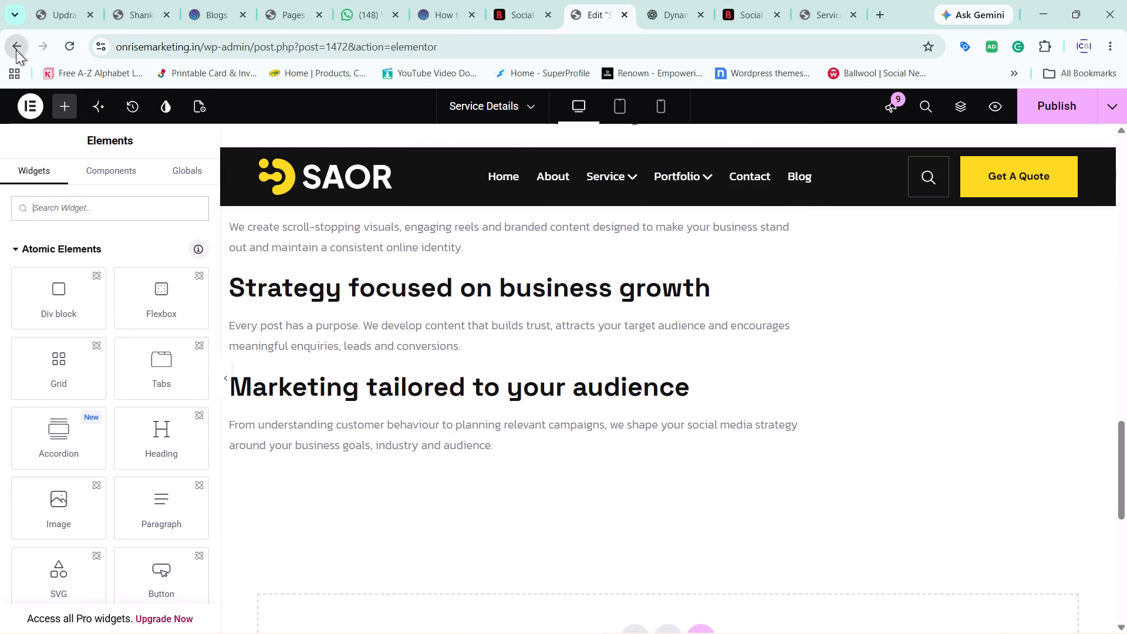
left_click(633, 138)
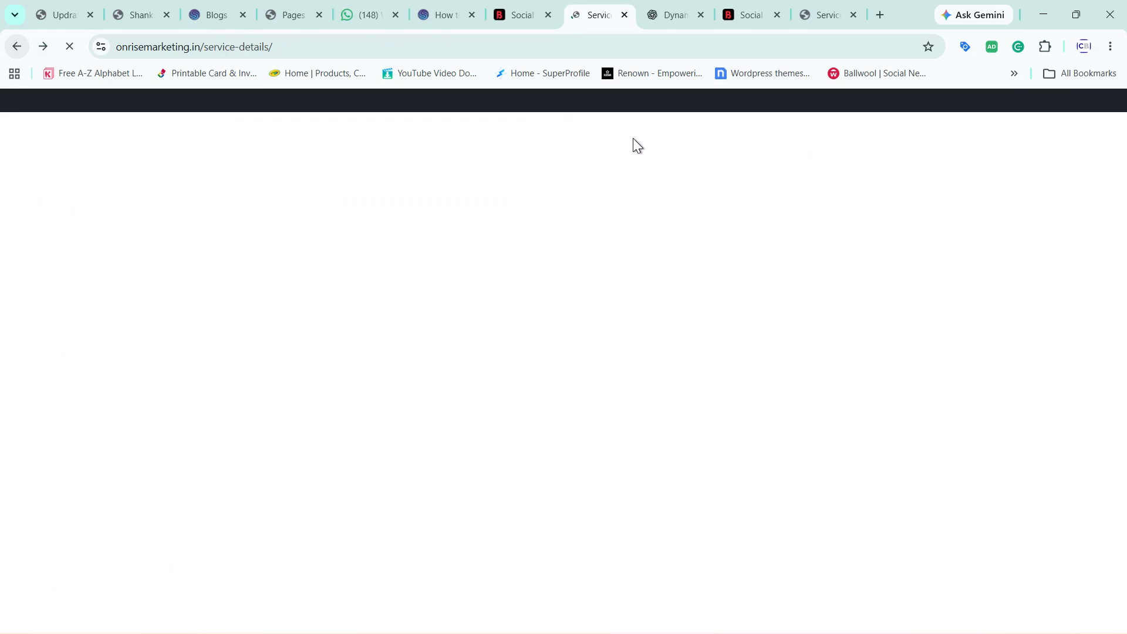
Review the live Service Details page from the header down to the three service boxes above the footer.
scroll(633, 138, "up", 1)
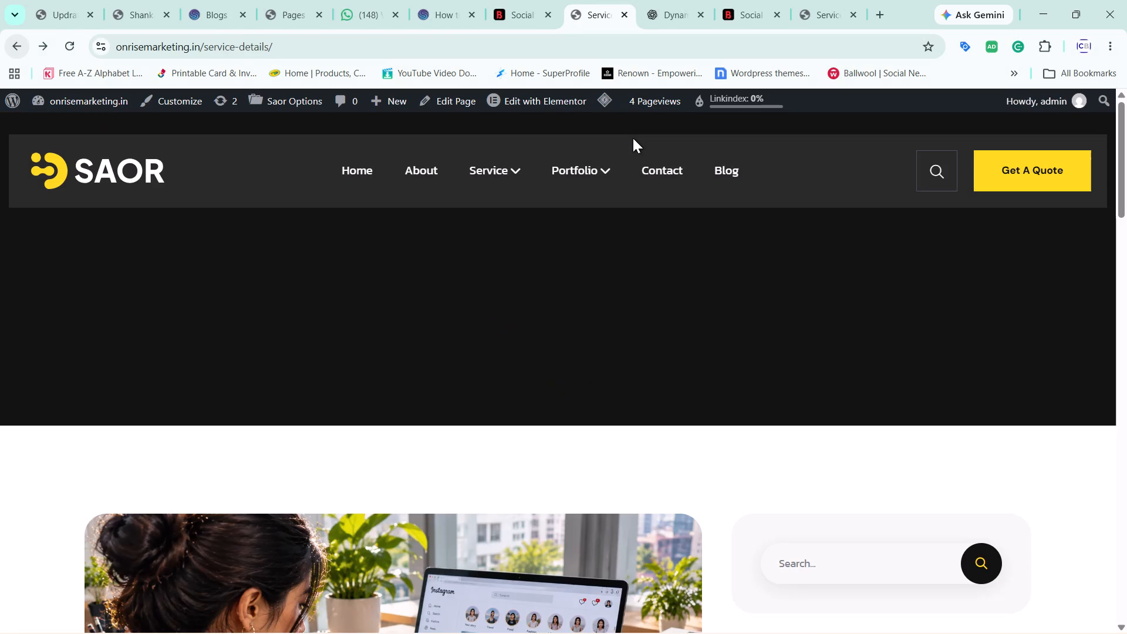
scroll(633, 138, "up", 1)
scroll(633, 298, "down", 6)
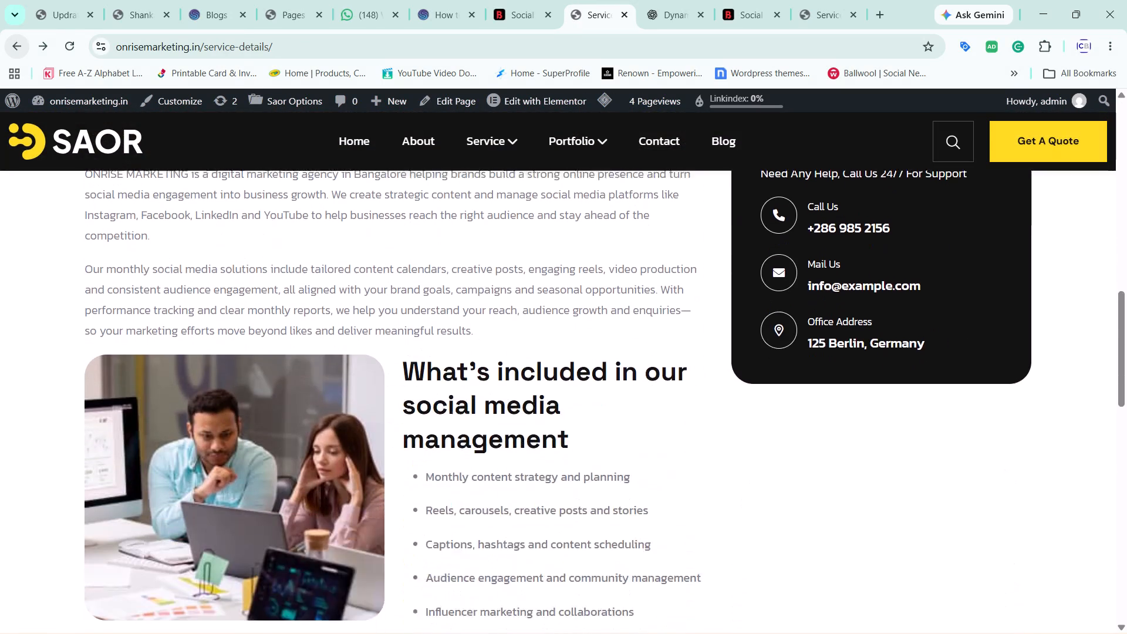
scroll(633, 298, "down", 5)
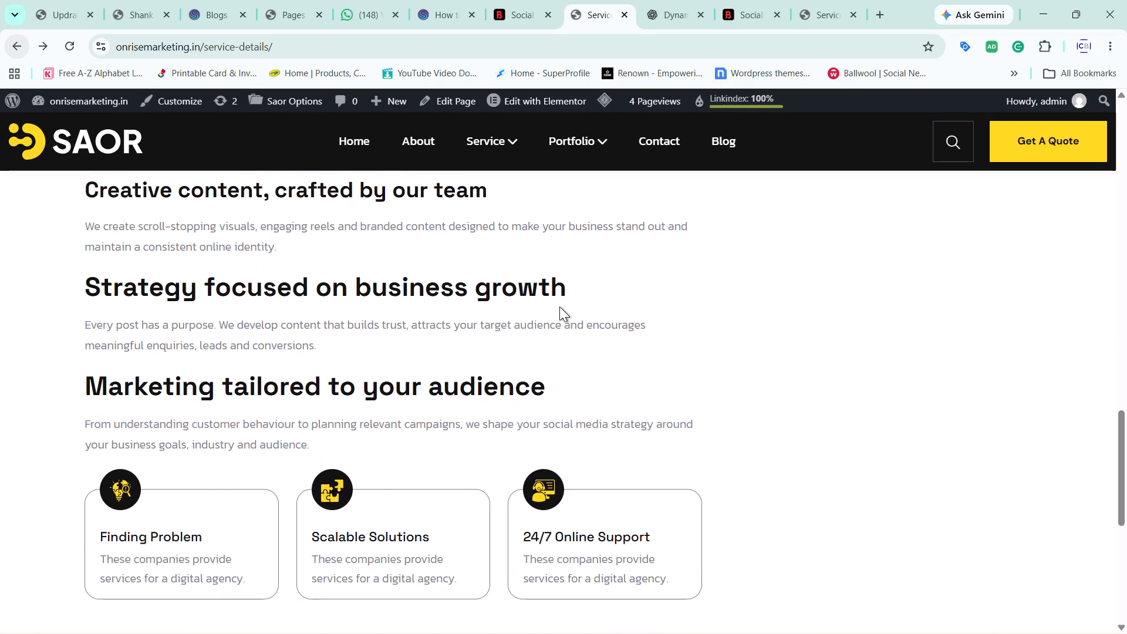
scroll(559, 306, "down", 2)
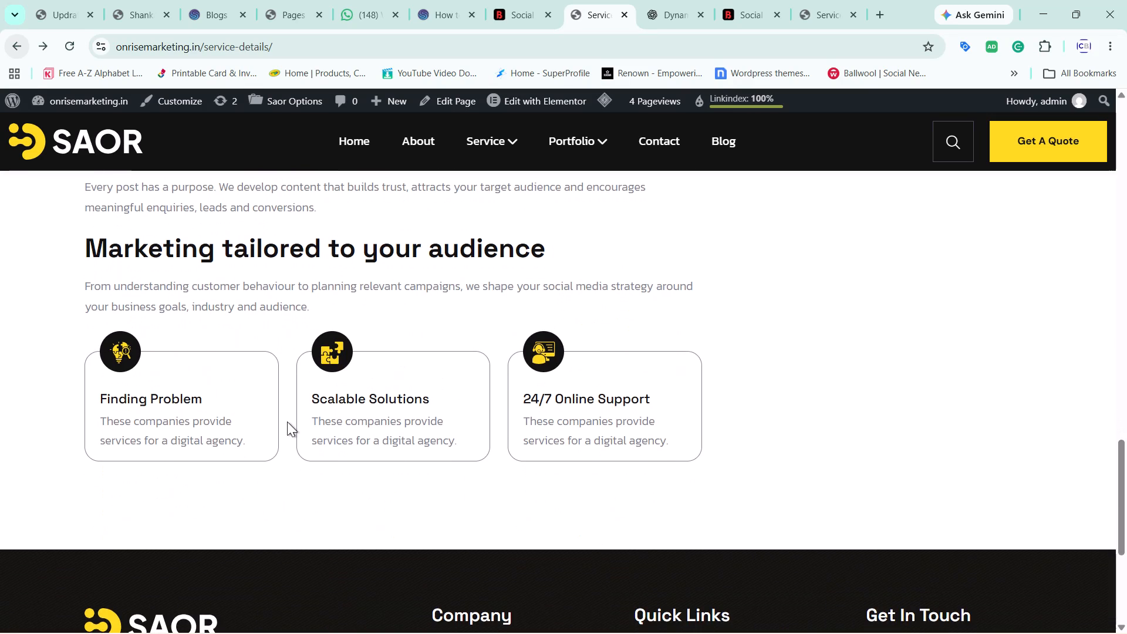
scroll(392, 346, "down", 4)
scroll(392, 346, "up", 6)
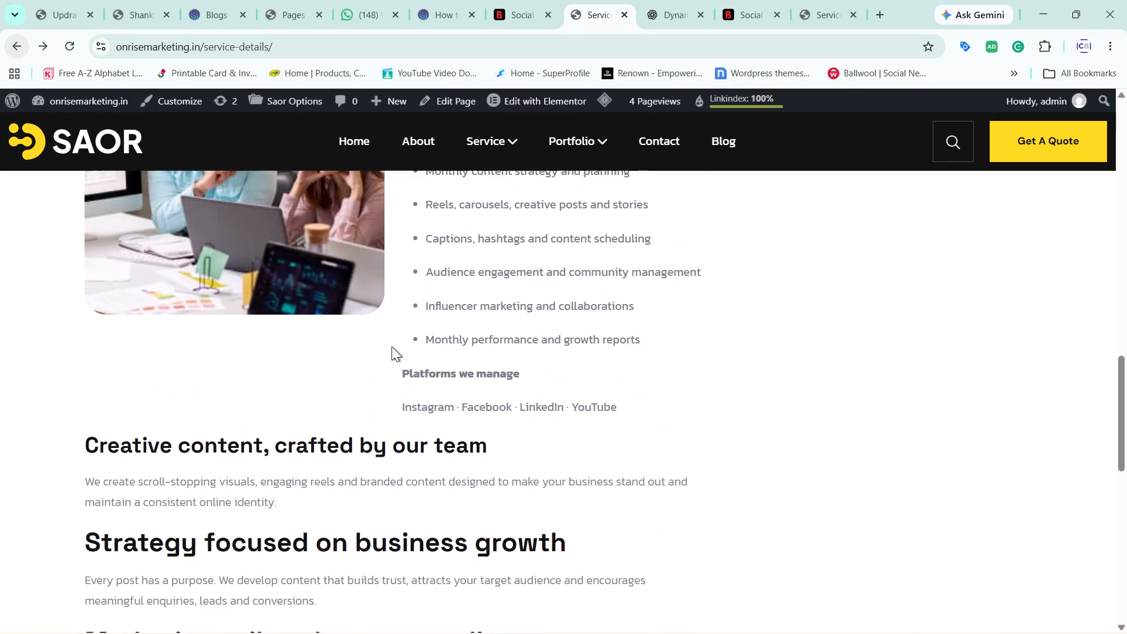
Reopen the Service Details page for editing with Elementor.
left_click(526, 103)
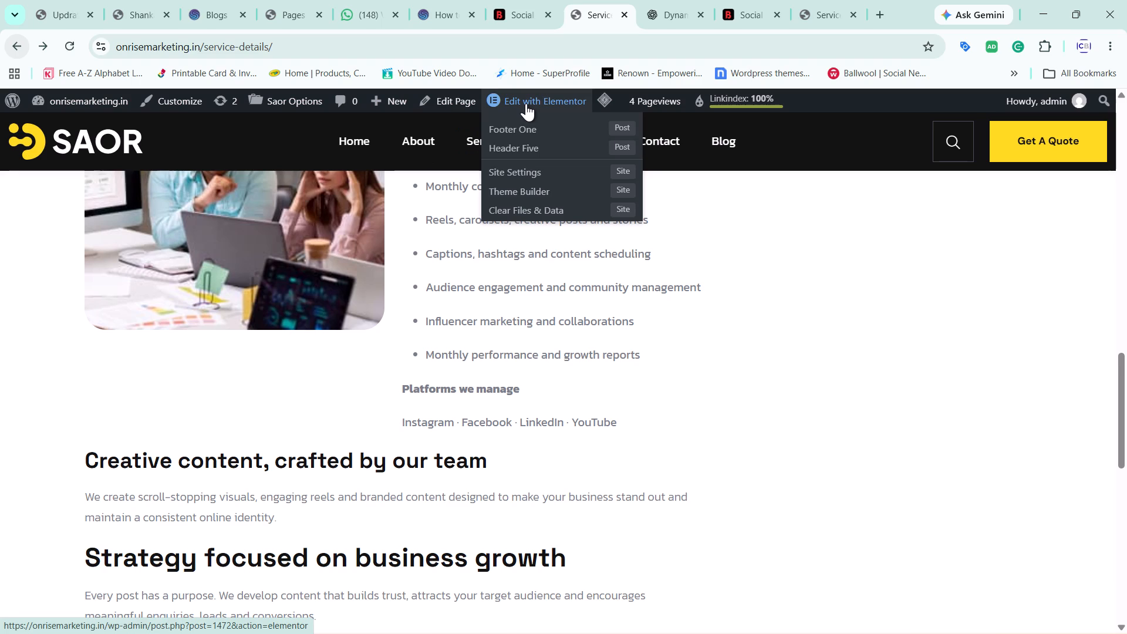
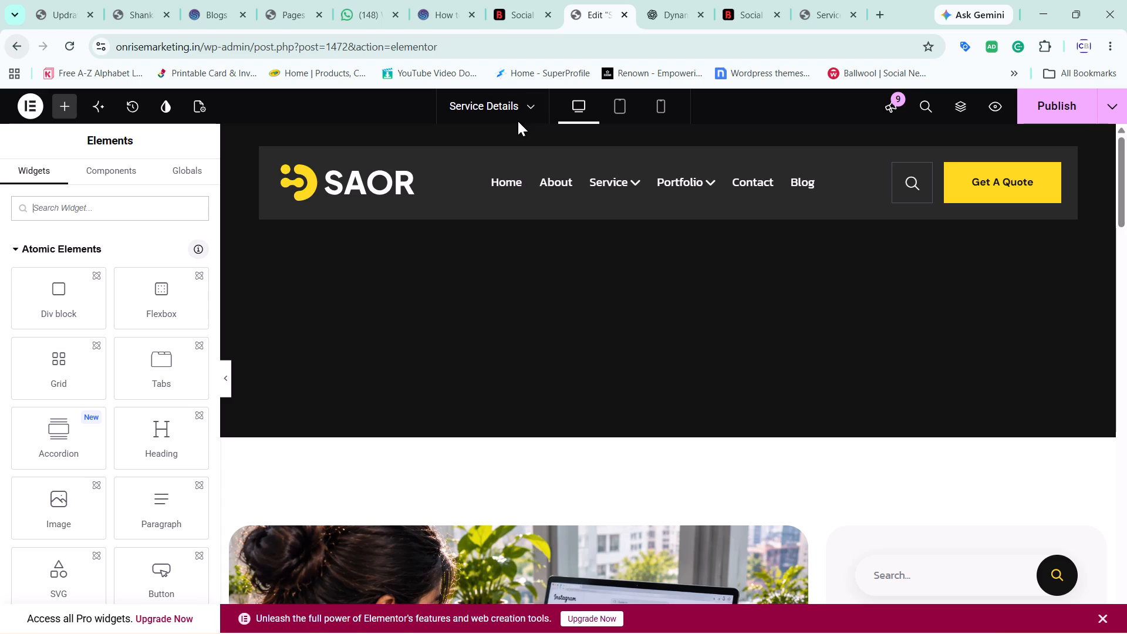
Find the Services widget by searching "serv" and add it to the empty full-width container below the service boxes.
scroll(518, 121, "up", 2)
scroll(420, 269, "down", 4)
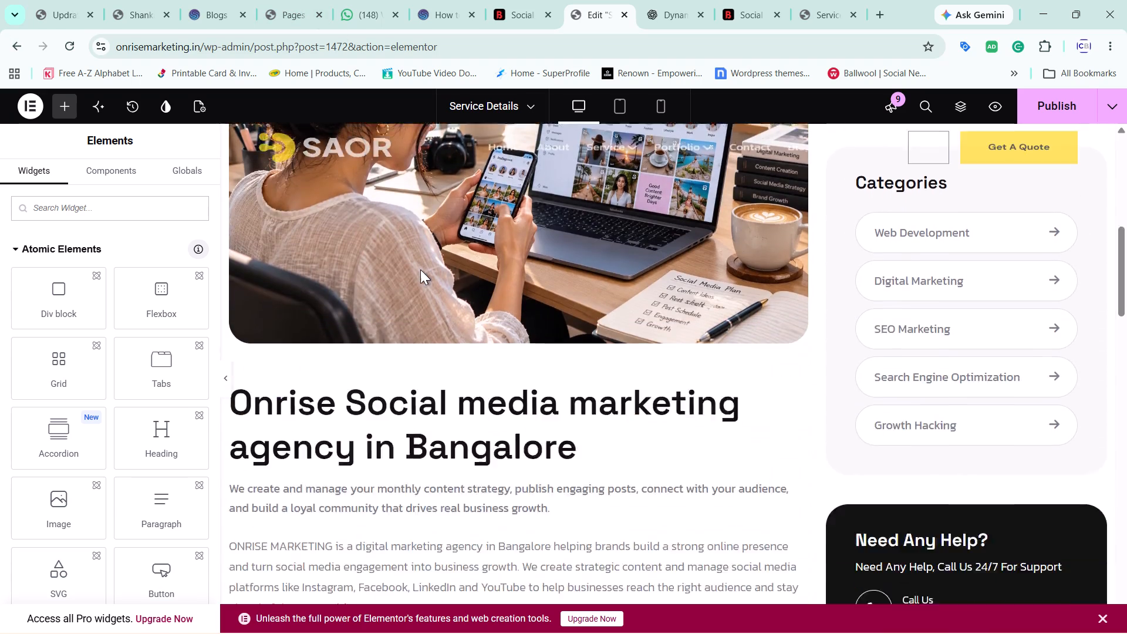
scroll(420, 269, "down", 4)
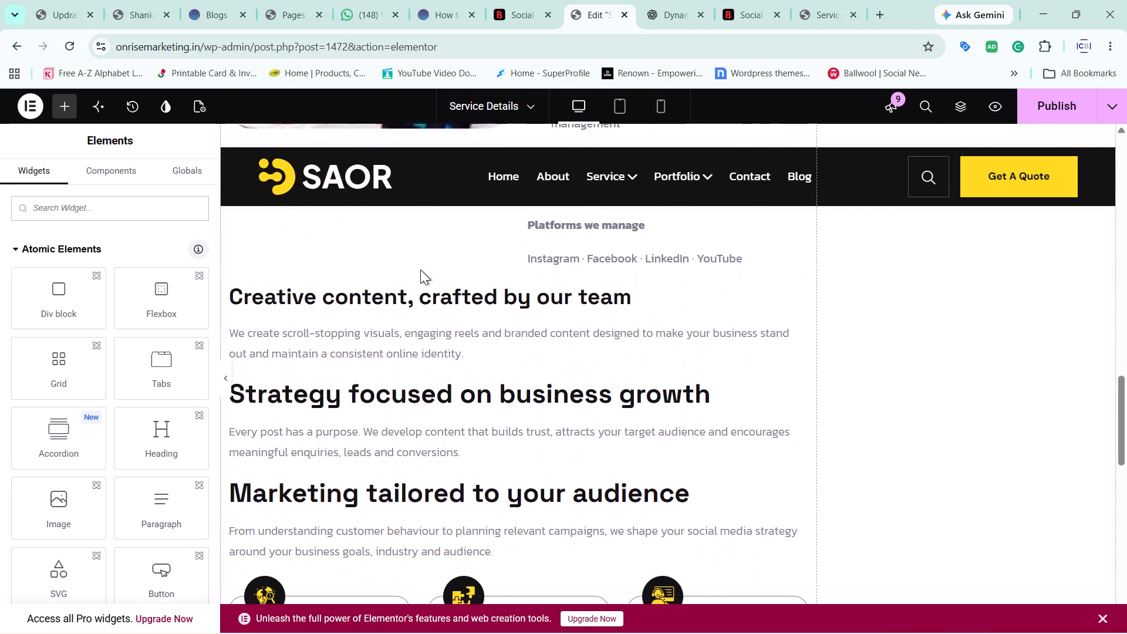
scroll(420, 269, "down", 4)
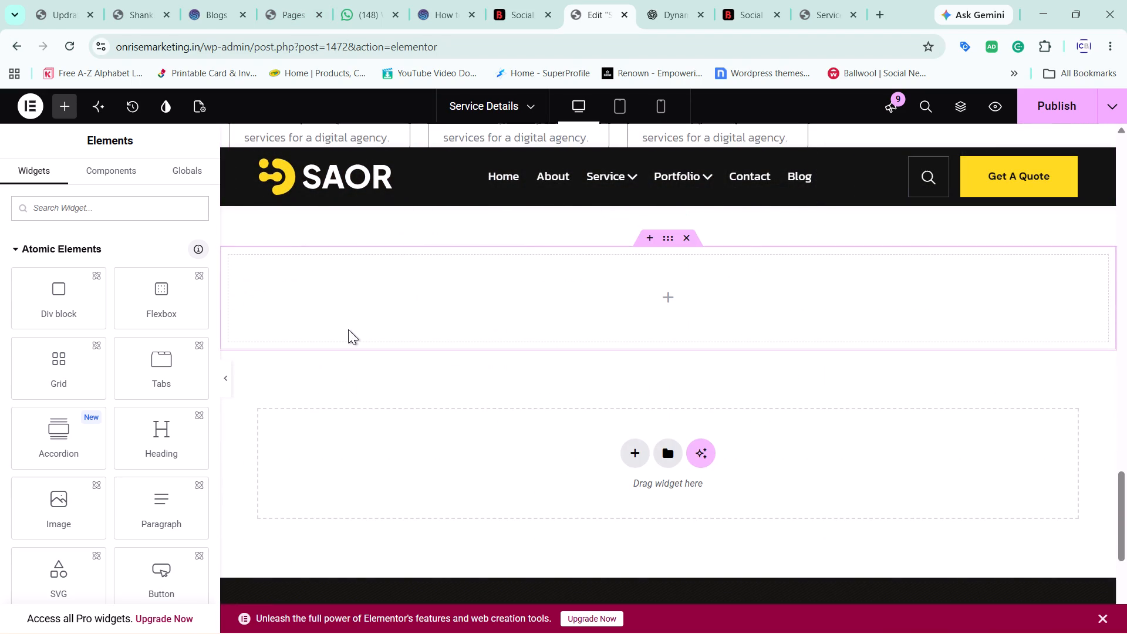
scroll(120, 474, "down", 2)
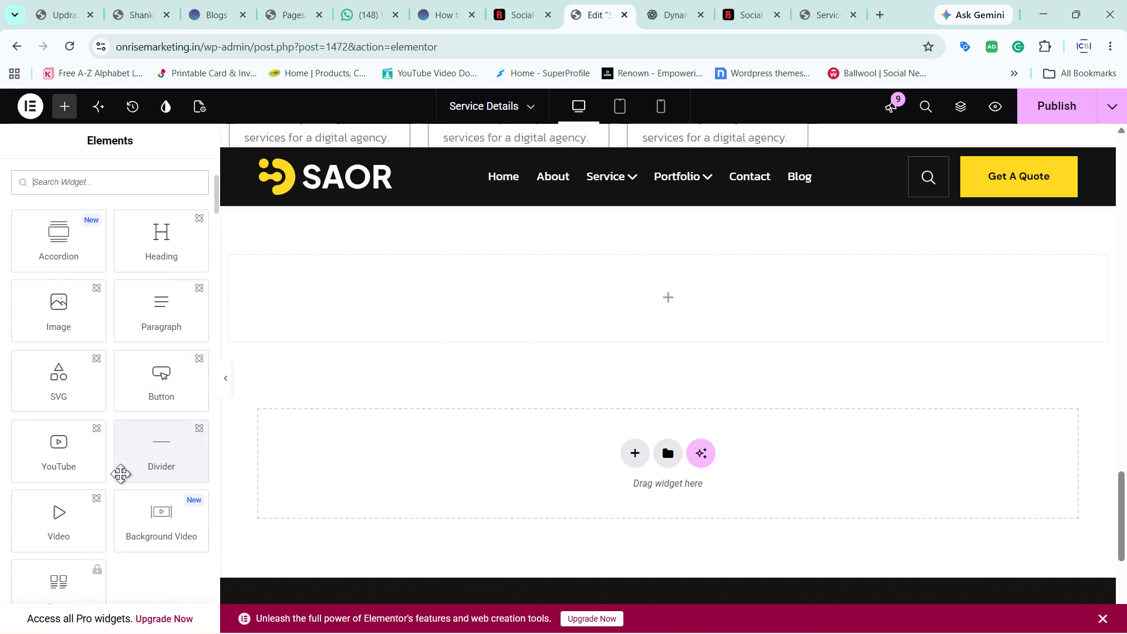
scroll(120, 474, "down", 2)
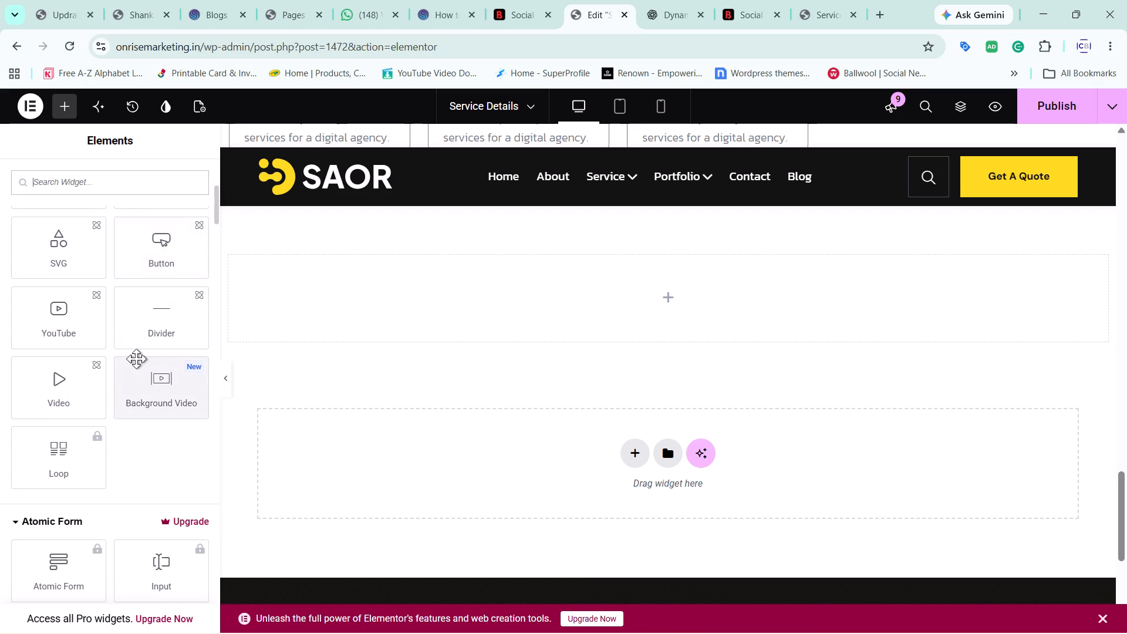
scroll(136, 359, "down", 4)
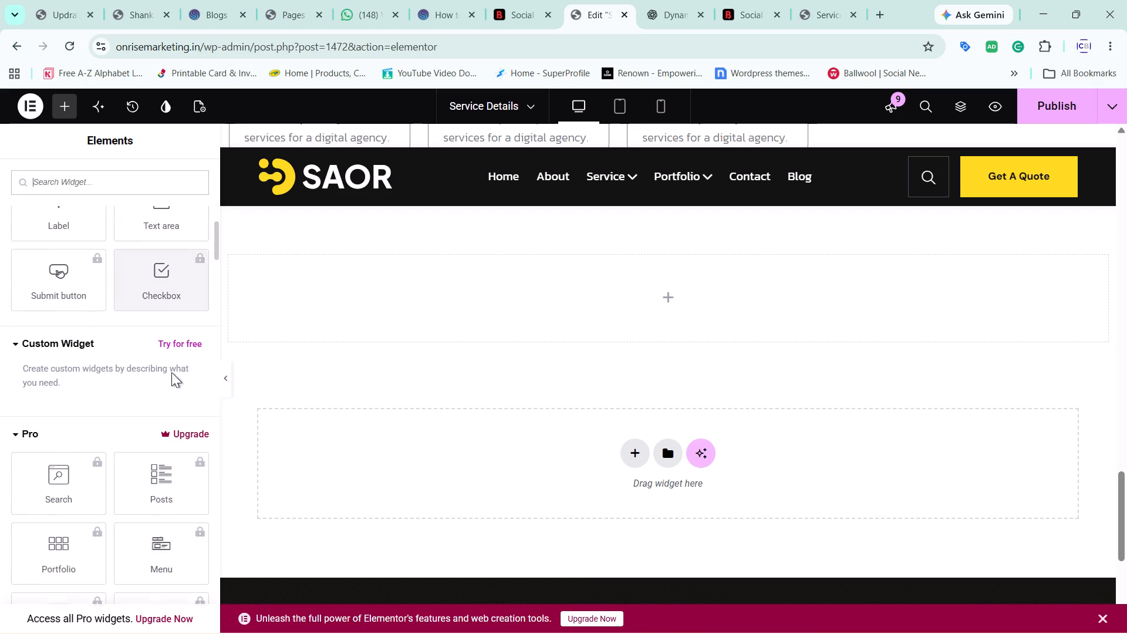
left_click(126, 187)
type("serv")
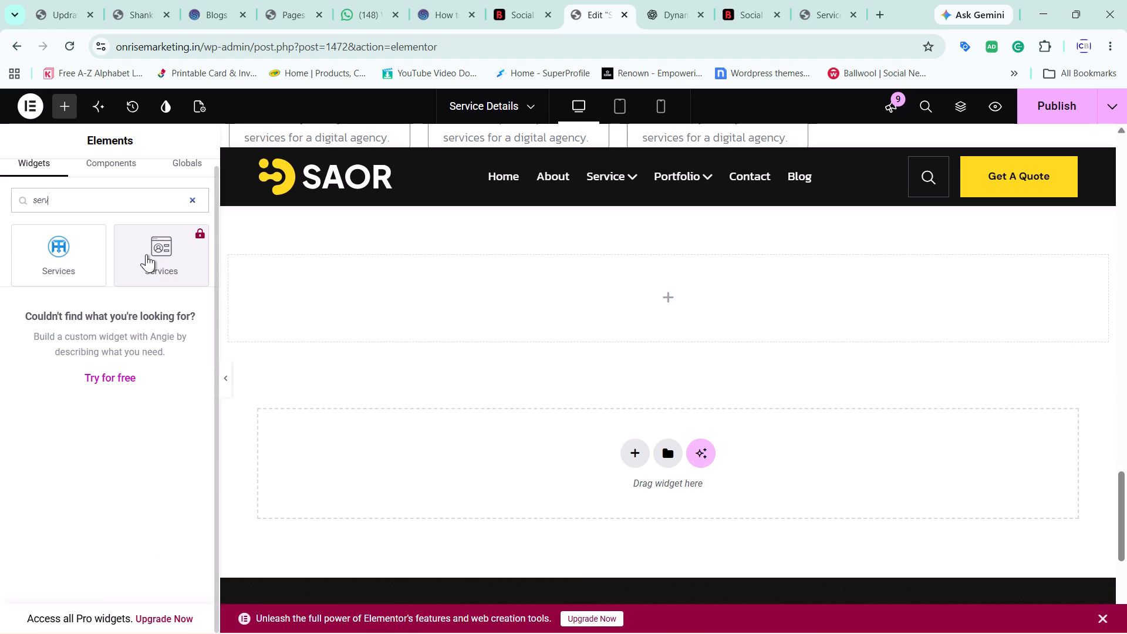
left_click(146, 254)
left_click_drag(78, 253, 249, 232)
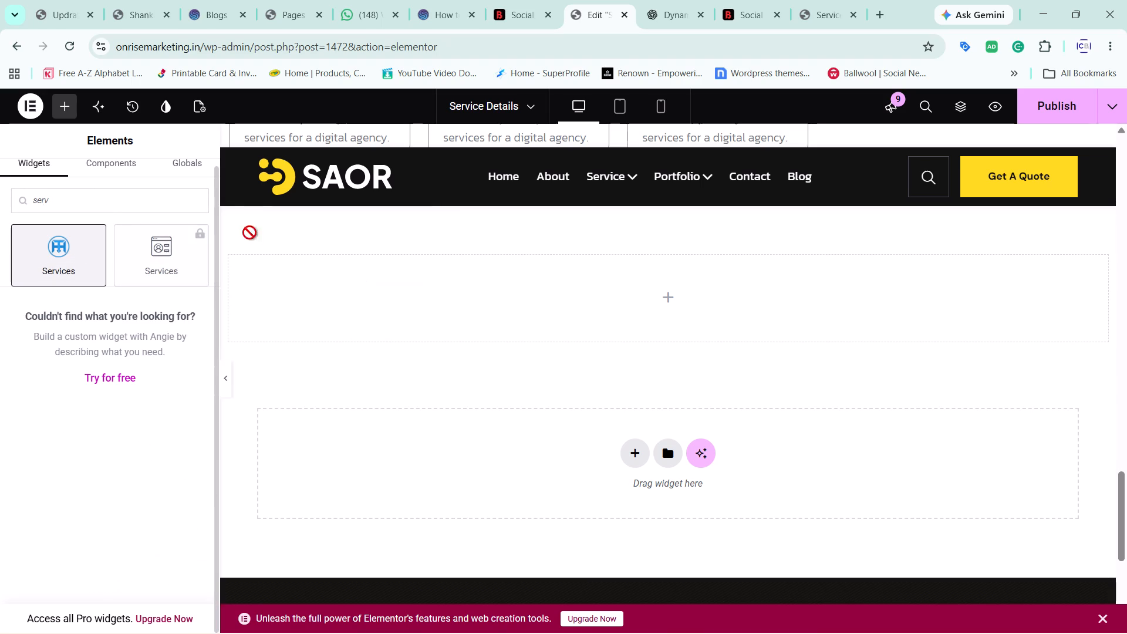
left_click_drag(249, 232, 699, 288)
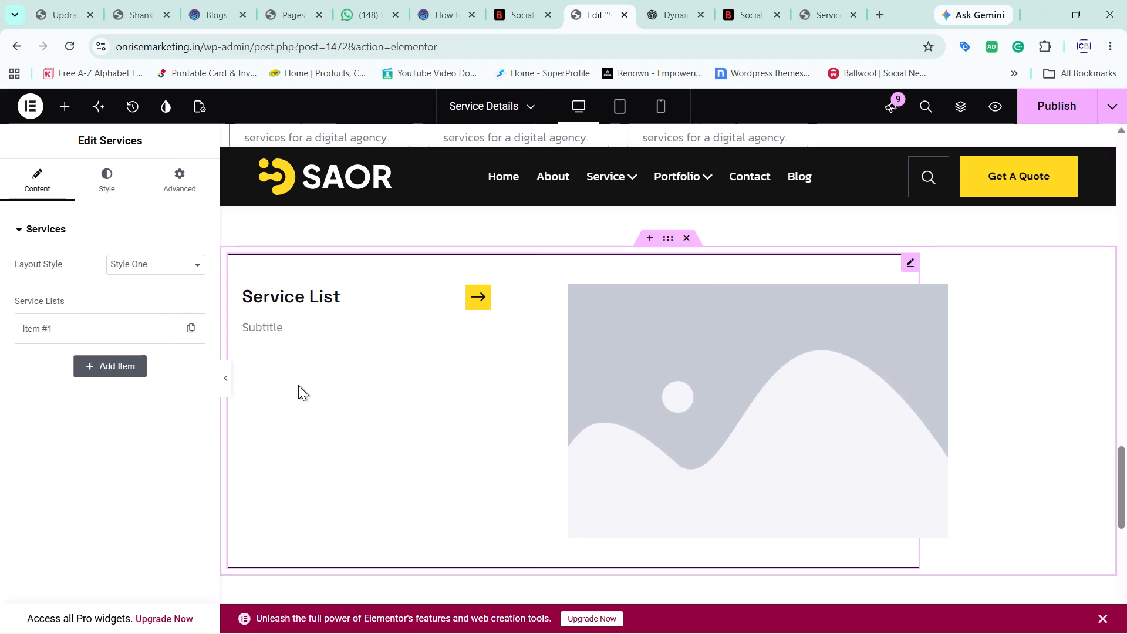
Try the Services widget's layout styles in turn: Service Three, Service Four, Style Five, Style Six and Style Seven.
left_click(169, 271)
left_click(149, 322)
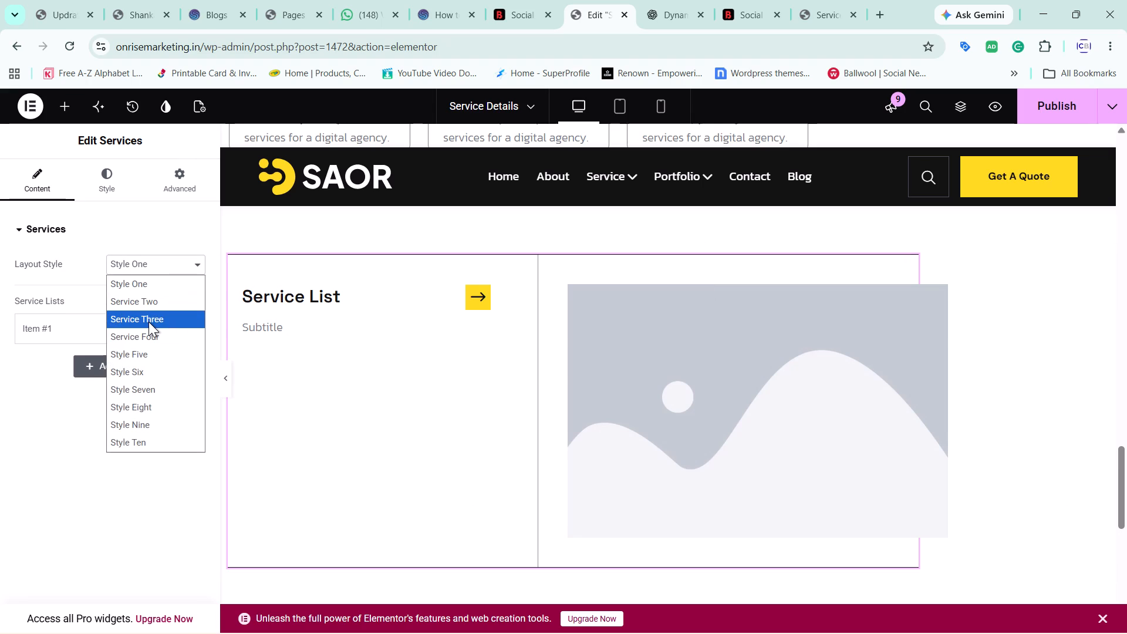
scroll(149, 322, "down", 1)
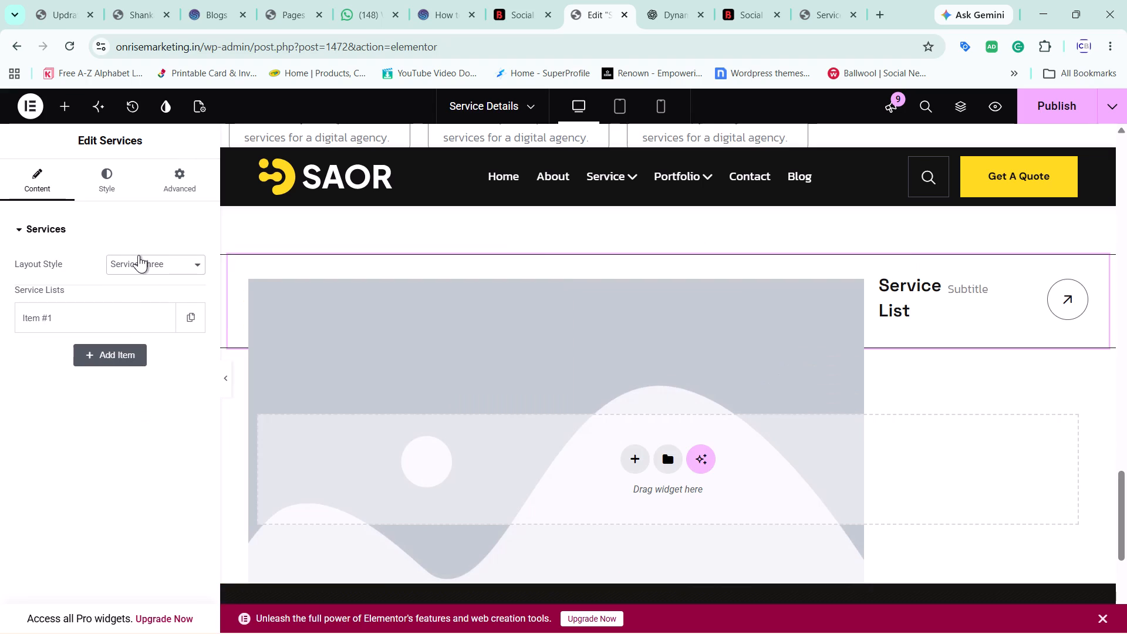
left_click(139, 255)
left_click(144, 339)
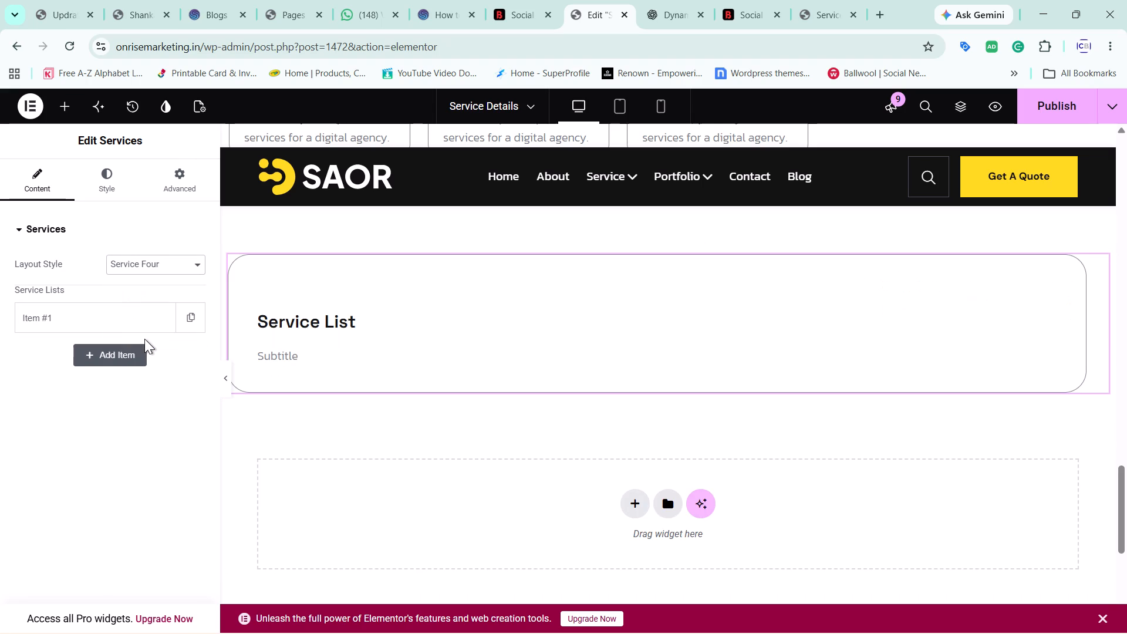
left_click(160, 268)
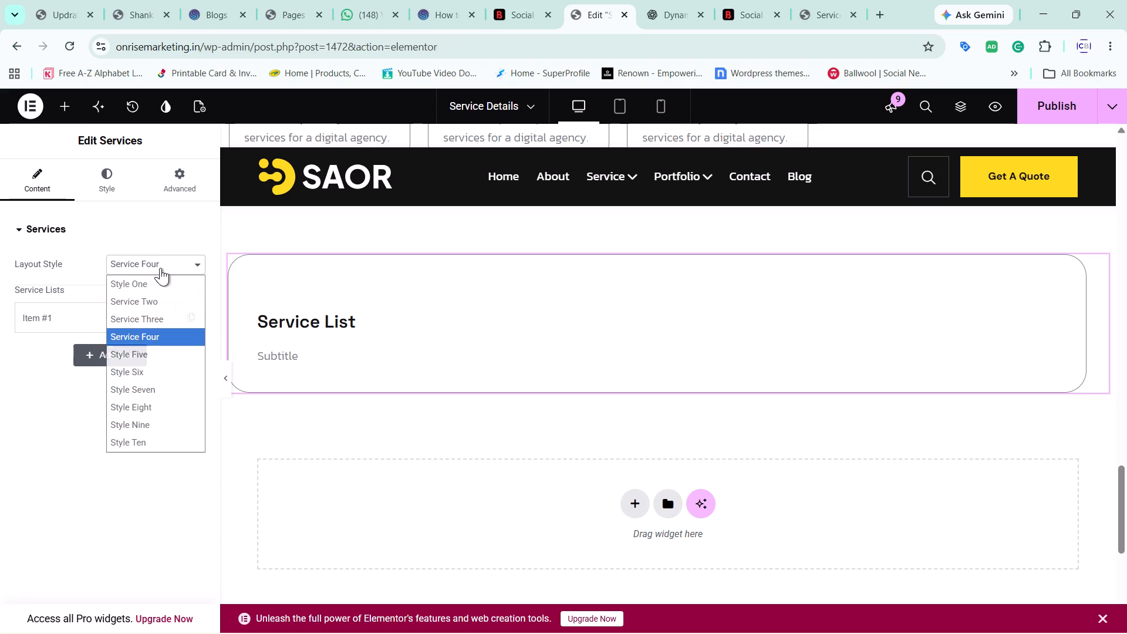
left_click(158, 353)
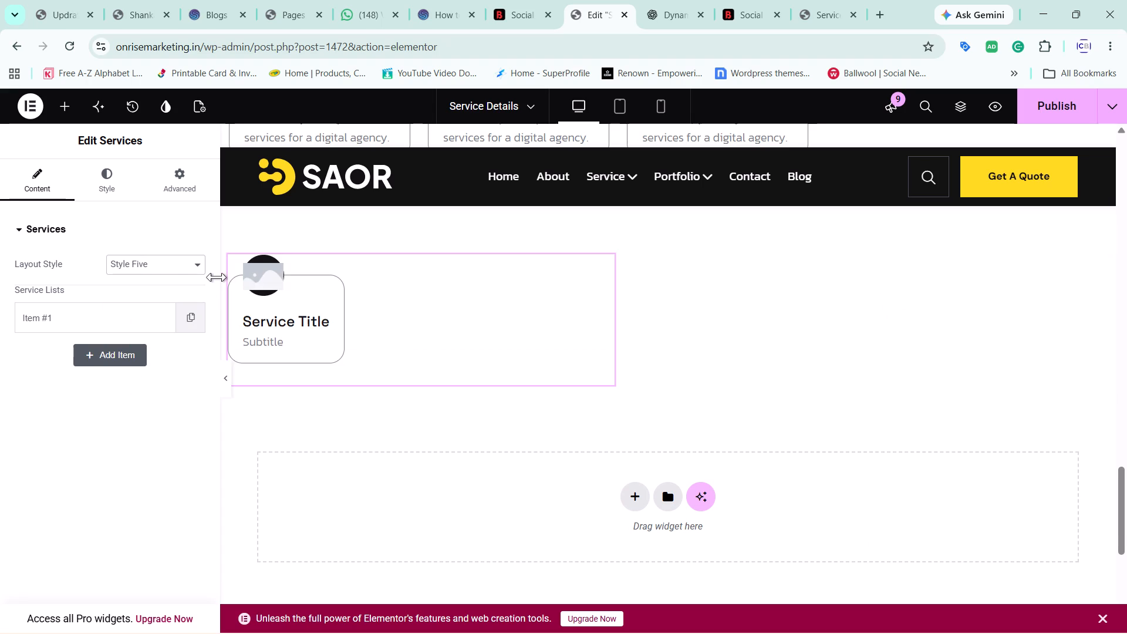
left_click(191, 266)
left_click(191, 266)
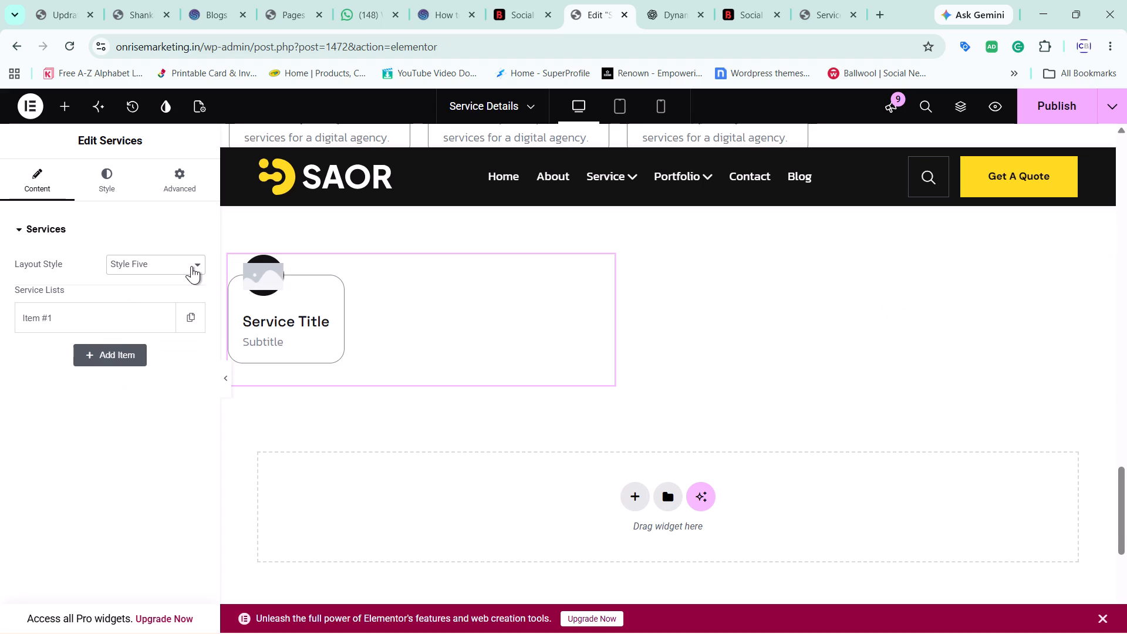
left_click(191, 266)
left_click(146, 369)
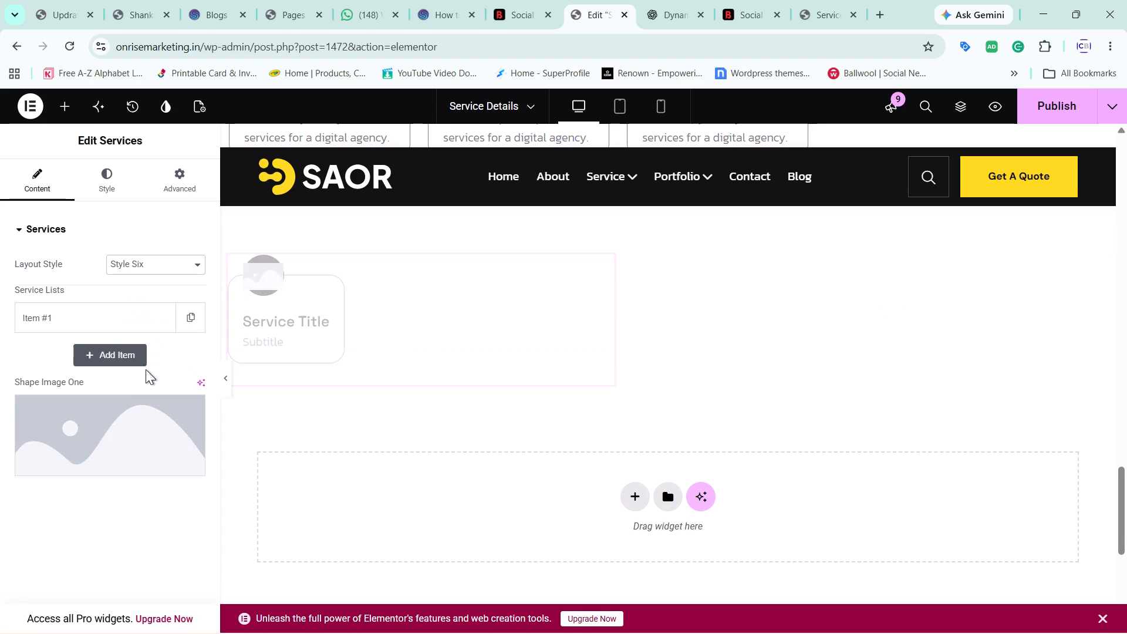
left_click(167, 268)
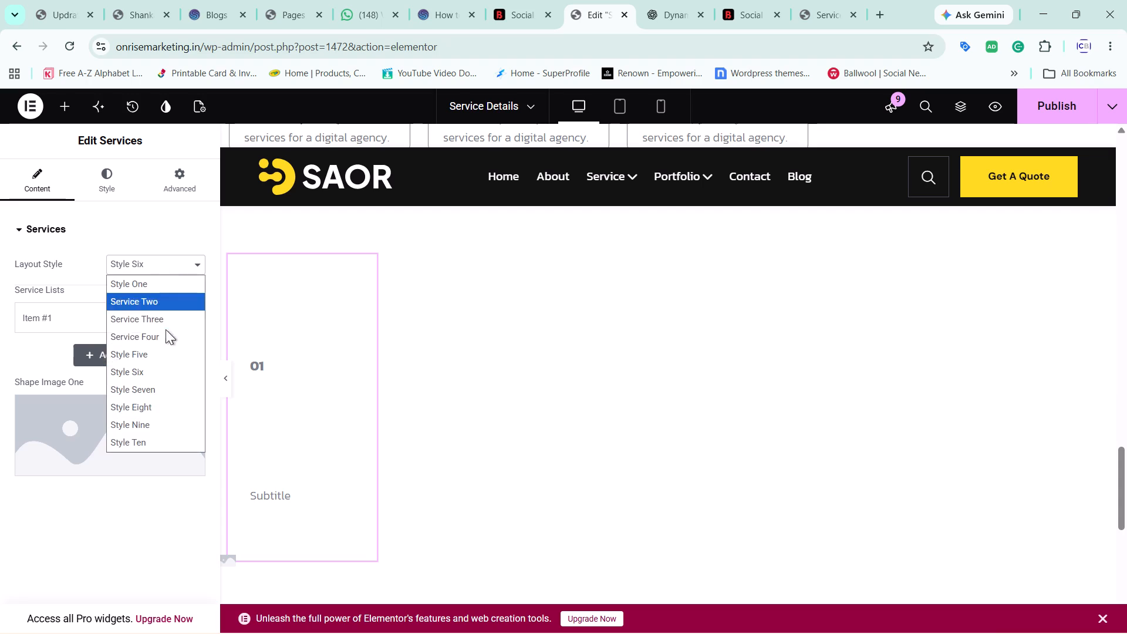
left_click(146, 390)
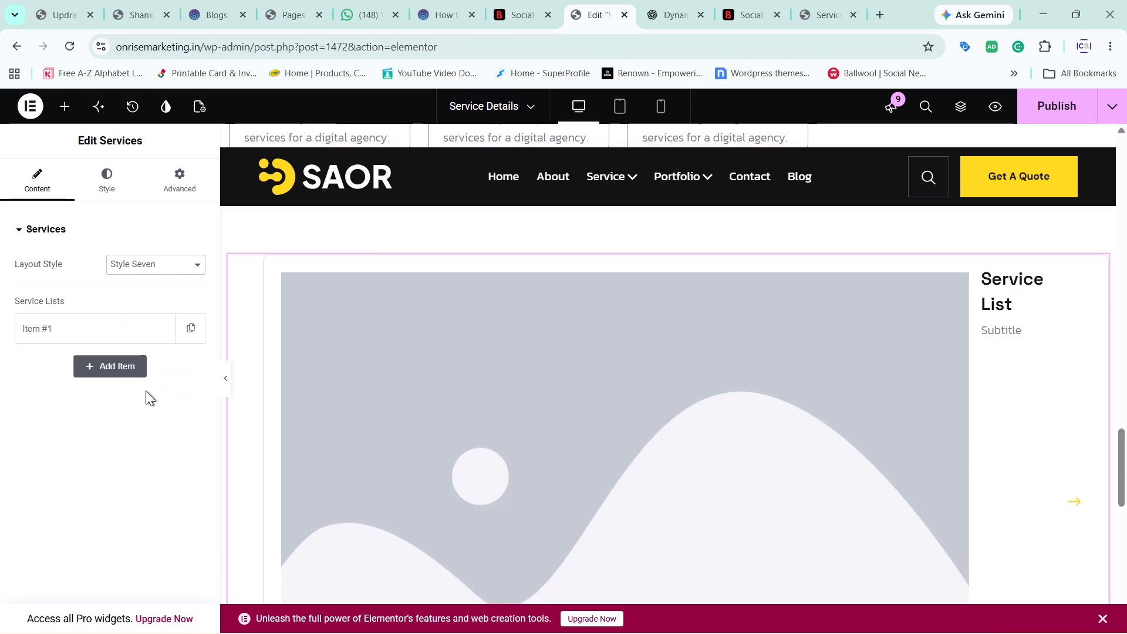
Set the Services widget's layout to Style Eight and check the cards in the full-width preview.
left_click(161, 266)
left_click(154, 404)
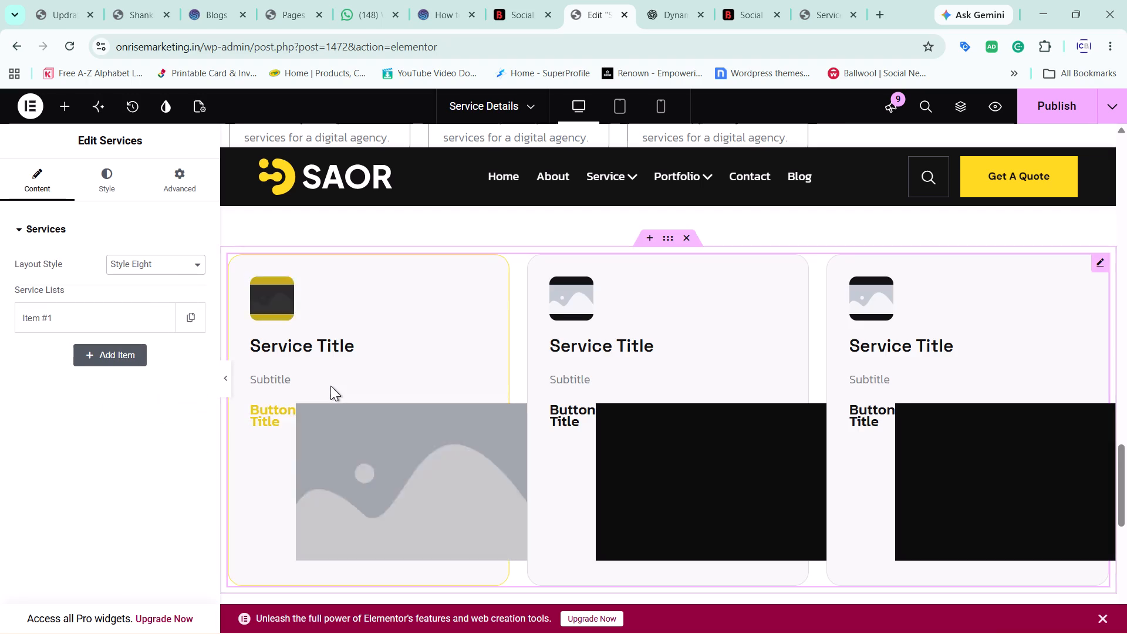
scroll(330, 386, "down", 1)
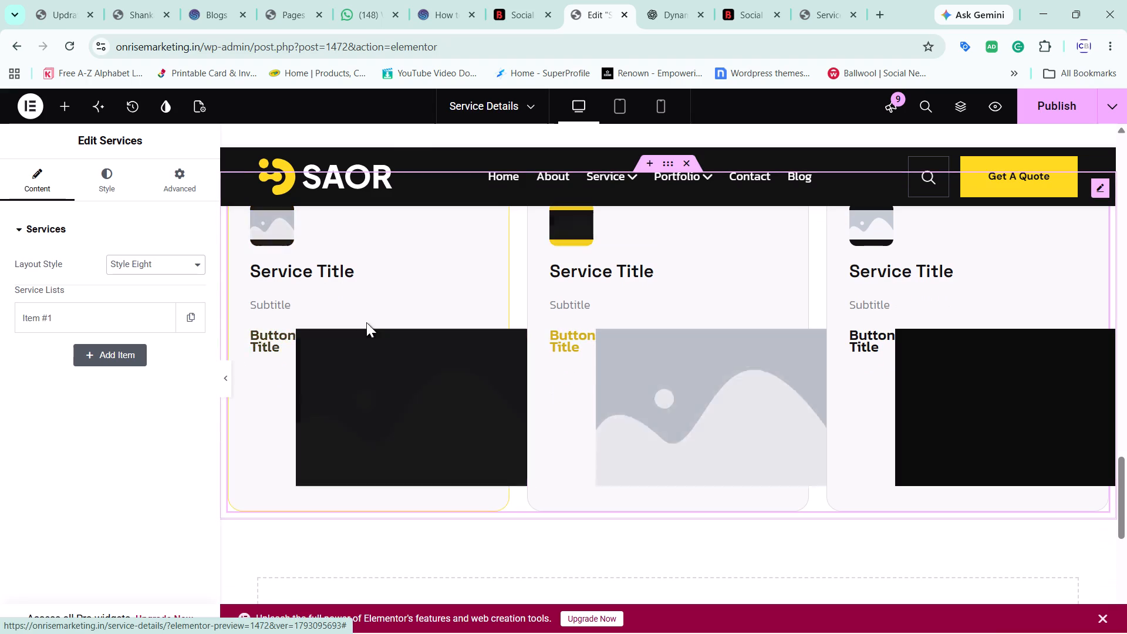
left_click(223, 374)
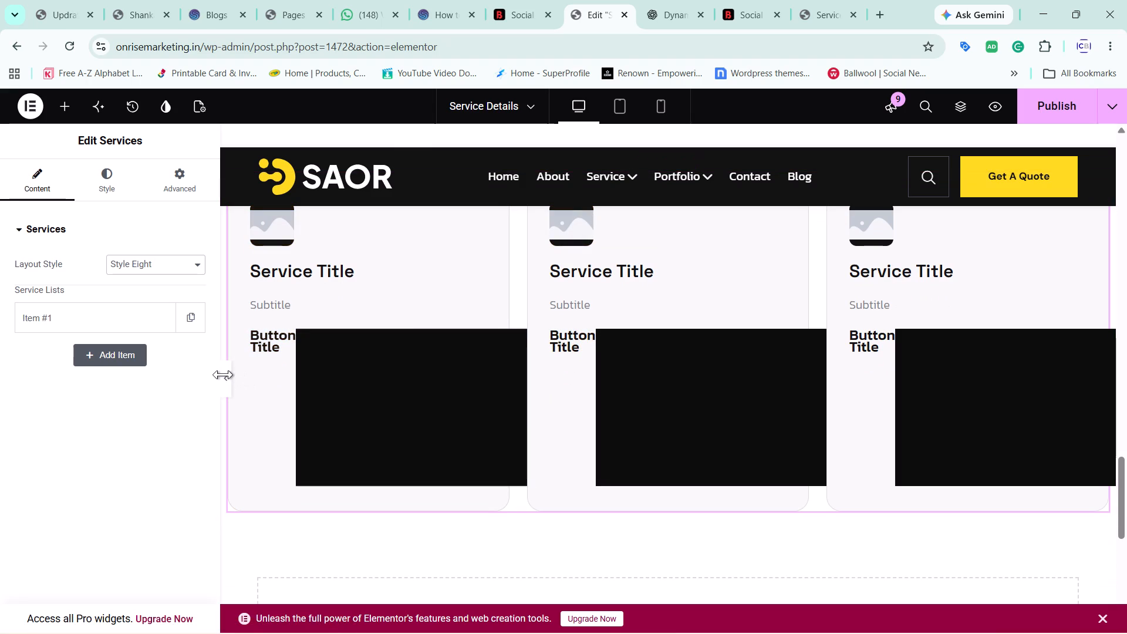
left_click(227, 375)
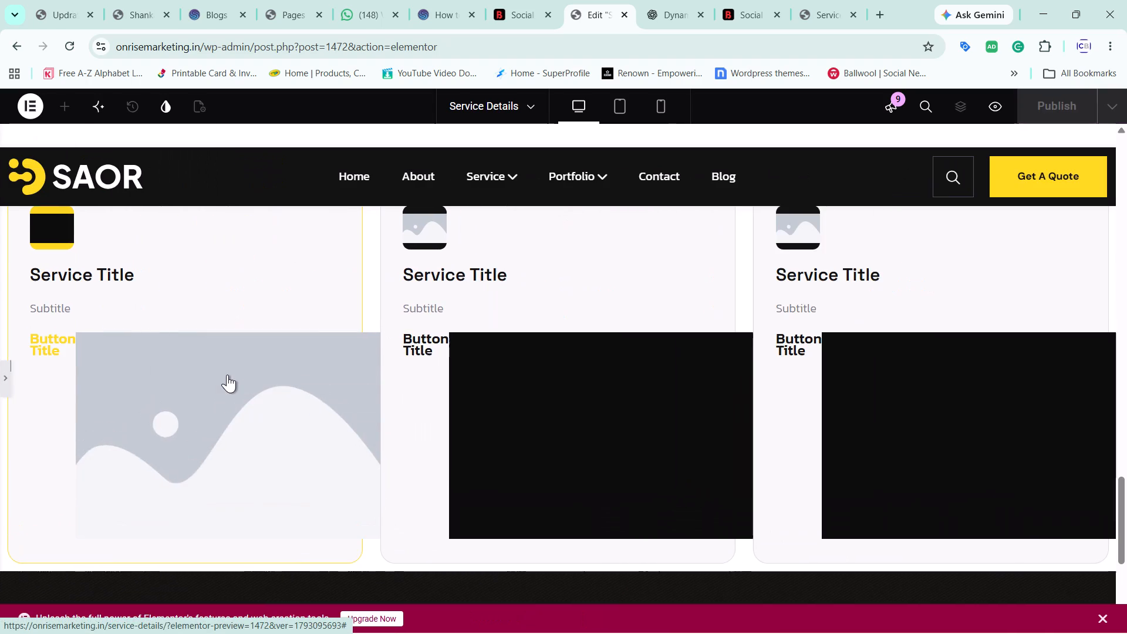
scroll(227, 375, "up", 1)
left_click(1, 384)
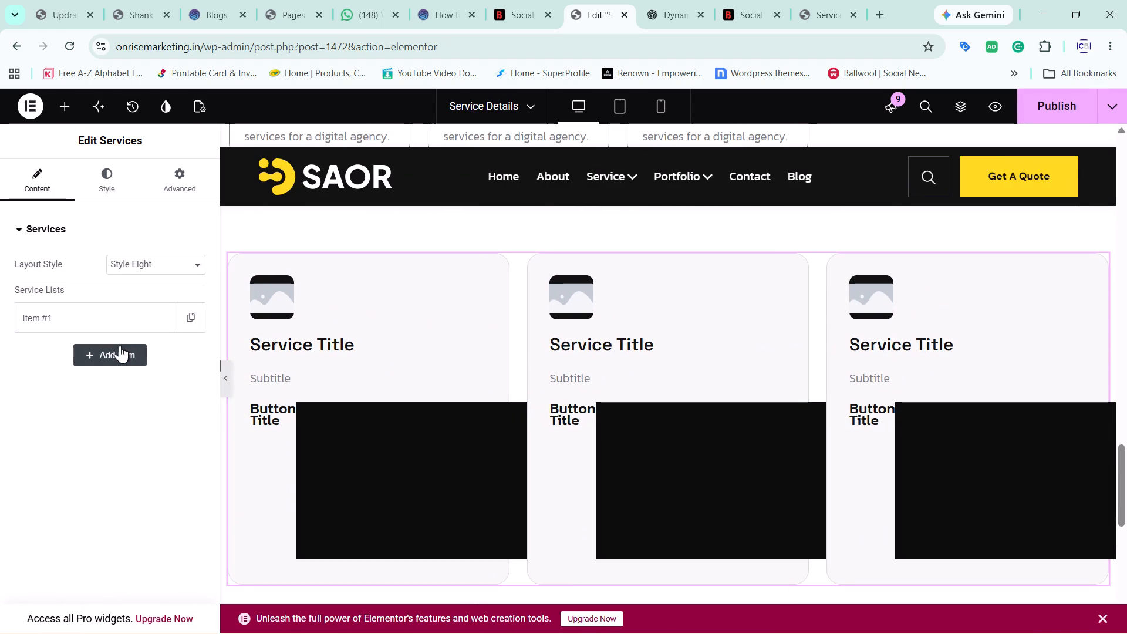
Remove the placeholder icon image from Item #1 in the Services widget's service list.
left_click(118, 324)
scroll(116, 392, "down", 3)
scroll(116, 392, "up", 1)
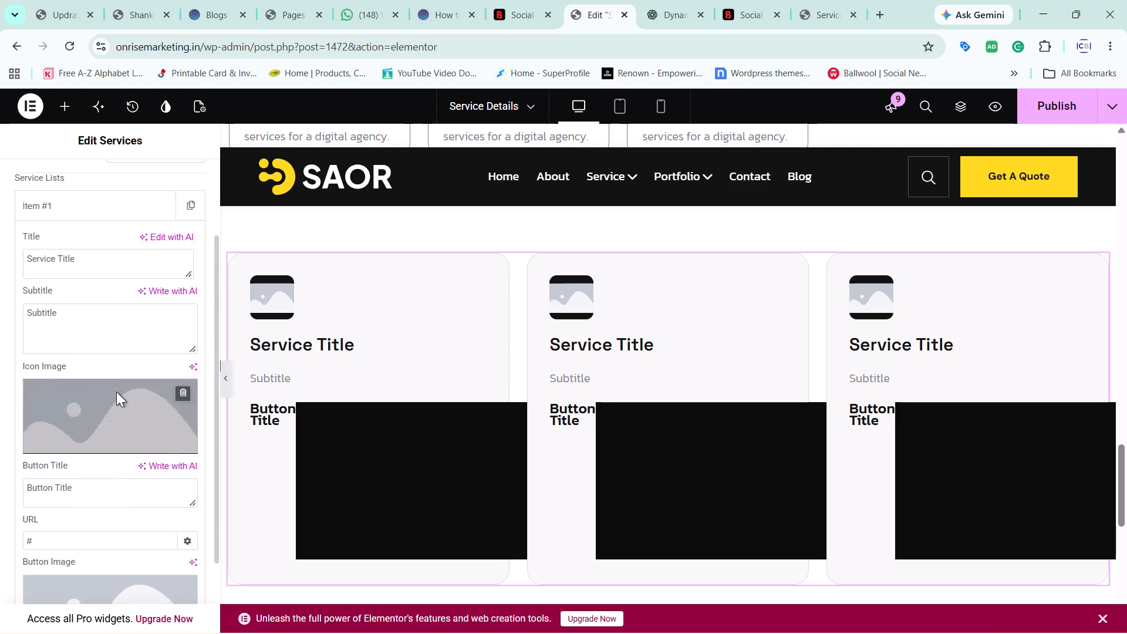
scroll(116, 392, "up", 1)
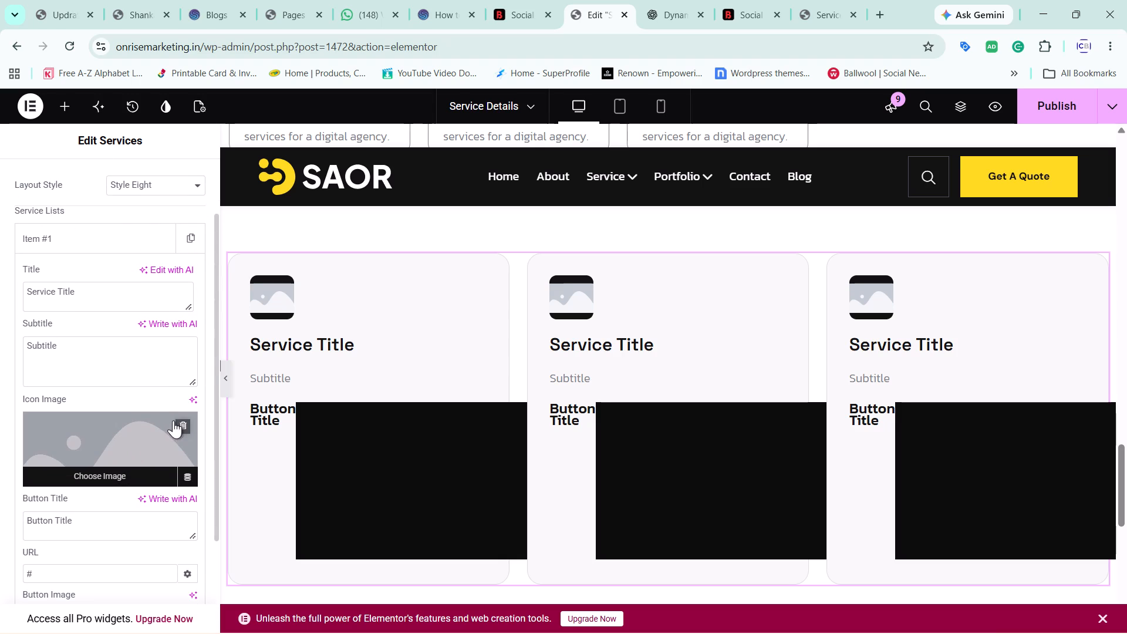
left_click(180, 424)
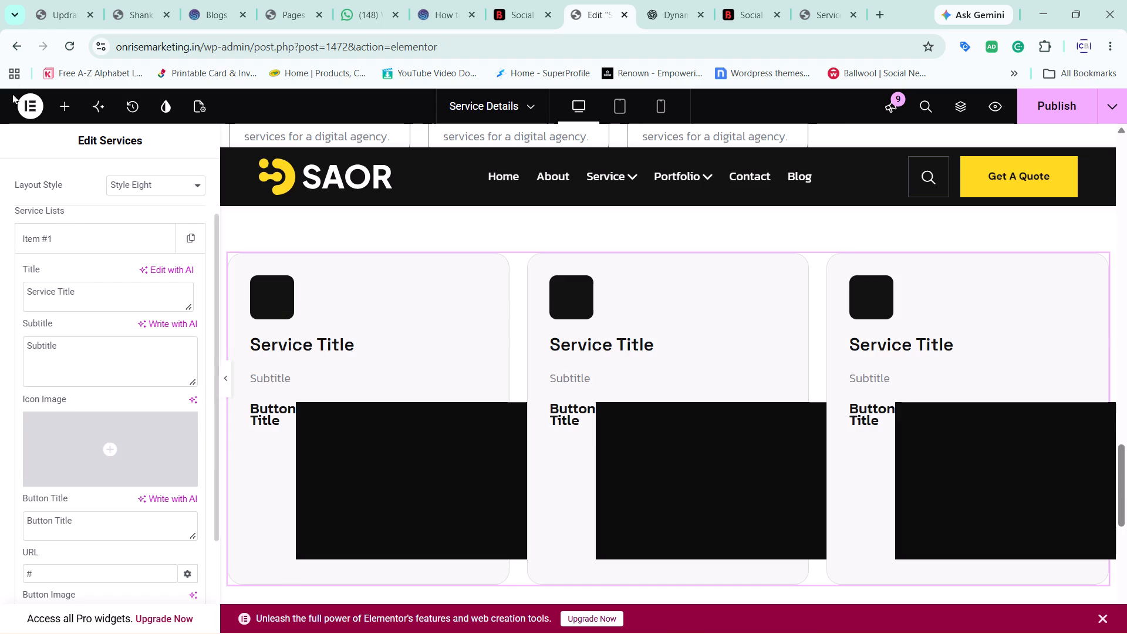
Leave the Elementor editor without saving the changes and go back to the live Service Details page.
left_click(20, 43)
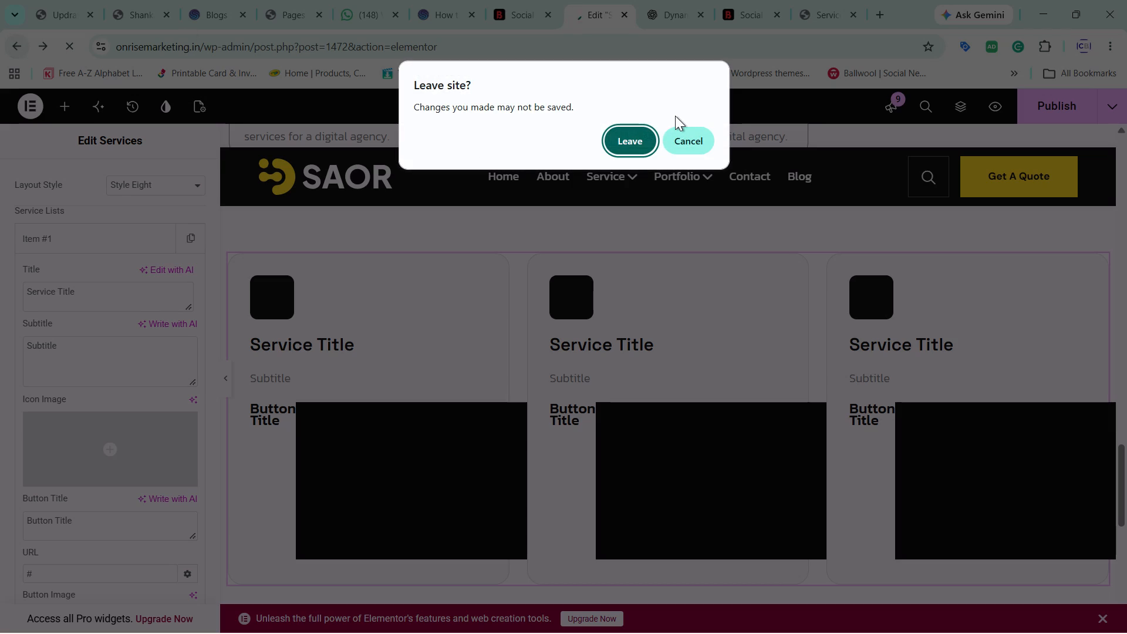
left_click(630, 145)
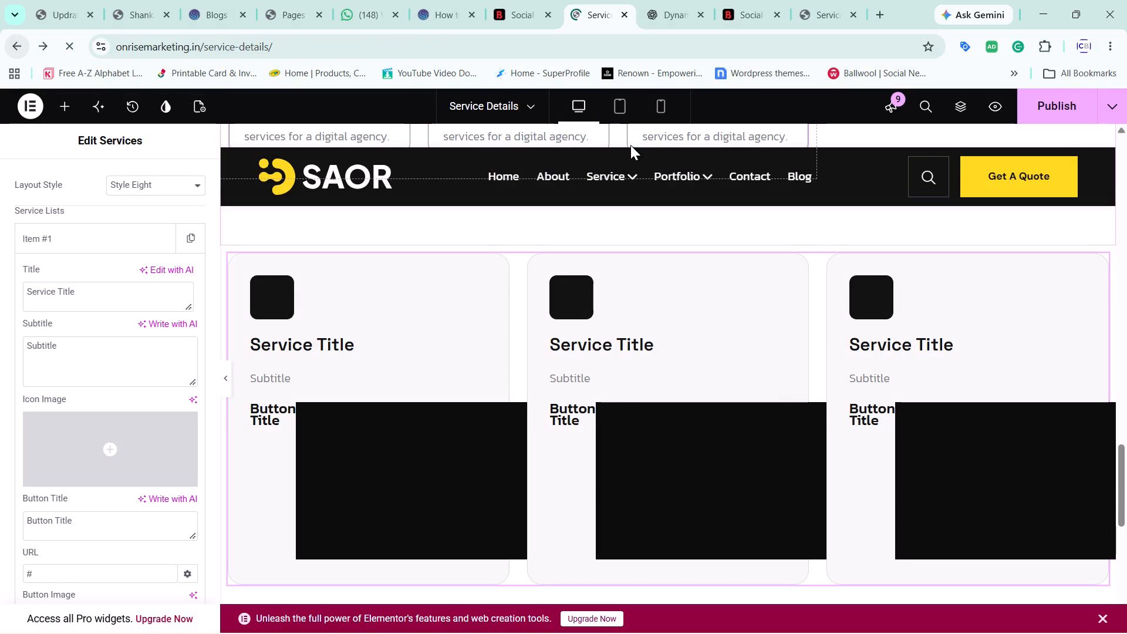
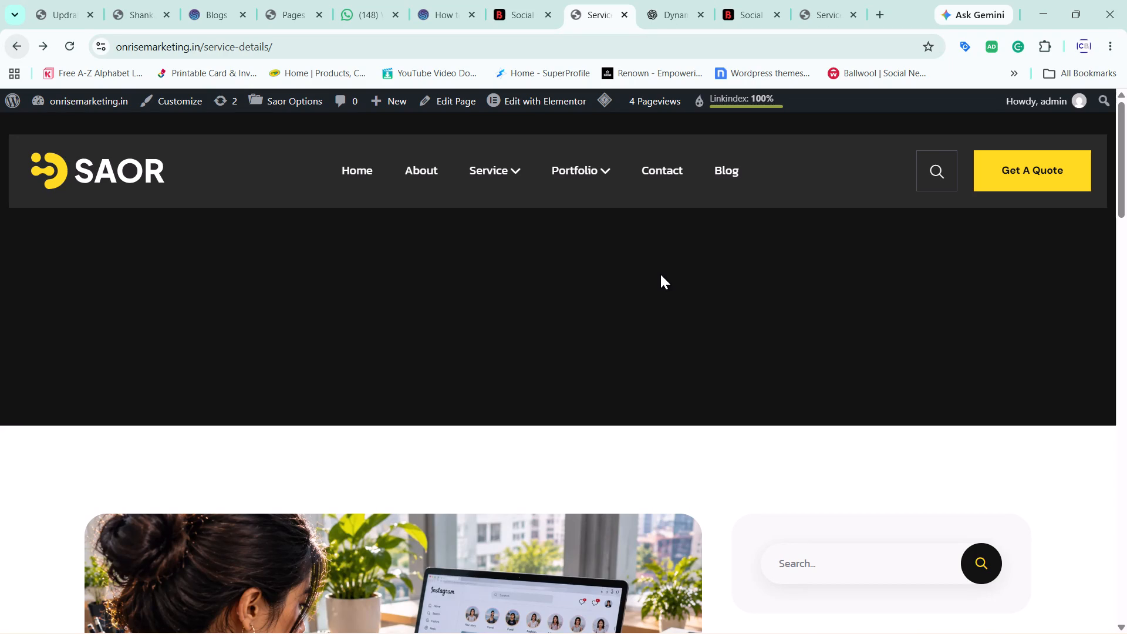
Open the live Service Details page in the Elementor editor.
scroll(660, 274, "down", 11)
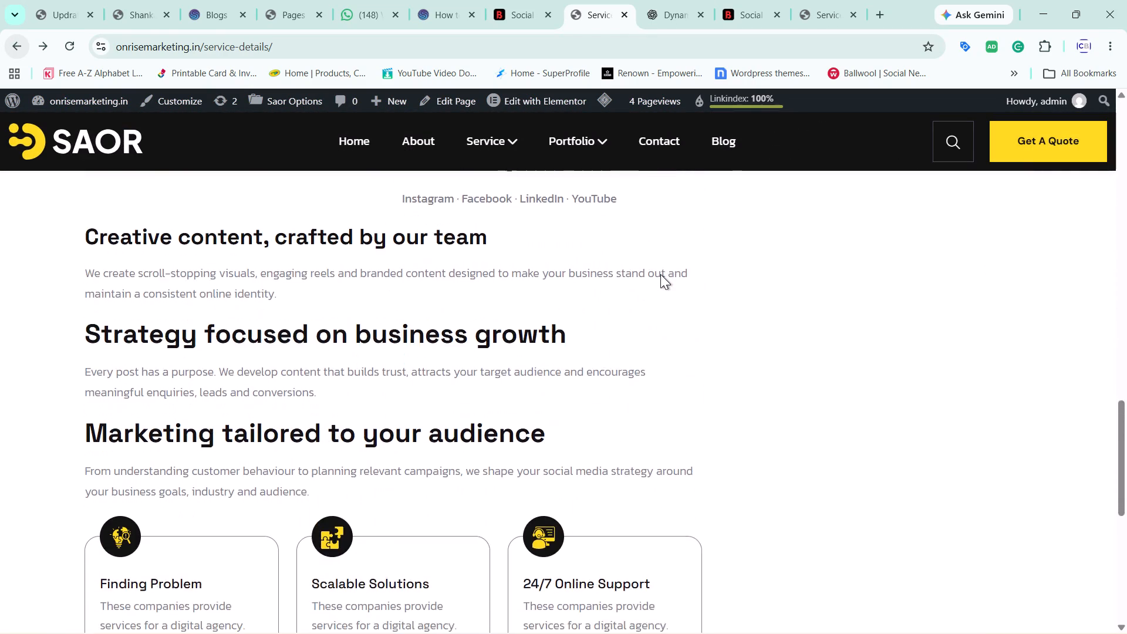
scroll(660, 274, "down", 1)
scroll(660, 274, "up", 1)
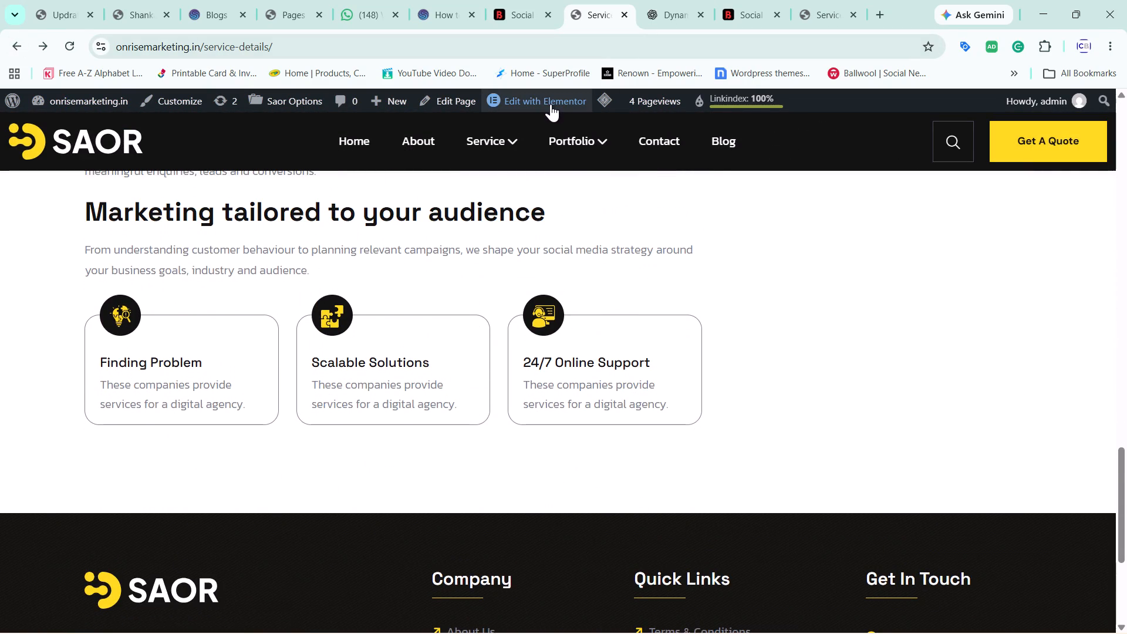
left_click(551, 104)
left_click(551, 104)
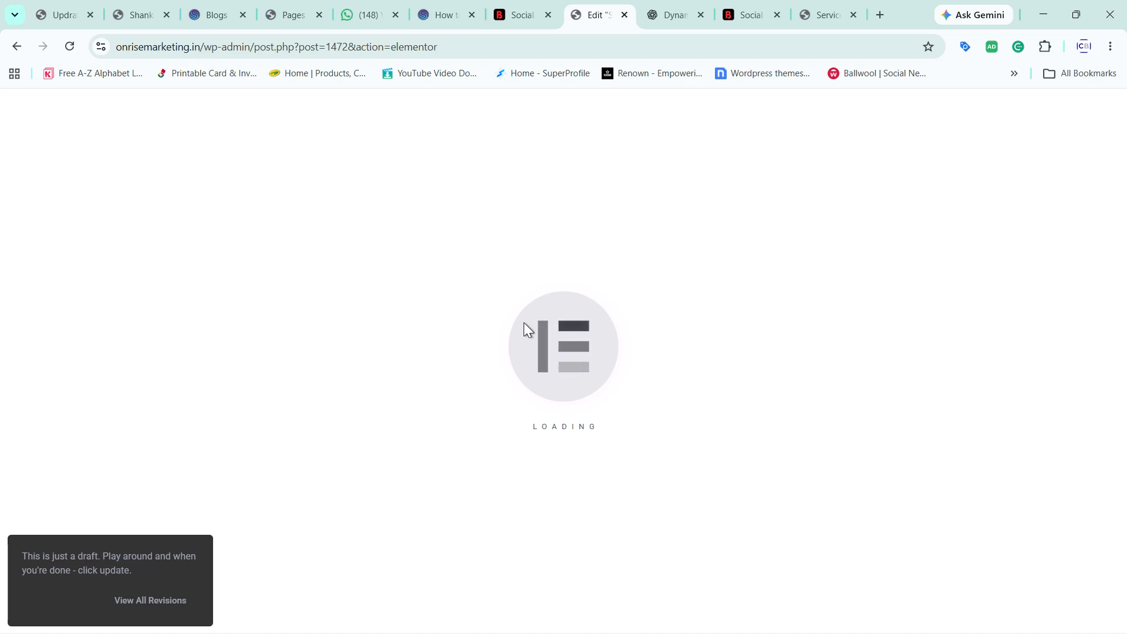
Open the Services widget below the "Marketing tailored to your audience" text for editing.
scroll(766, 397, "down", 3)
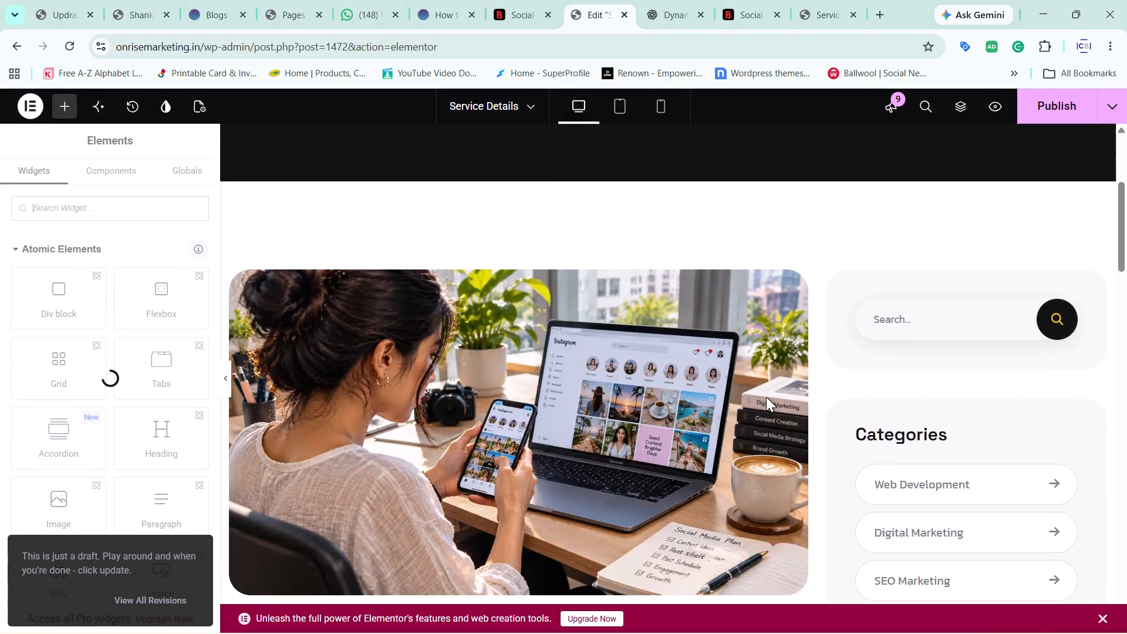
scroll(766, 397, "down", 7)
scroll(766, 397, "up", 4)
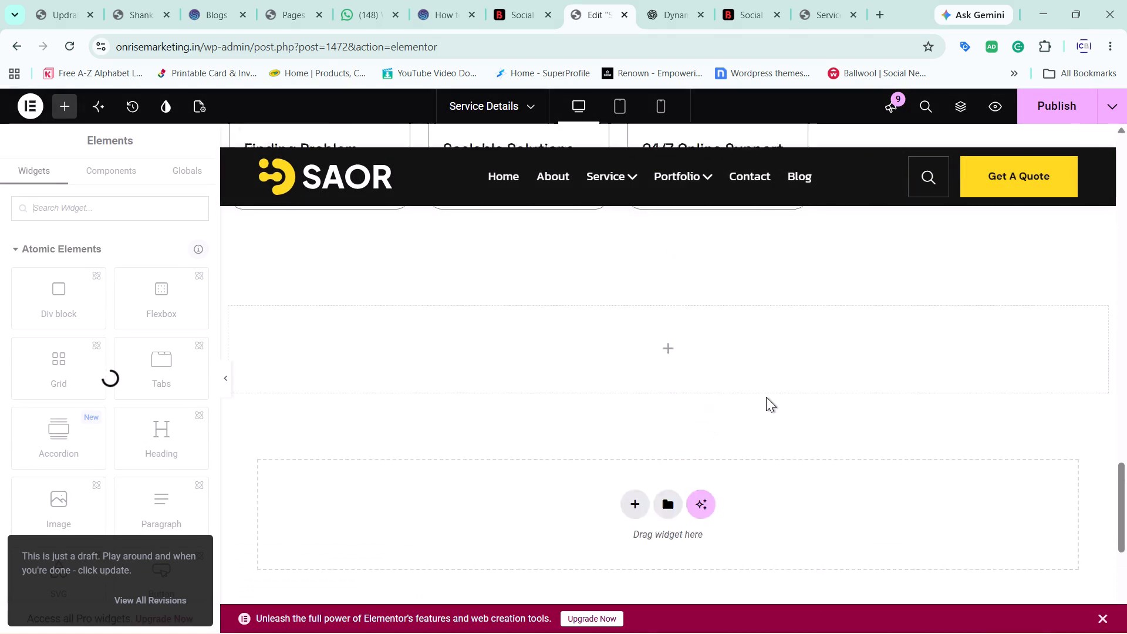
scroll(766, 397, "up", 2)
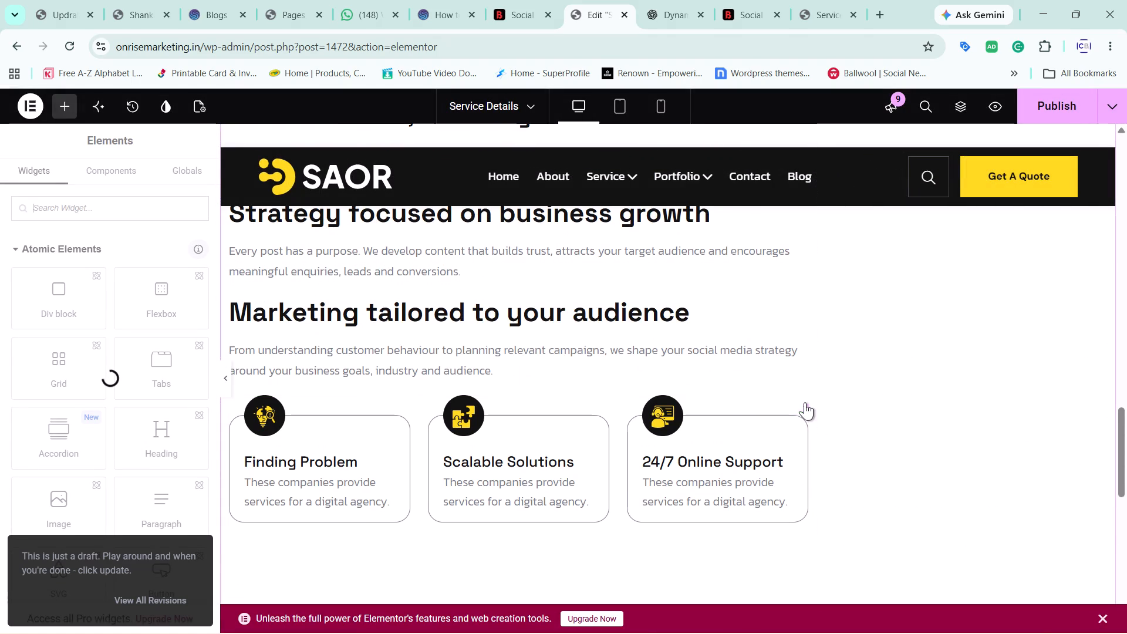
scroll(805, 402, "down", 1)
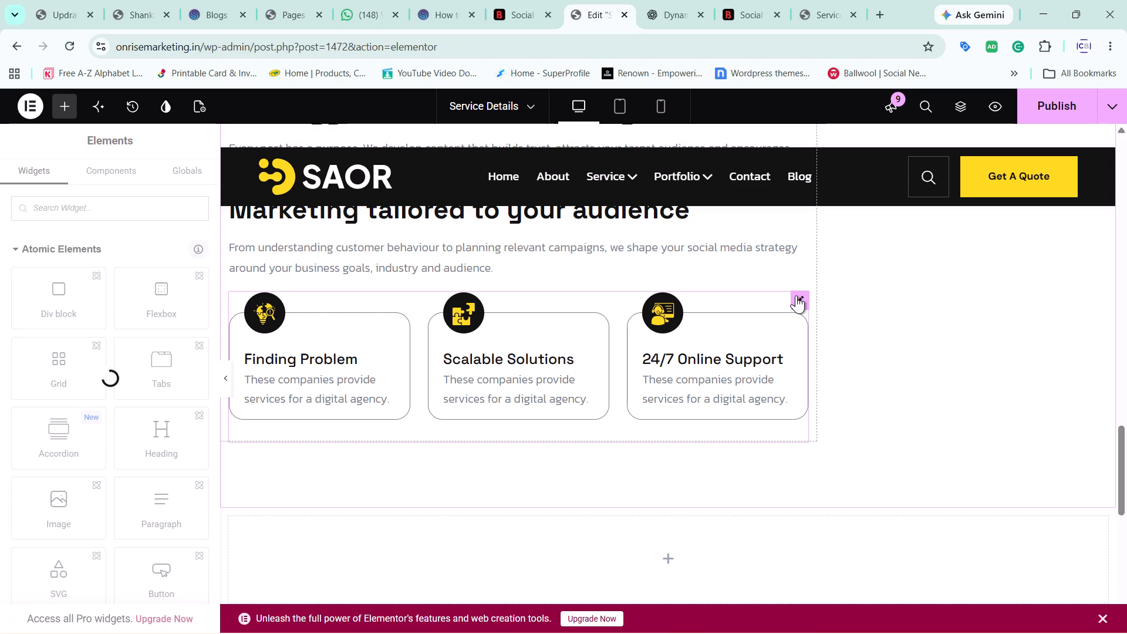
left_click(796, 295)
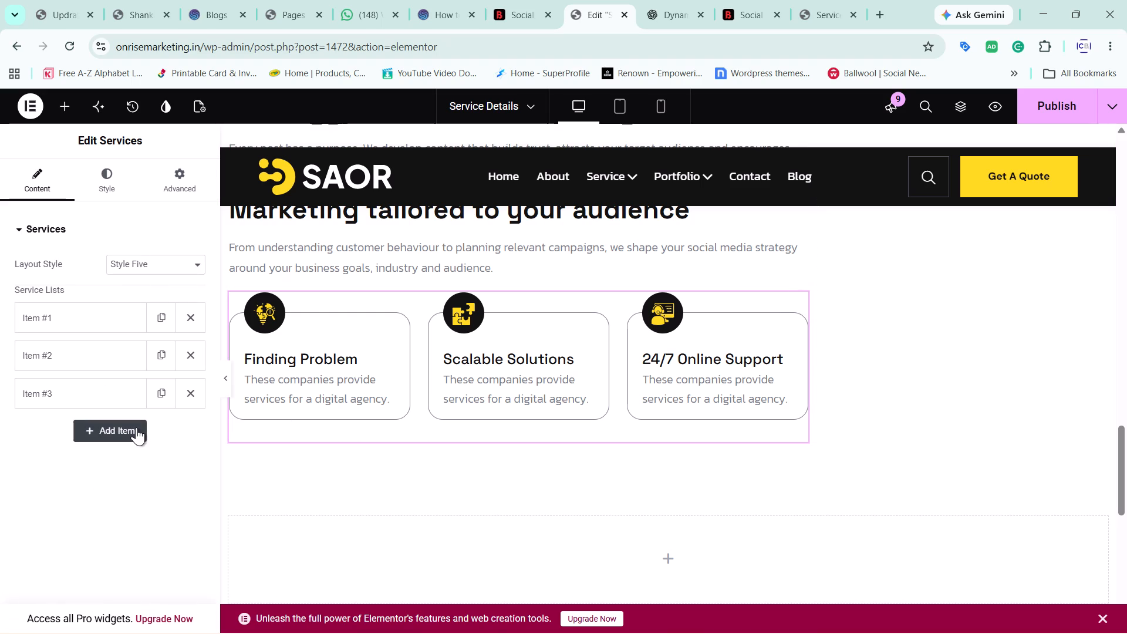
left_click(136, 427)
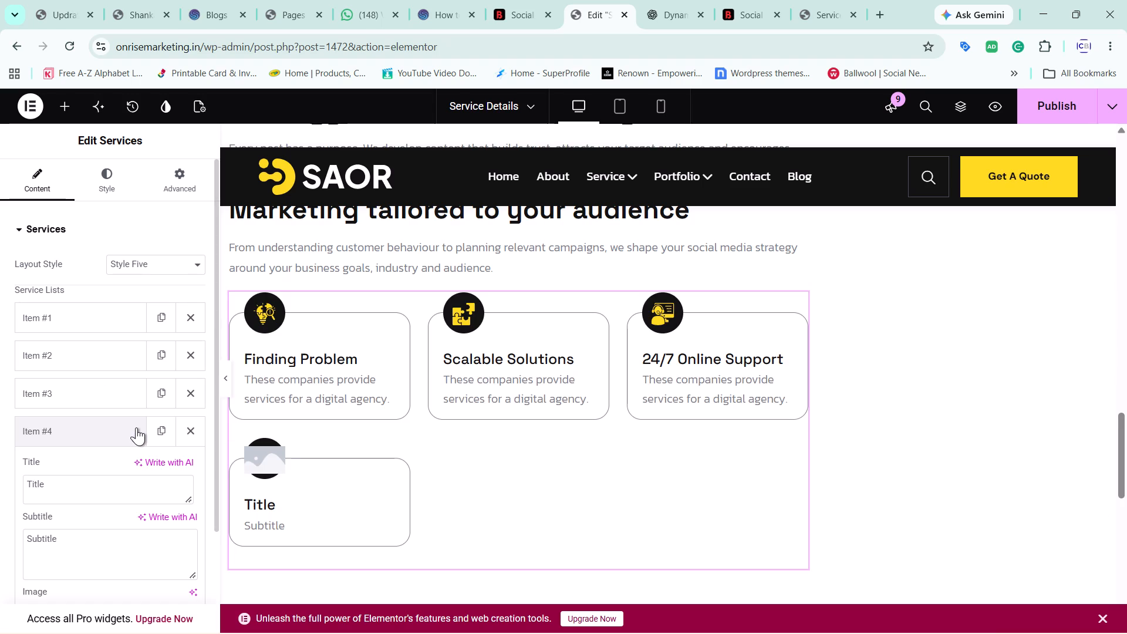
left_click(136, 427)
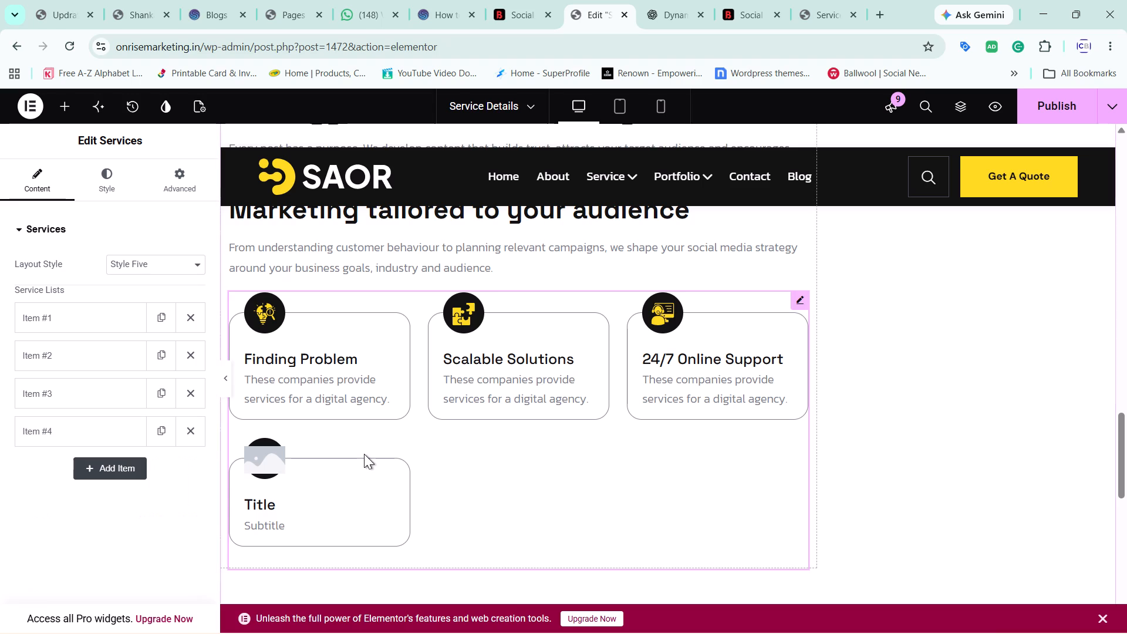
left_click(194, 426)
Duplicate Item #3 in the Services widget's service list to make a fourth card.
left_click(161, 394)
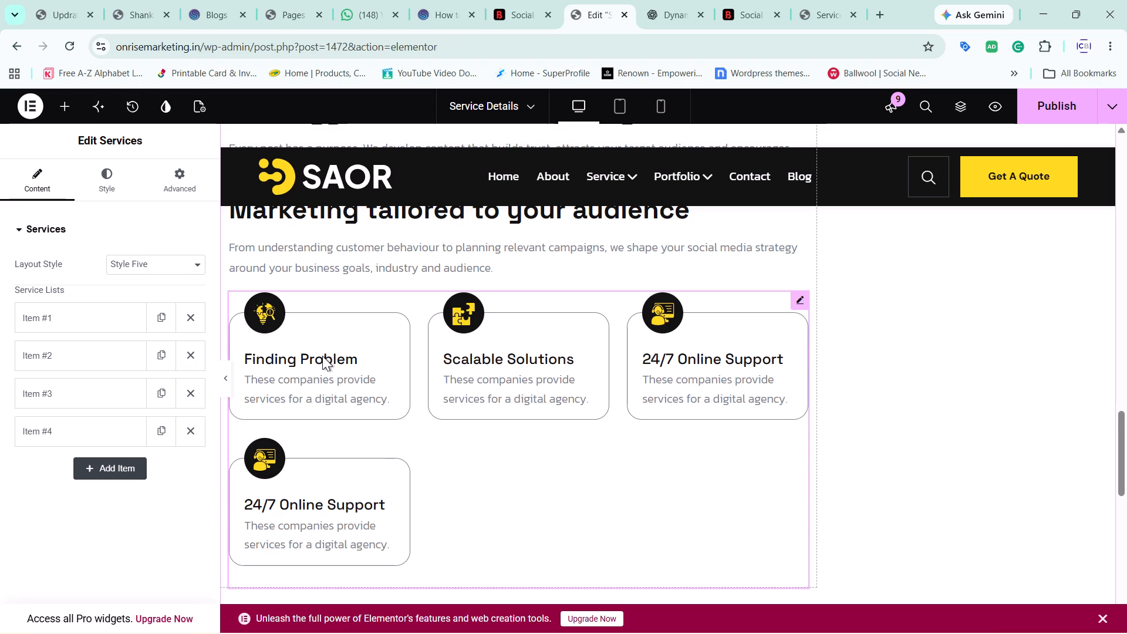
scroll(322, 356, "down", 1)
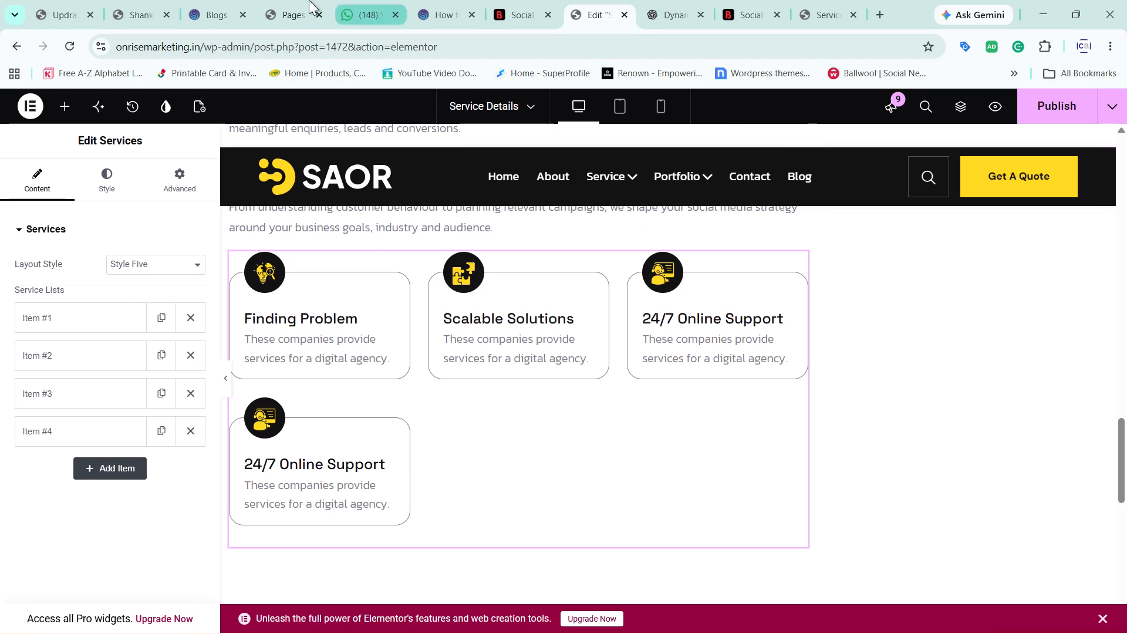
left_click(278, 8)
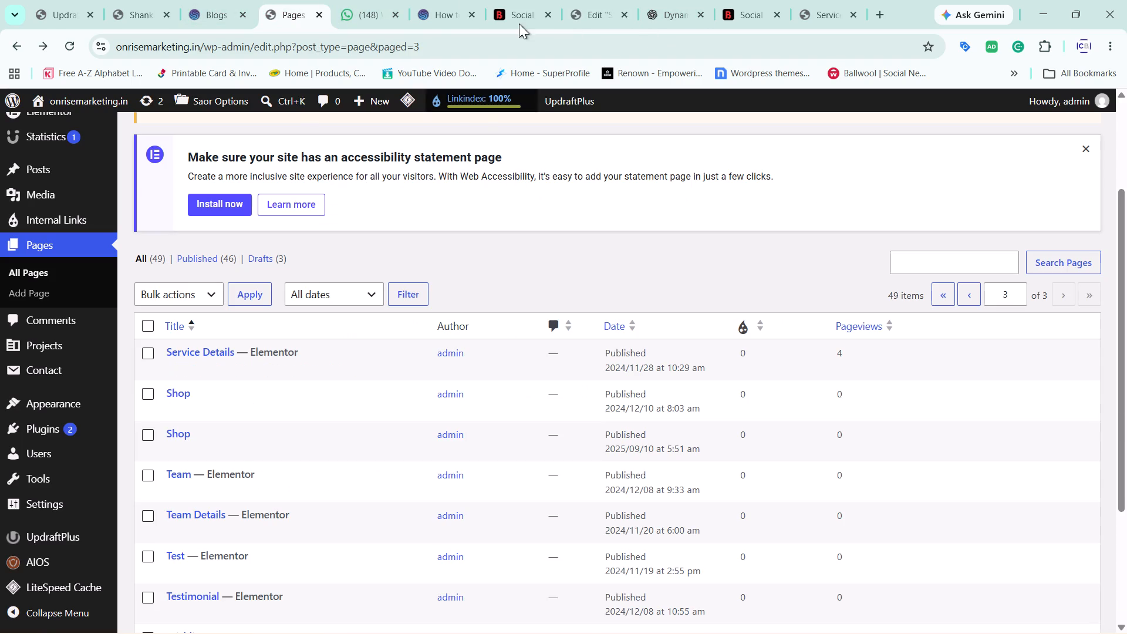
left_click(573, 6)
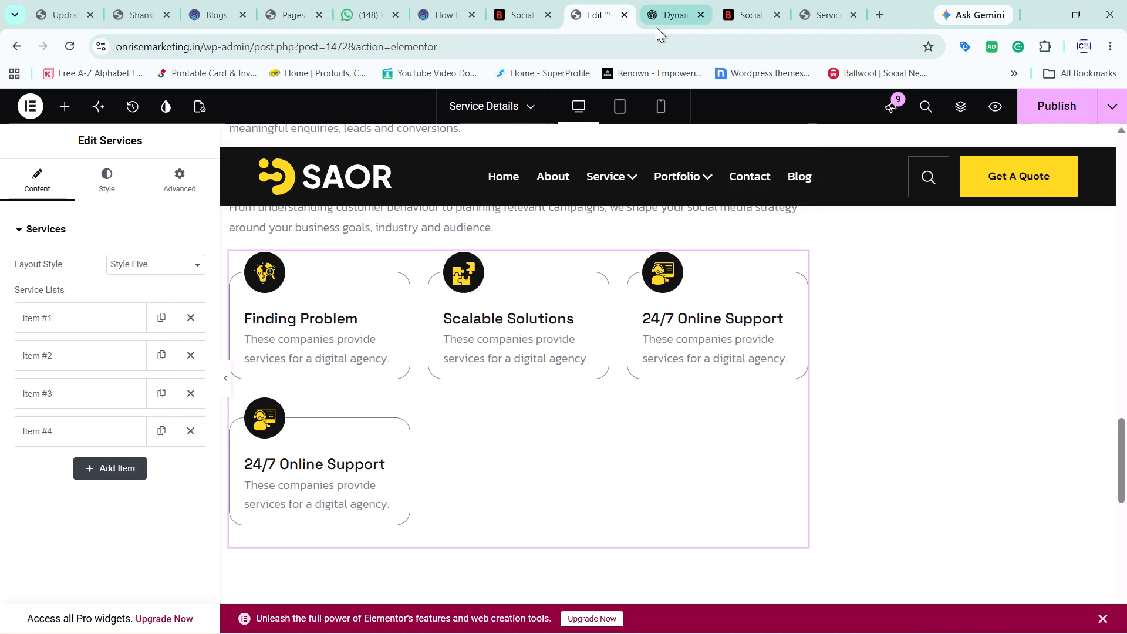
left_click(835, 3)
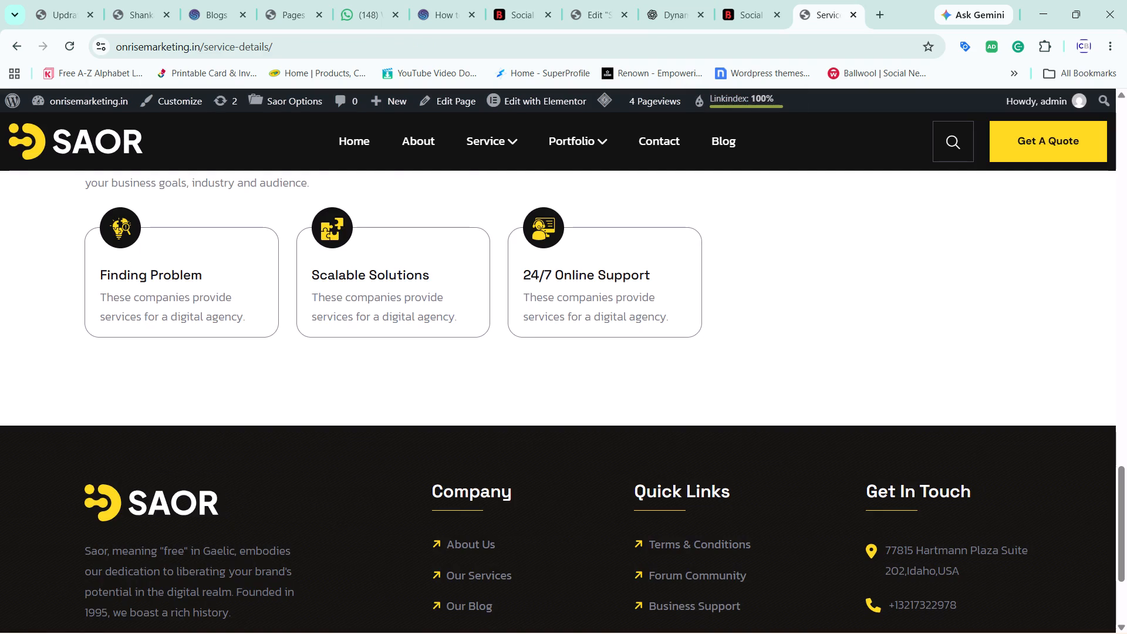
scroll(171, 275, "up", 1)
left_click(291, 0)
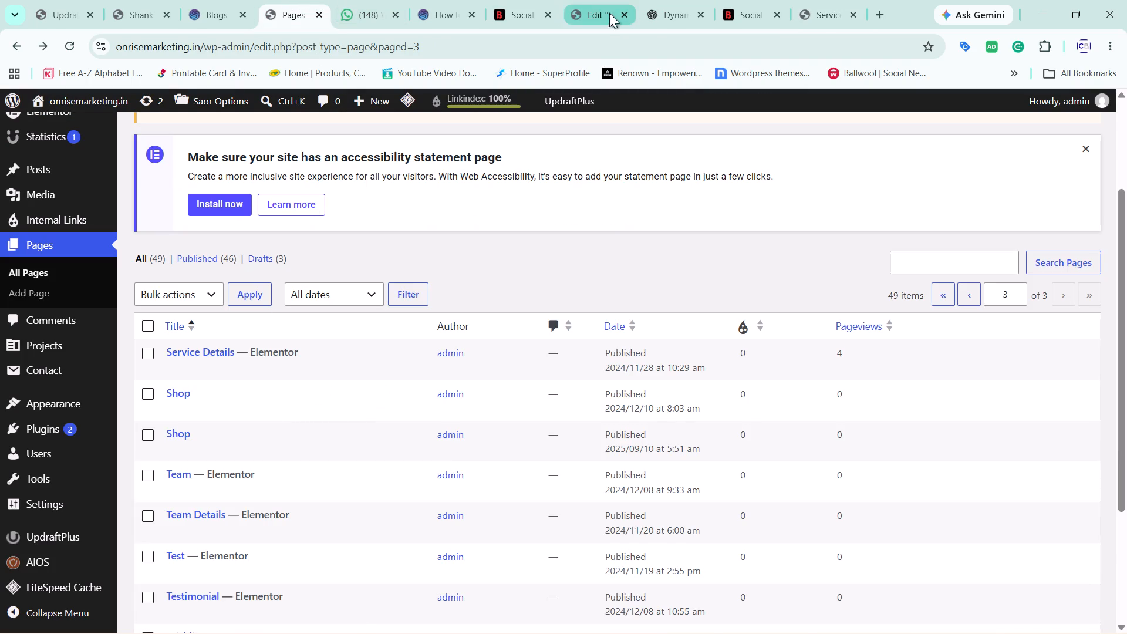
left_click(539, 0)
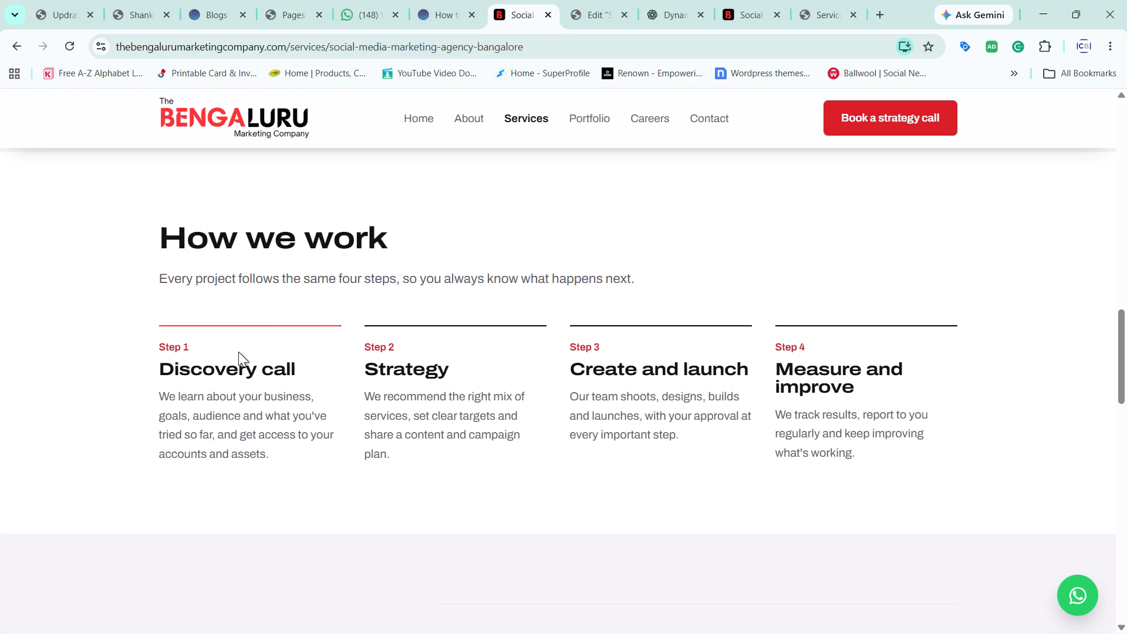
left_click_drag(205, 351, 144, 351)
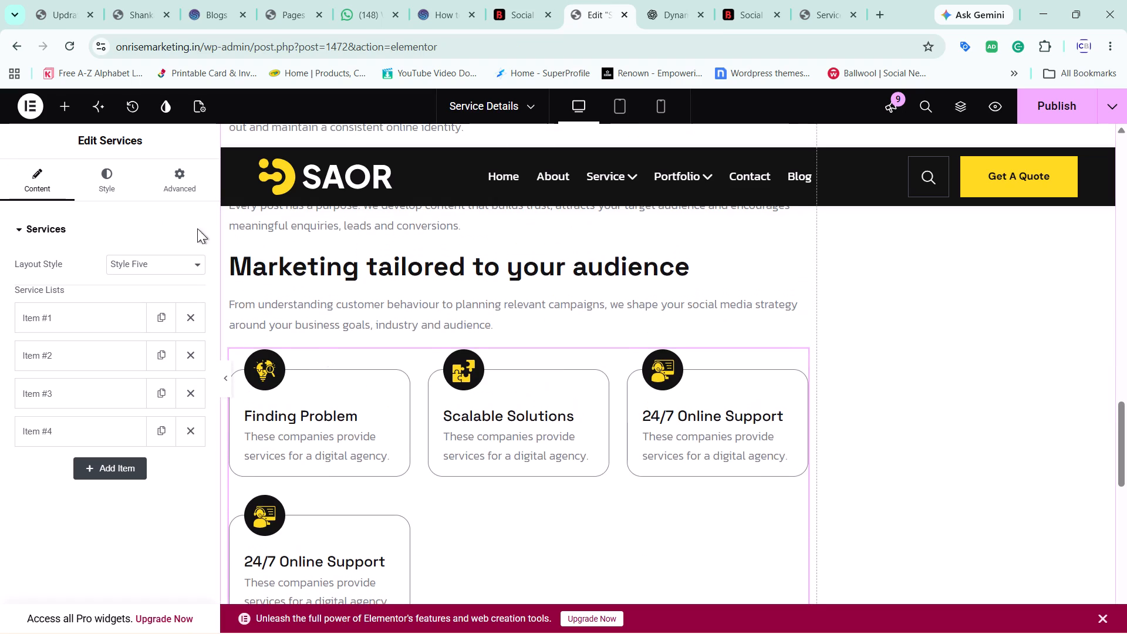
left_click(68, 107)
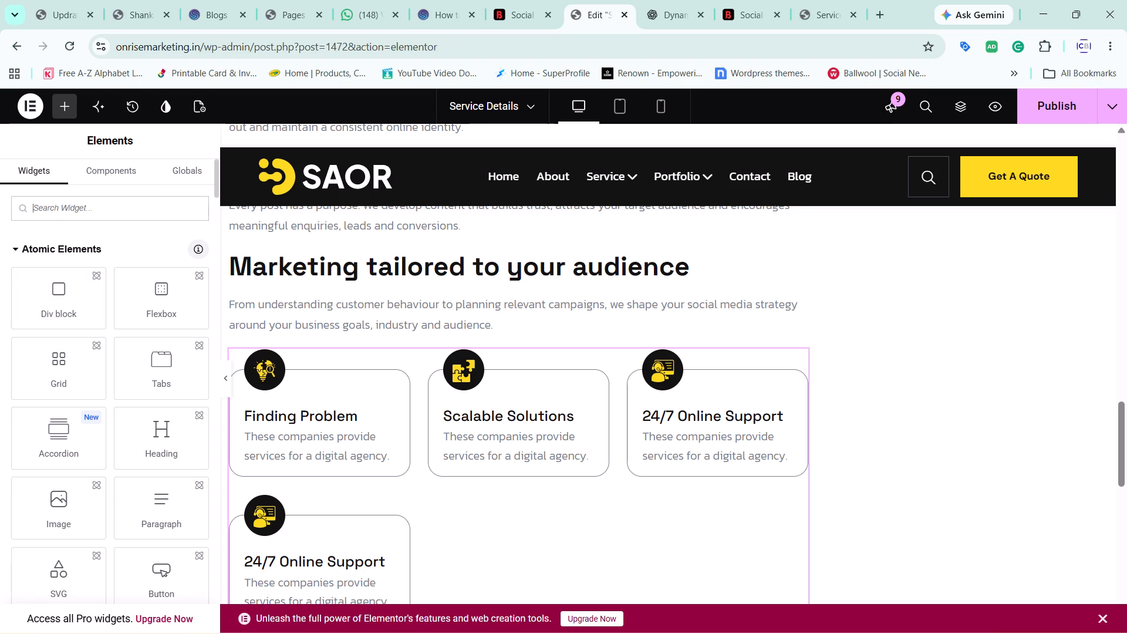
left_click(110, 213)
key("h")
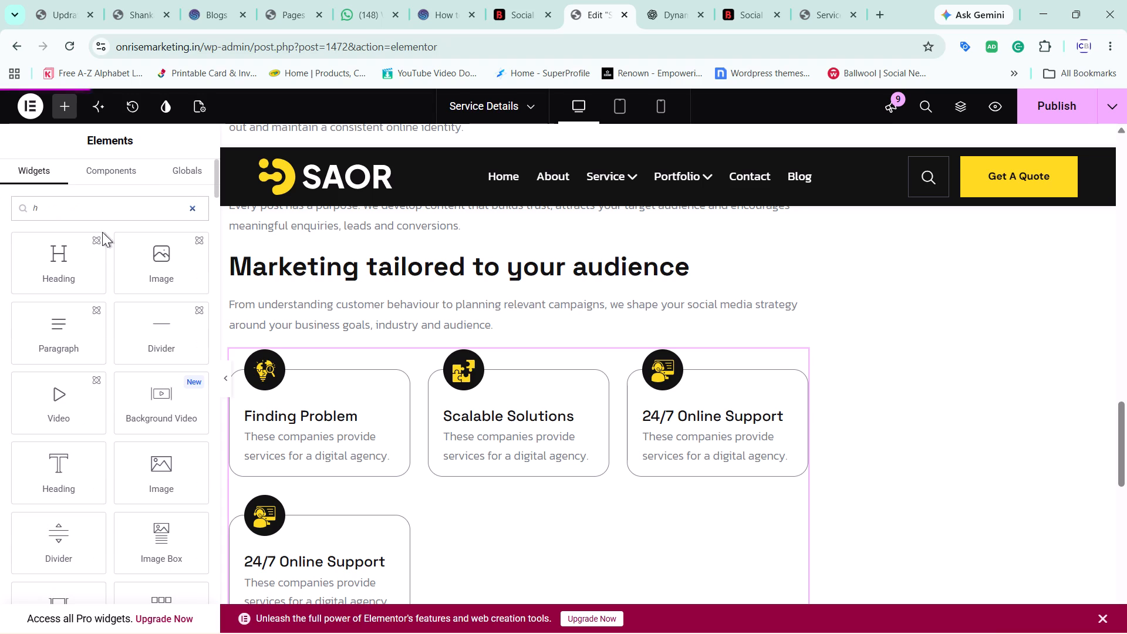
left_click_drag(68, 264, 388, 355)
triple_click(366, 369)
left_click(366, 369)
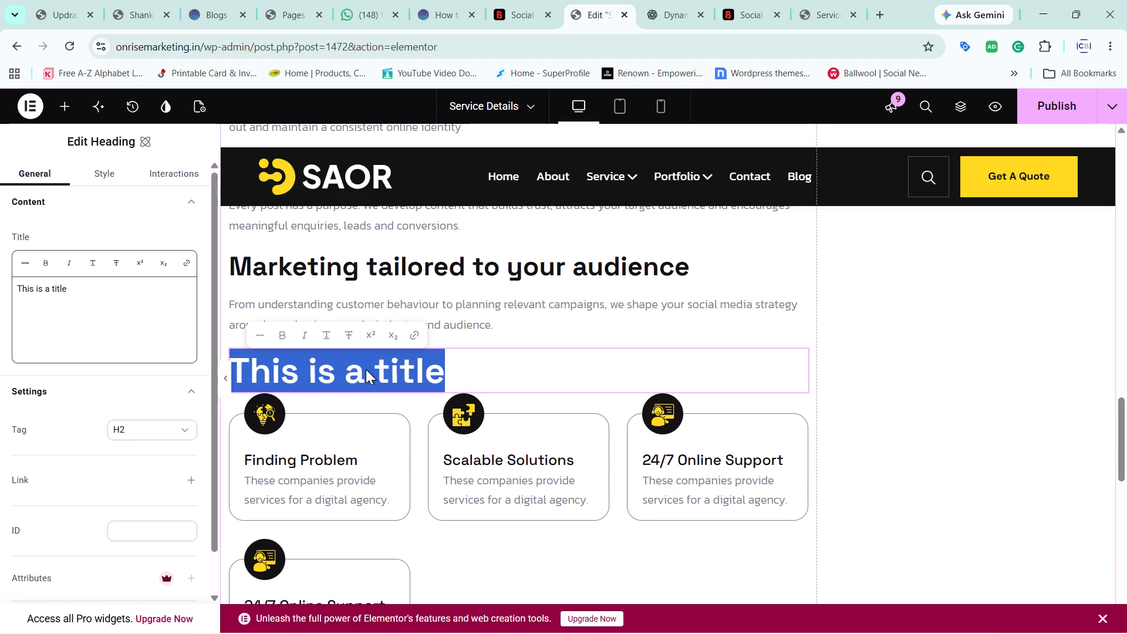
triple_click(116, 296)
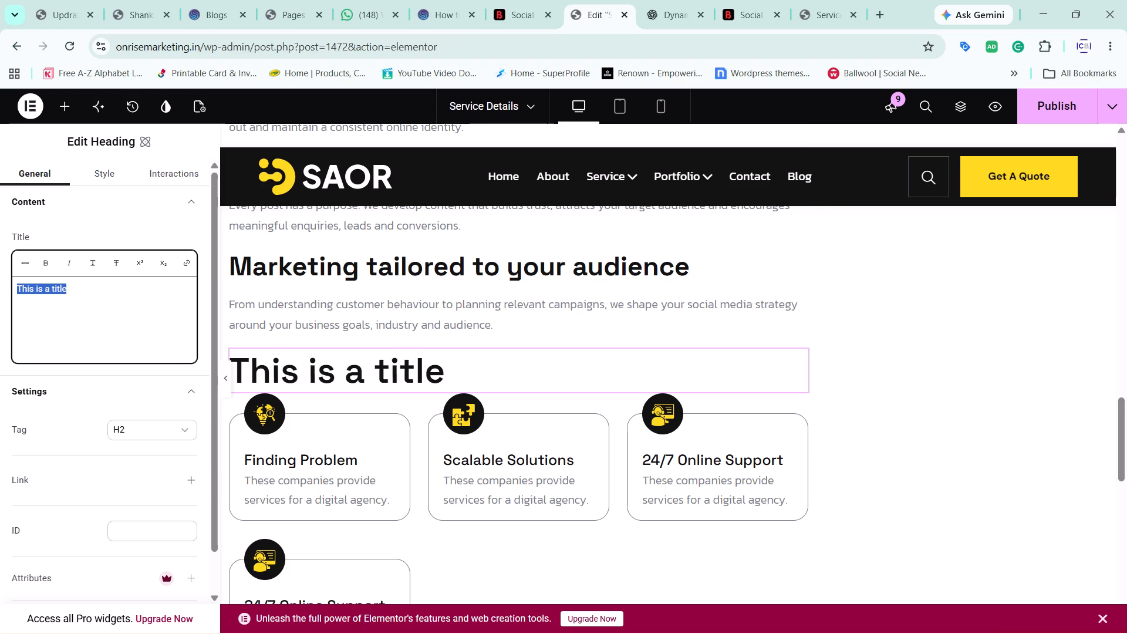
key("ctrl+v")
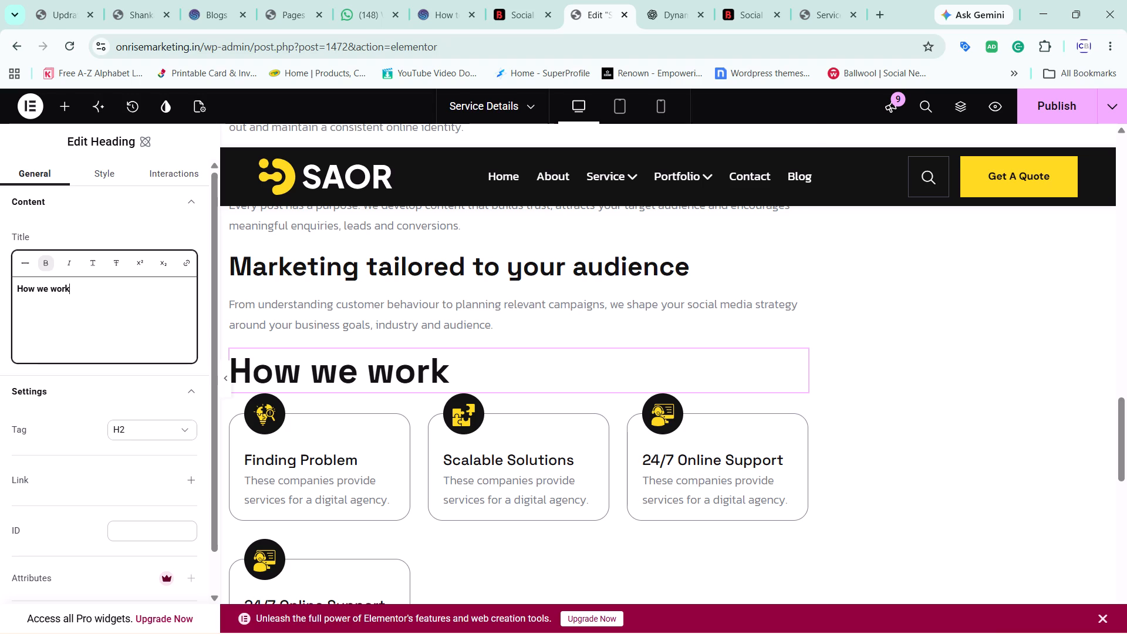
Publish the Service Details changes and reload the live page to check the How we work heading and the cards.
scroll(421, 380, "down", 2)
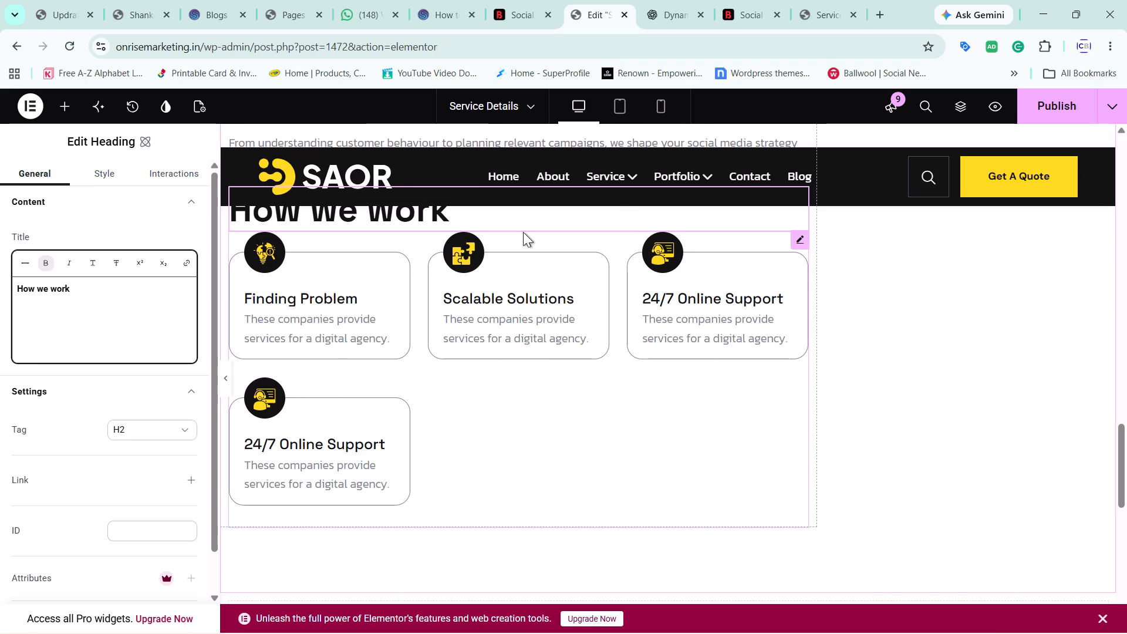
left_click(1047, 97)
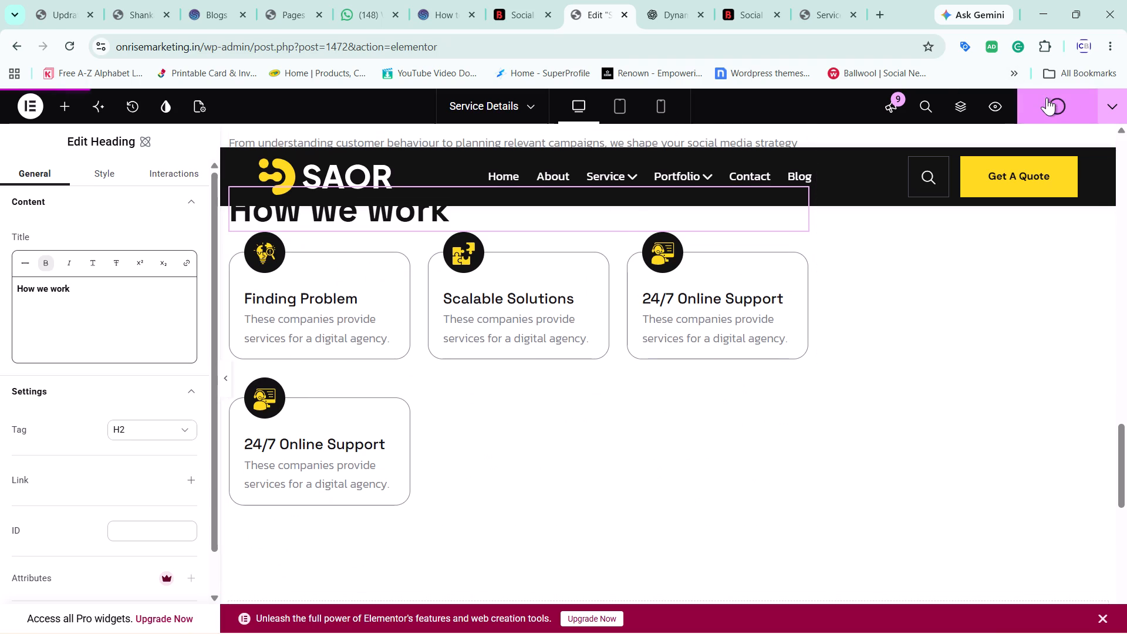
left_click(818, 0)
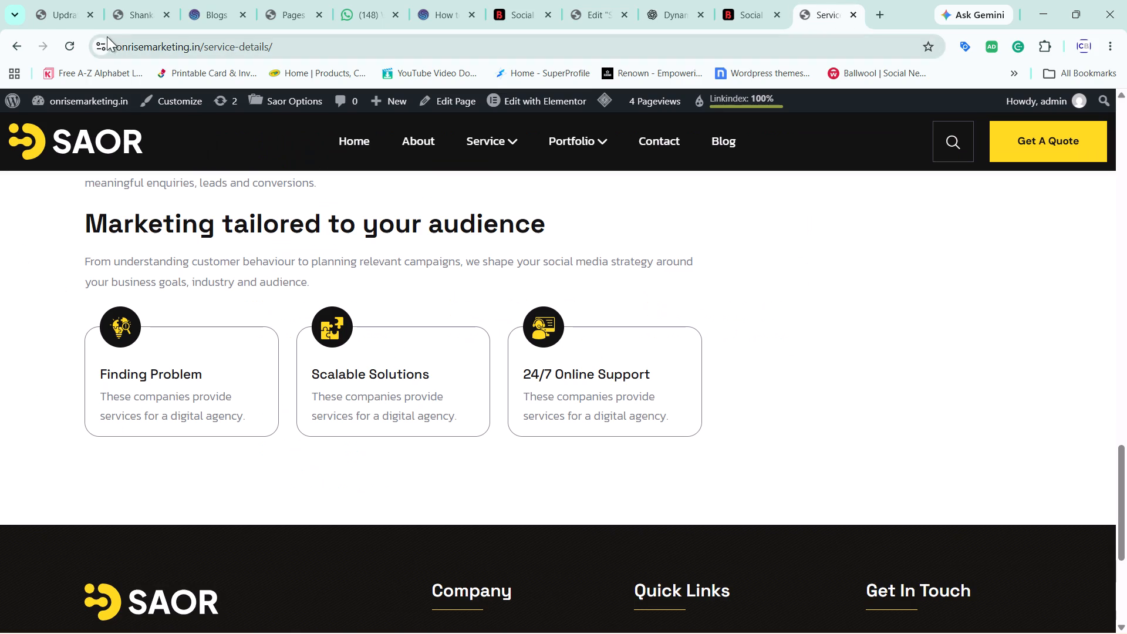
left_click(63, 50)
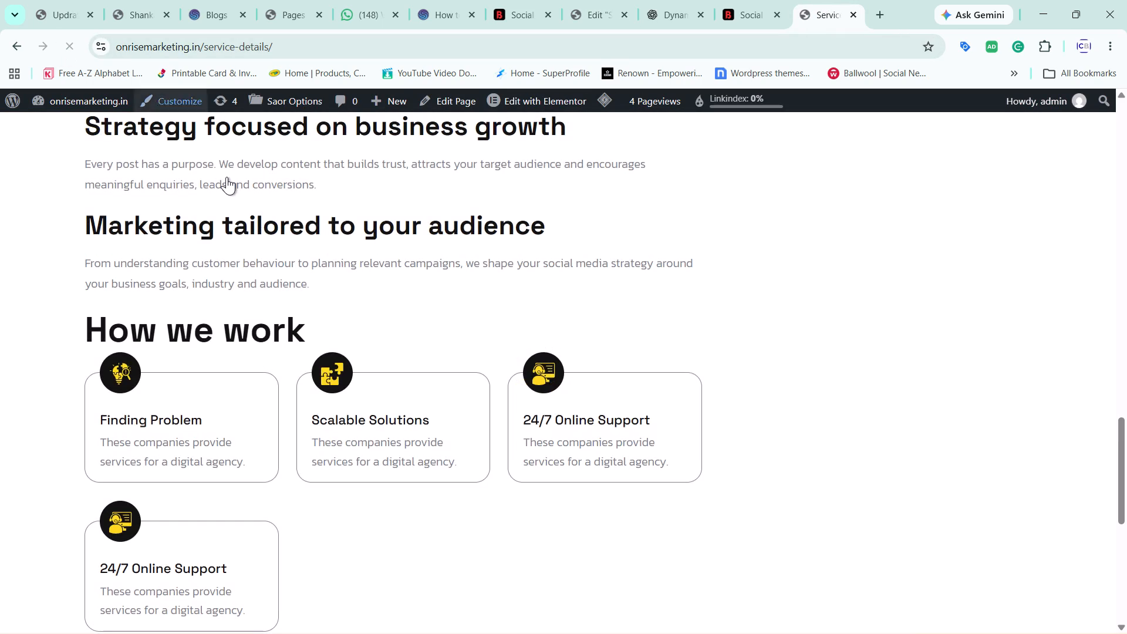
scroll(227, 177, "down", 2)
scroll(227, 177, "up", 3)
scroll(227, 177, "down", 2)
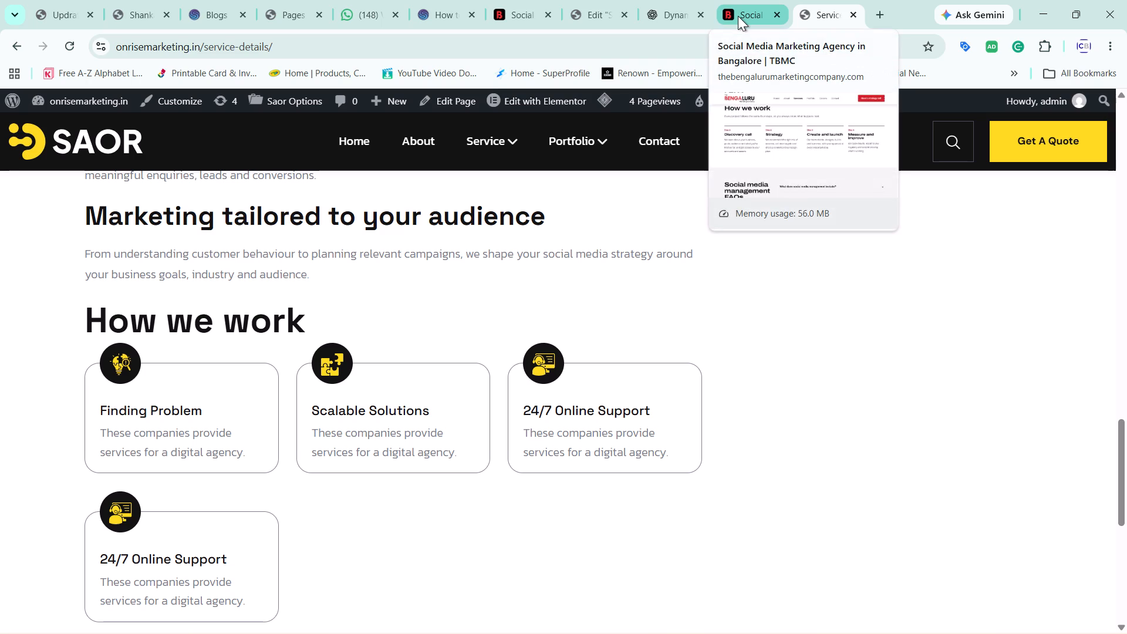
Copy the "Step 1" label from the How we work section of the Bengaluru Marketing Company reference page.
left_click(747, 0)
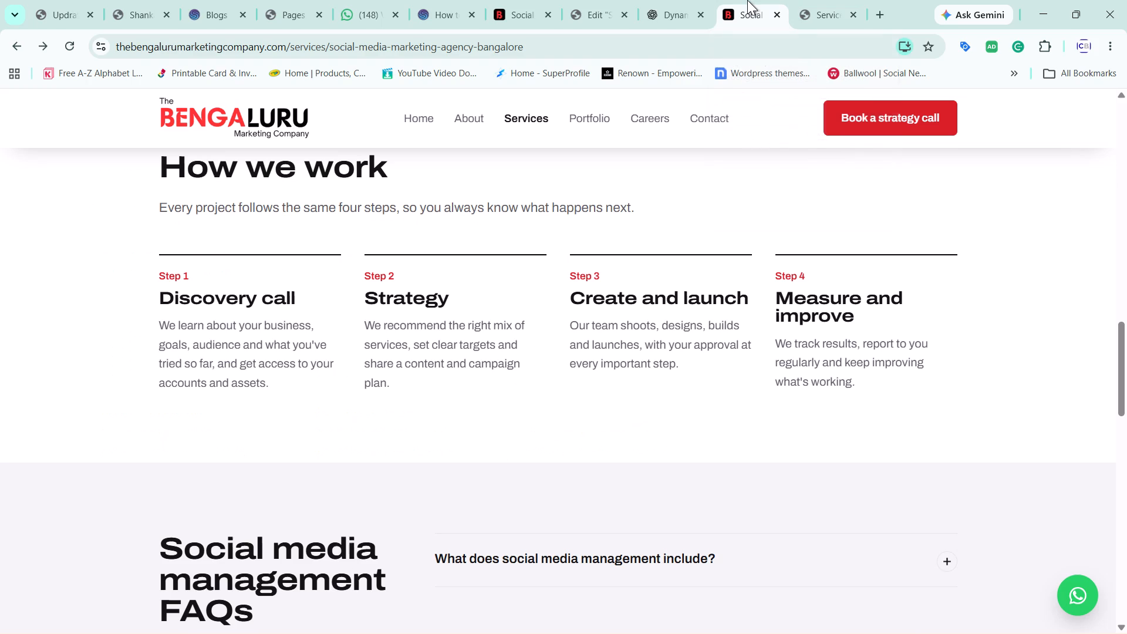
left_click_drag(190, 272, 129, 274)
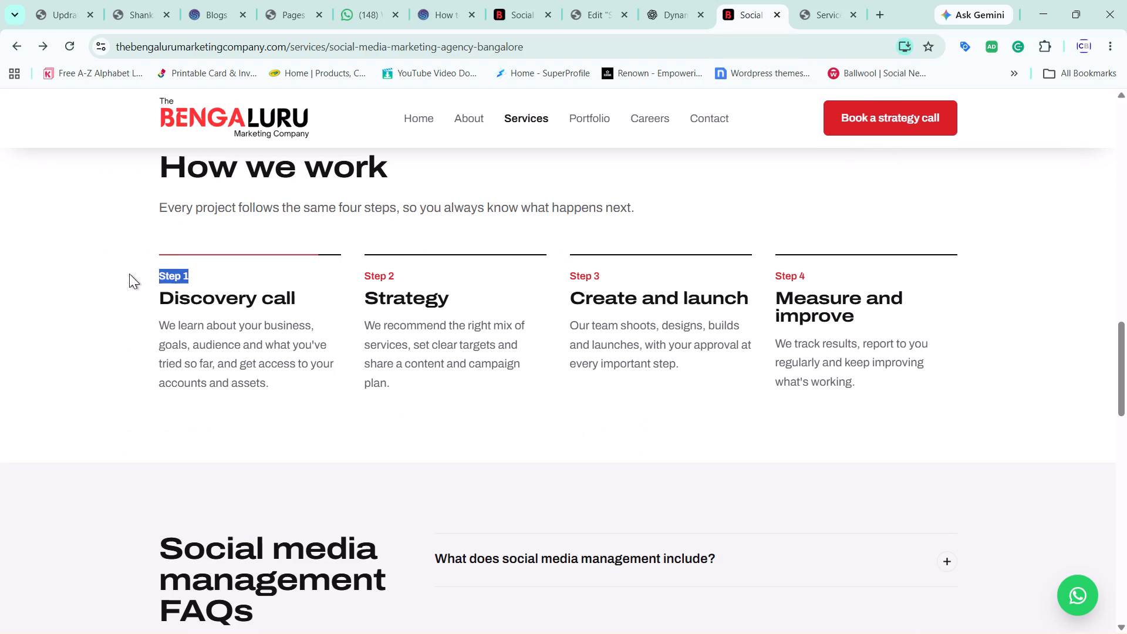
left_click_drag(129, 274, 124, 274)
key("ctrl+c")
left_click(825, 4)
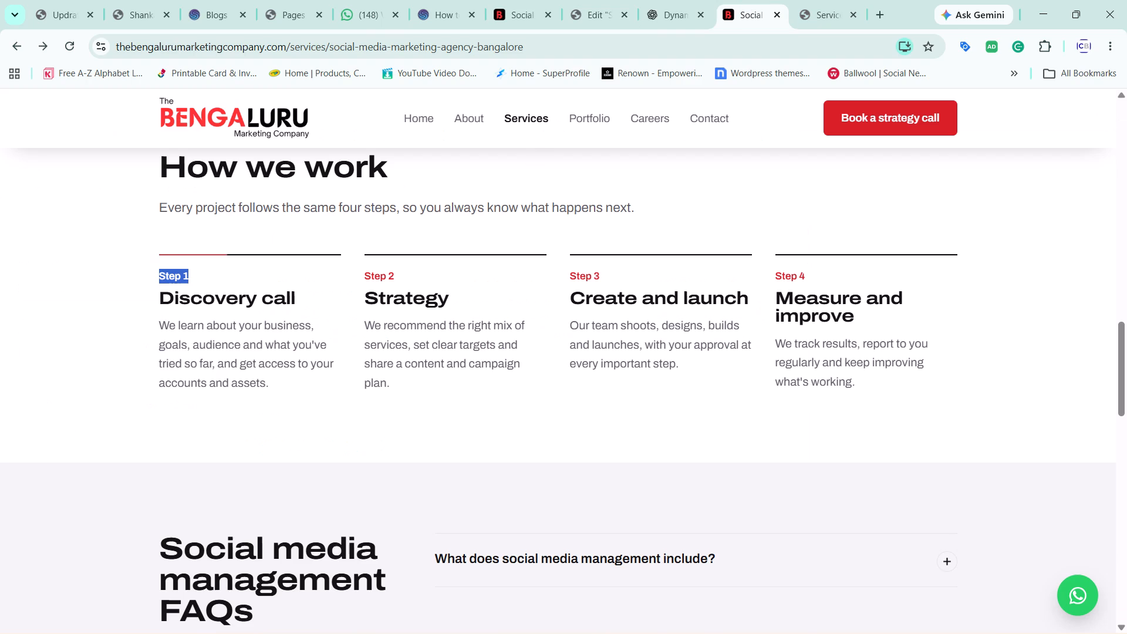
left_click(262, 312)
left_click_drag(292, 302, 135, 321)
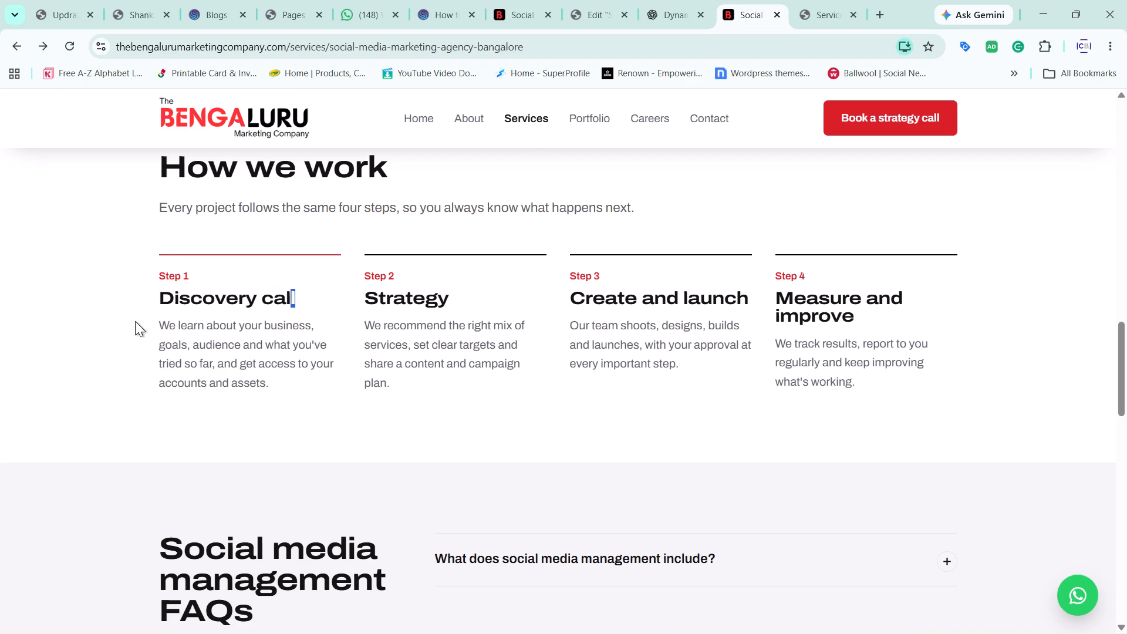
left_click_drag(135, 321, 151, 299)
left_click(151, 299)
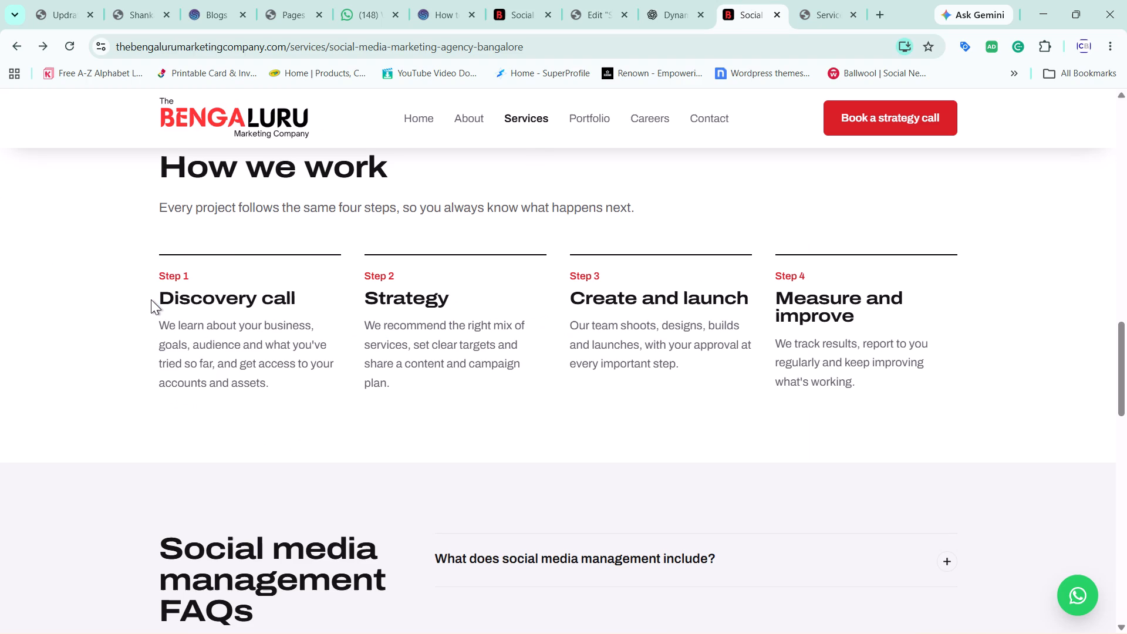
left_click_drag(159, 299, 161, 299)
left_click_drag(161, 299, 339, 295)
key("ctrl+c")
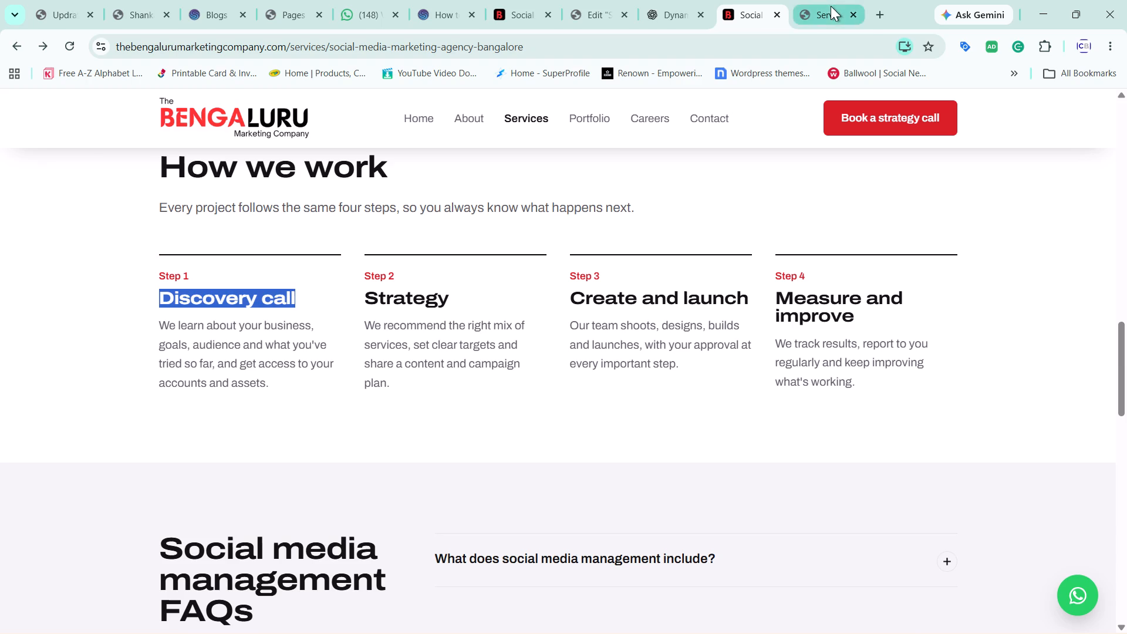
In the Elementor editor, replace the title of Item #1 in the Services widget with "Discovery call".
left_click(831, 6)
left_click(679, 0)
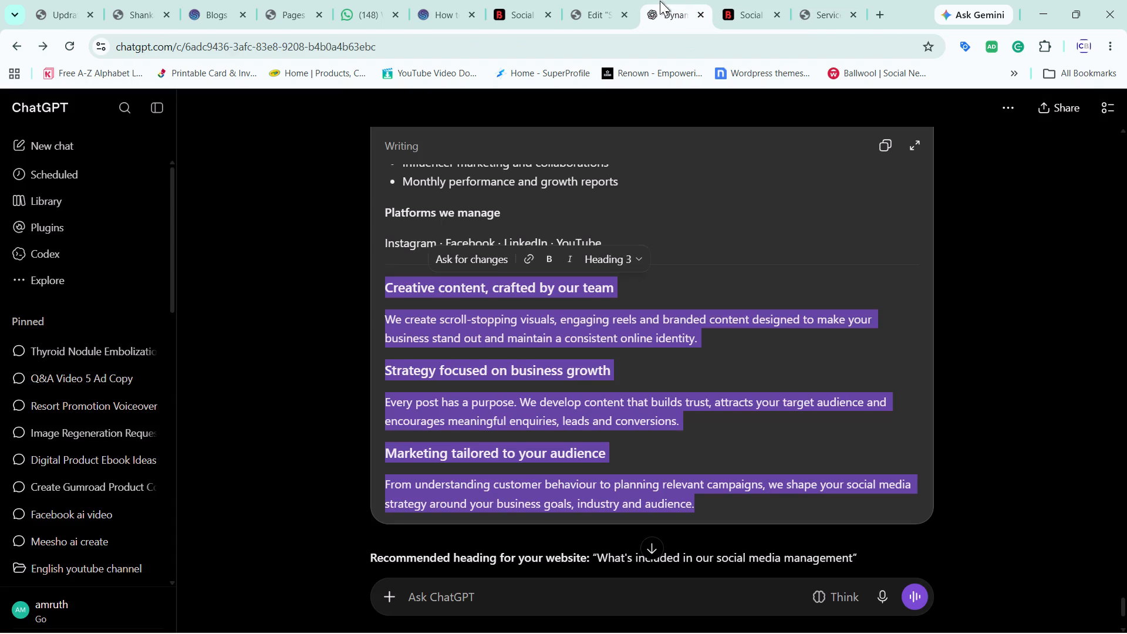
left_click(606, 4)
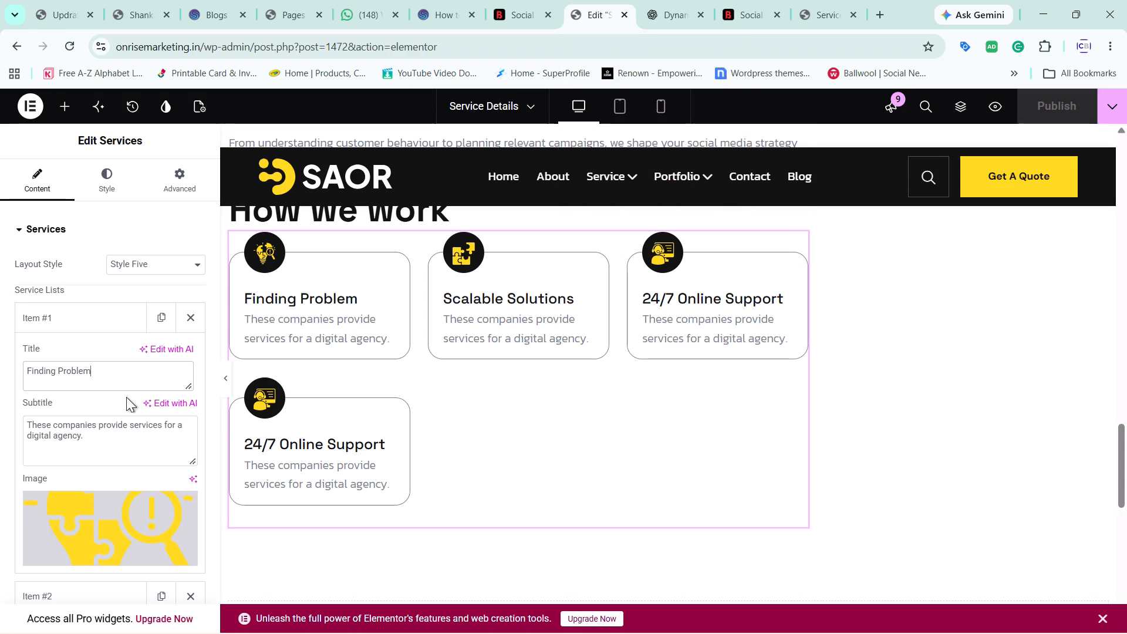
triple_click(127, 384)
left_click(127, 384)
key("ctrl+v")
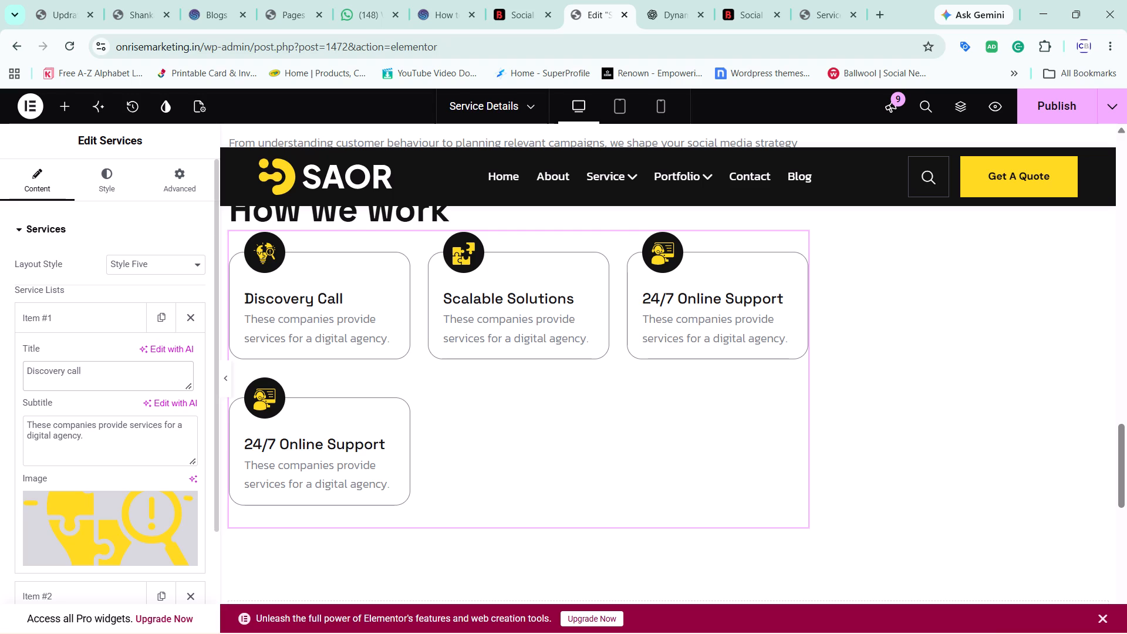
Copy the full description paragraph under "Discovery call" from the reference page's How we work section.
left_click(832, 0)
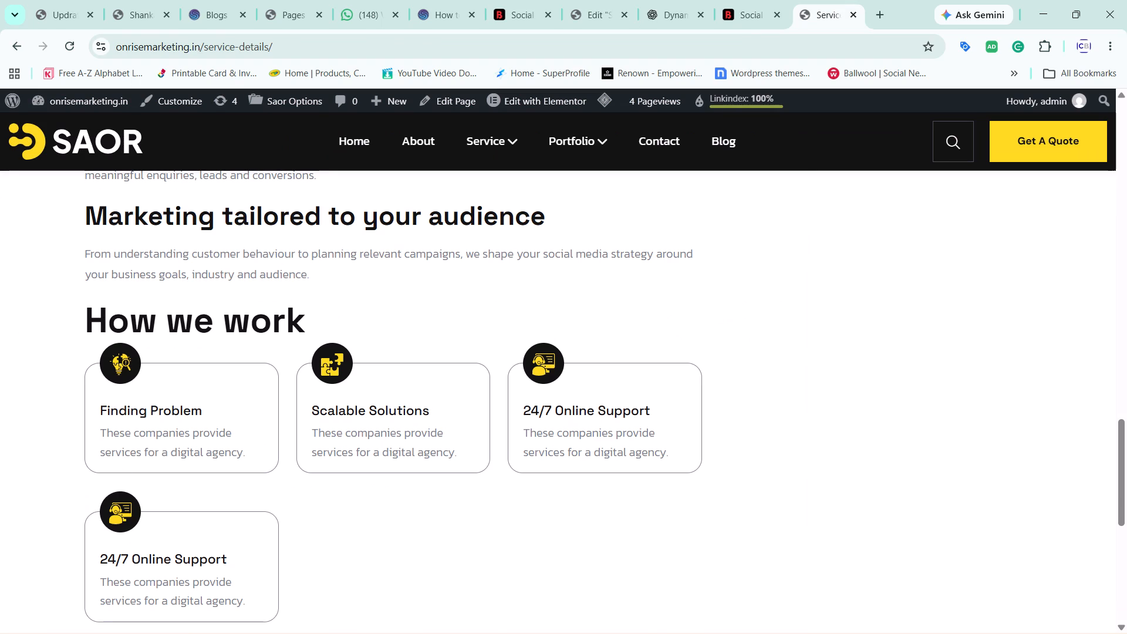
left_click(536, 0)
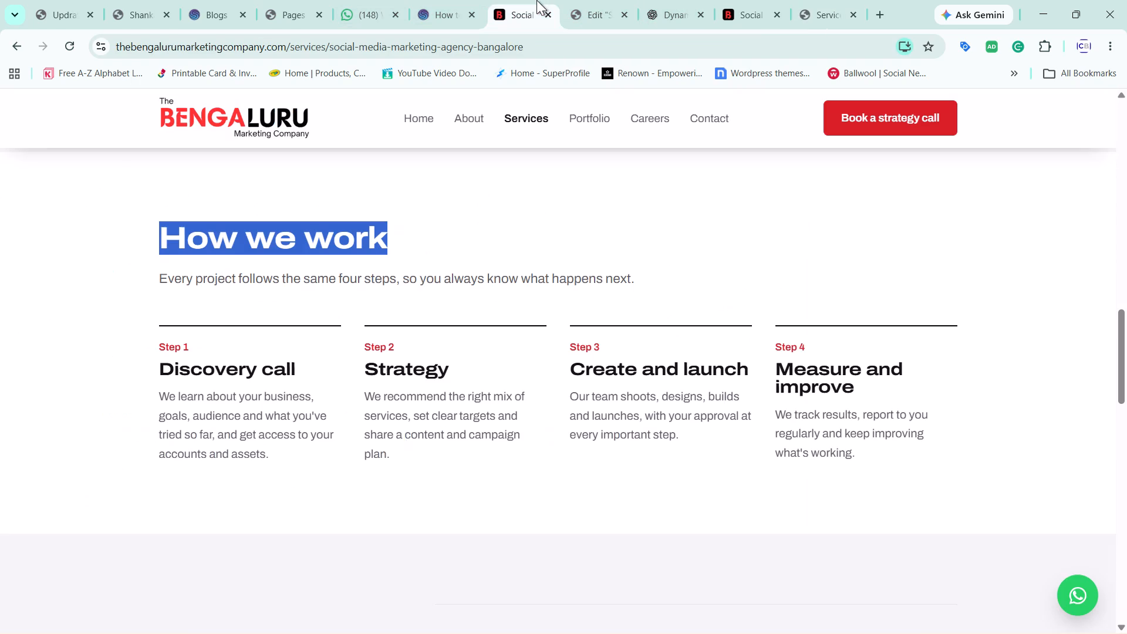
left_click_drag(141, 398, 322, 456)
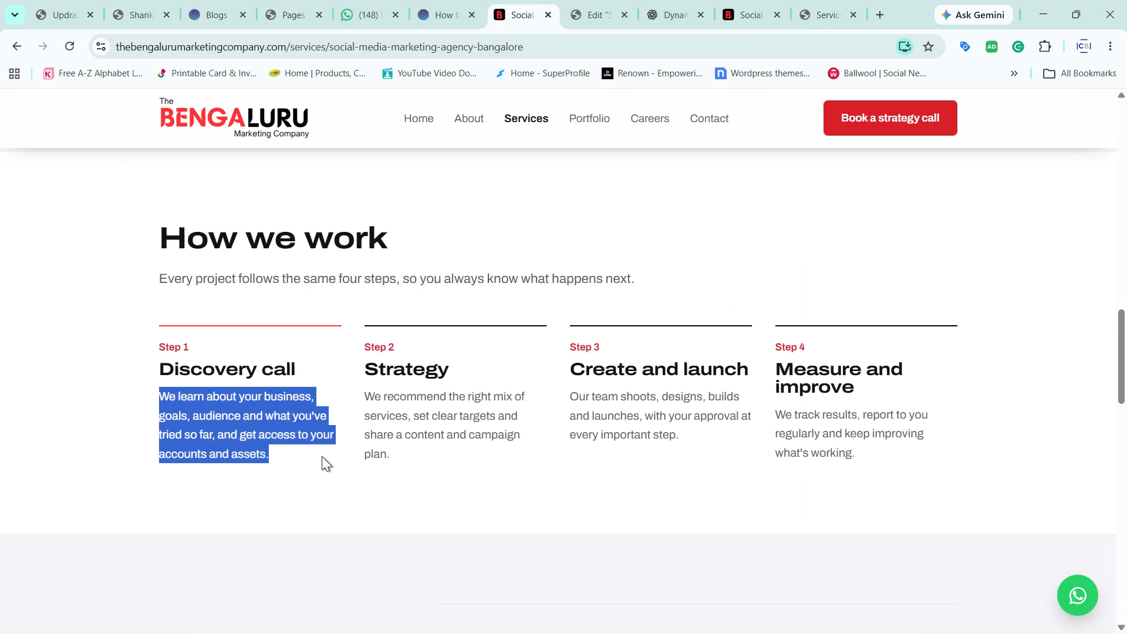
key("ctrl+c")
left_click(823, 10)
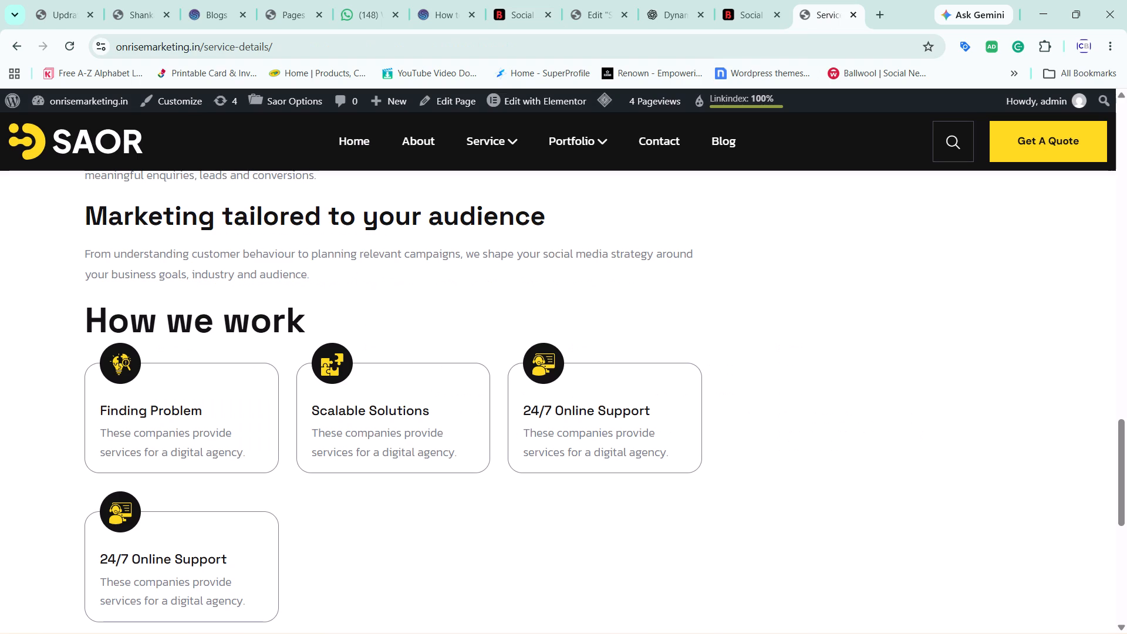
left_click(748, 0)
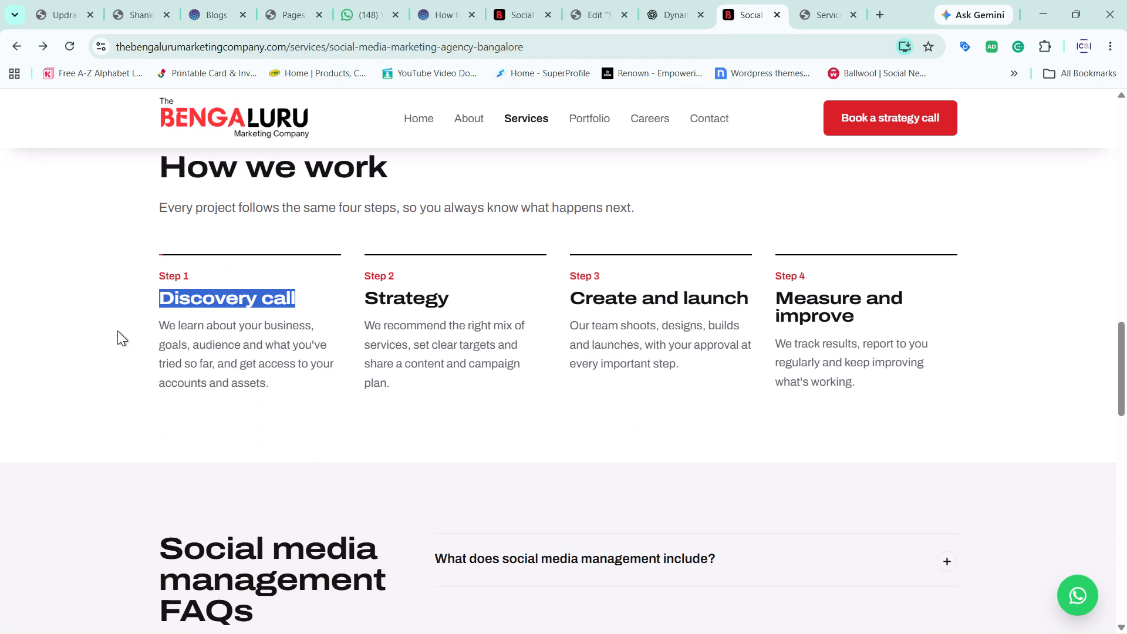
left_click_drag(159, 328, 311, 385)
key("ctrl+c")
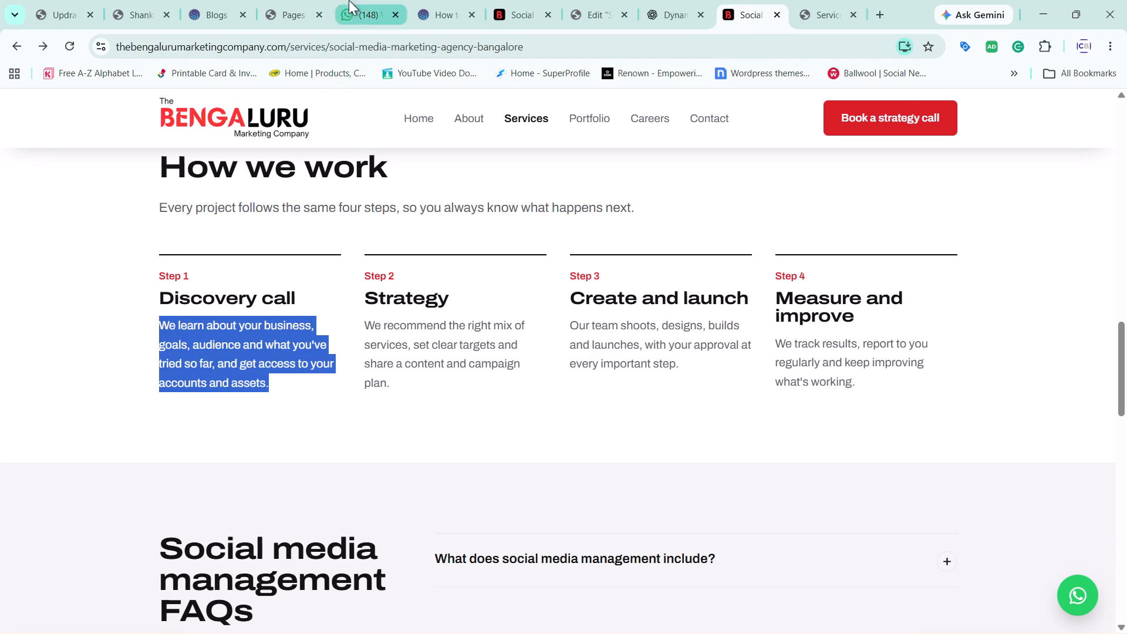
left_click(317, 0)
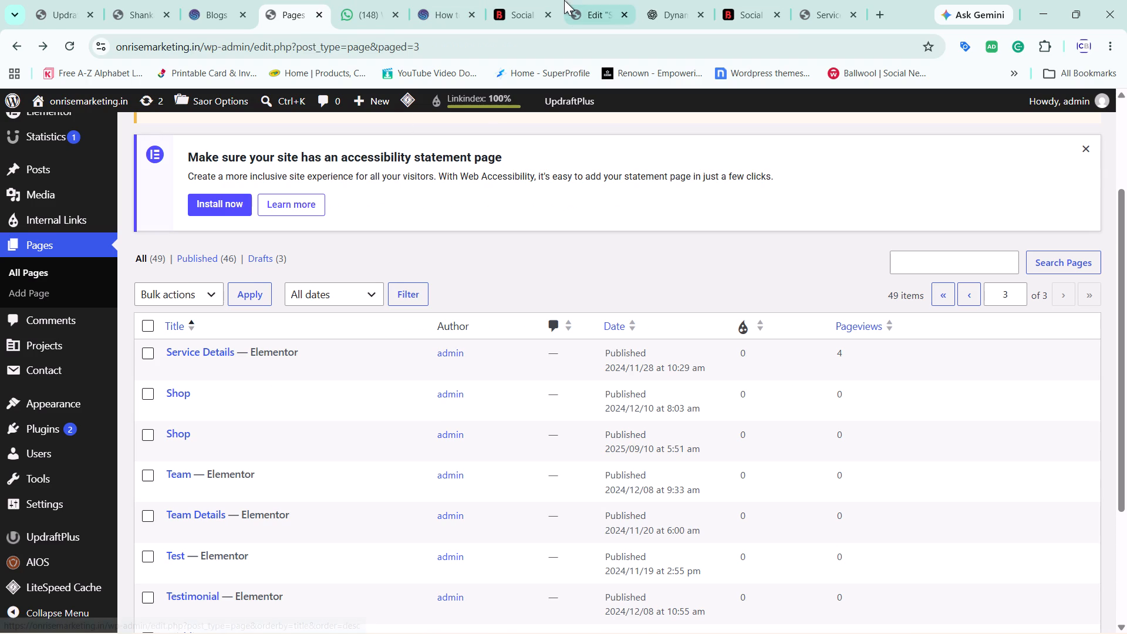
left_click(522, 0)
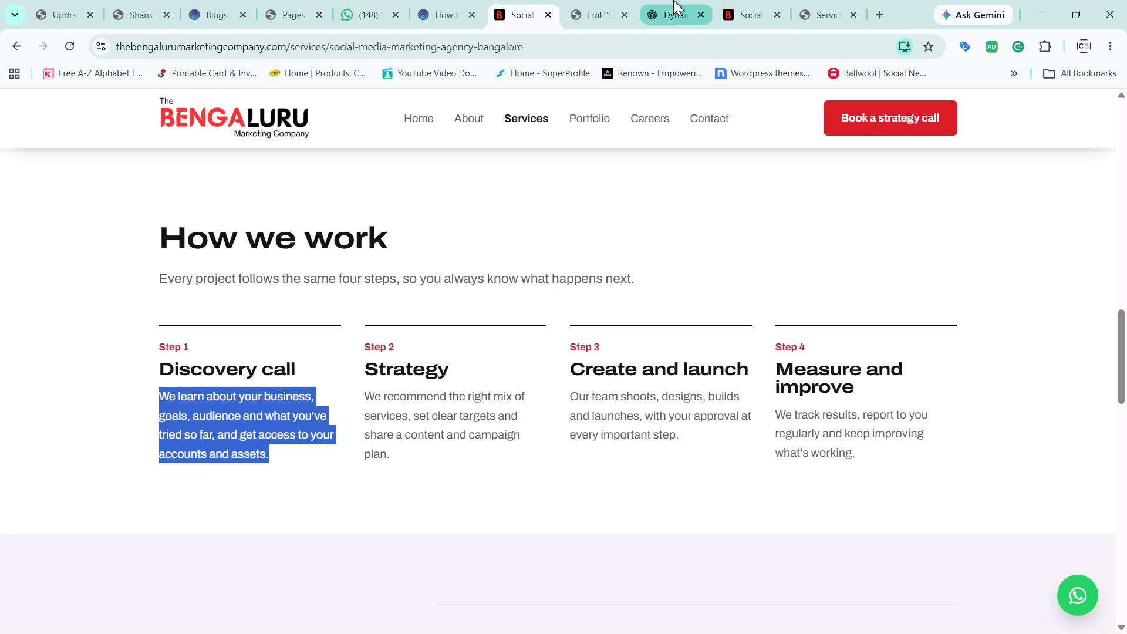
left_click(673, 0)
left_click(747, 3)
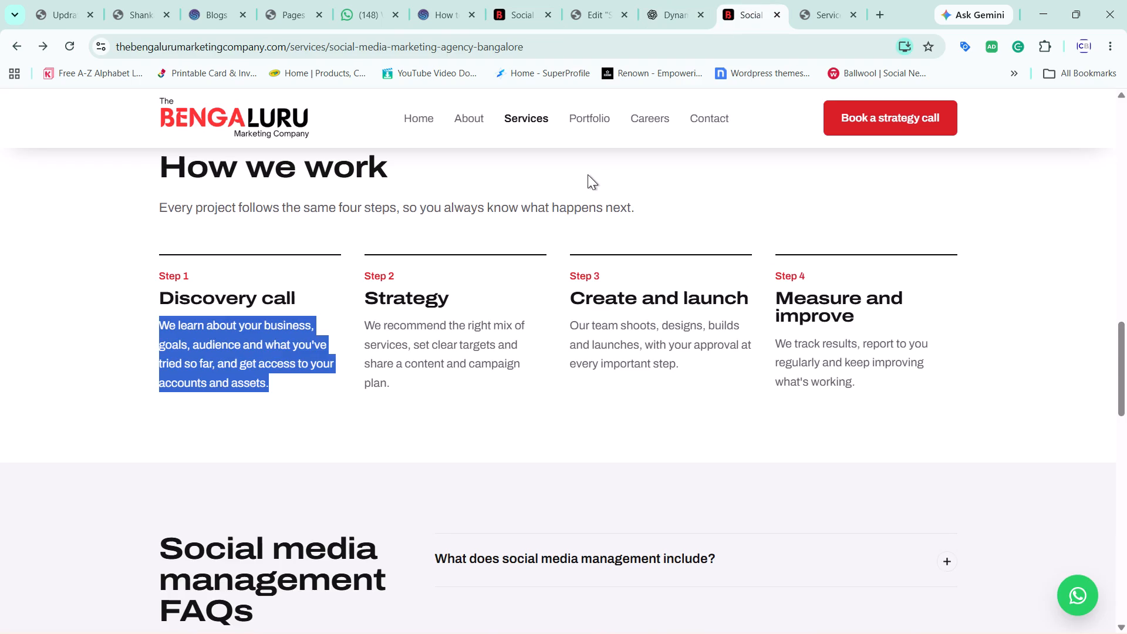
right_click(235, 323)
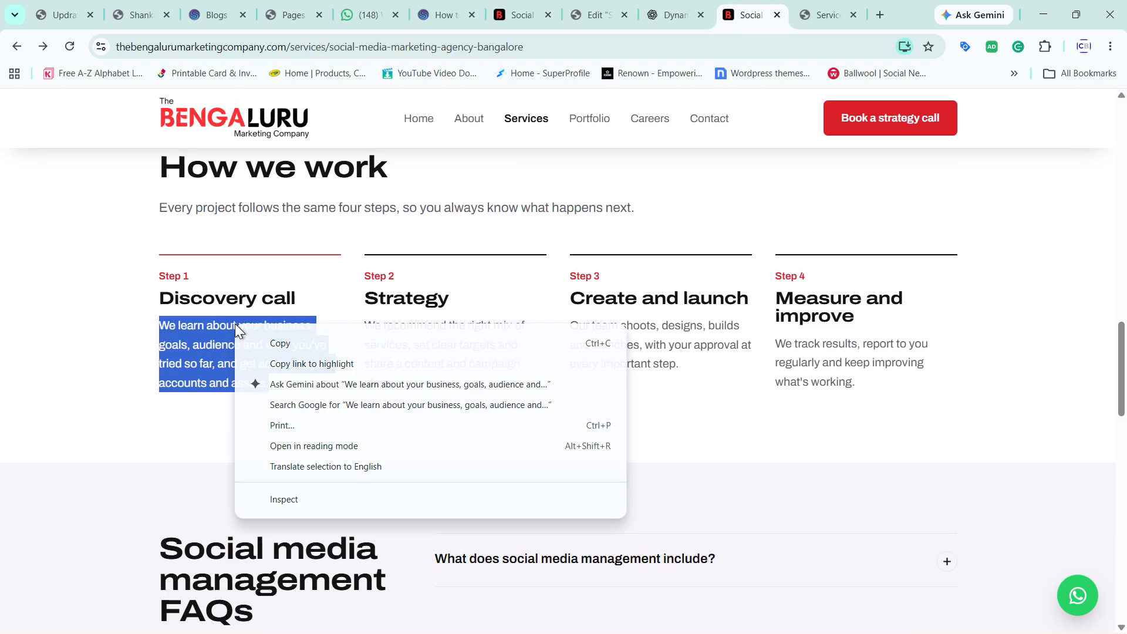
left_click(274, 349)
In the Elementor editor, replace Item #1's subtitle with the copied Discovery call description, starting "We learn about your business, goals, audience".
left_click(842, 0)
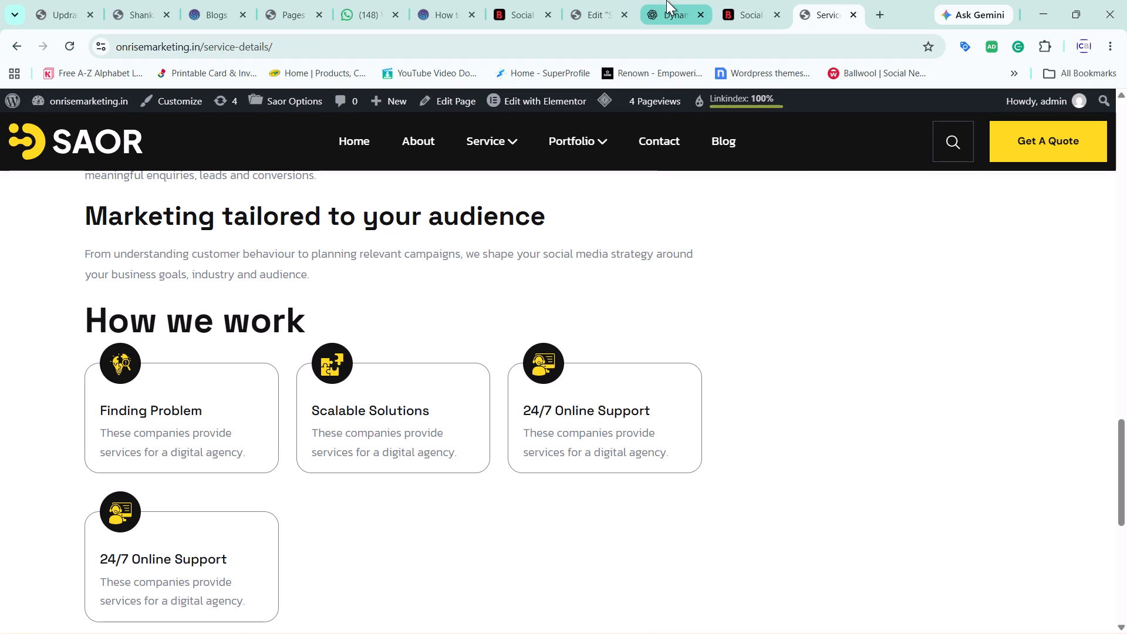
left_click(598, 0)
left_click(285, 325)
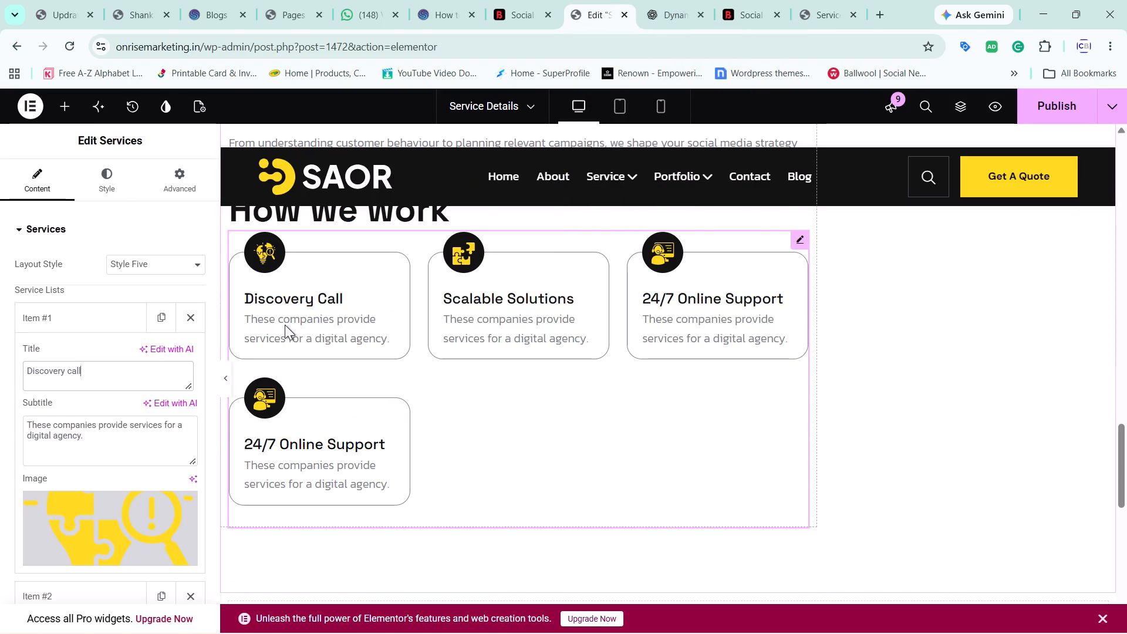
triple_click(116, 439)
left_click(116, 439)
key("ctrl+v")
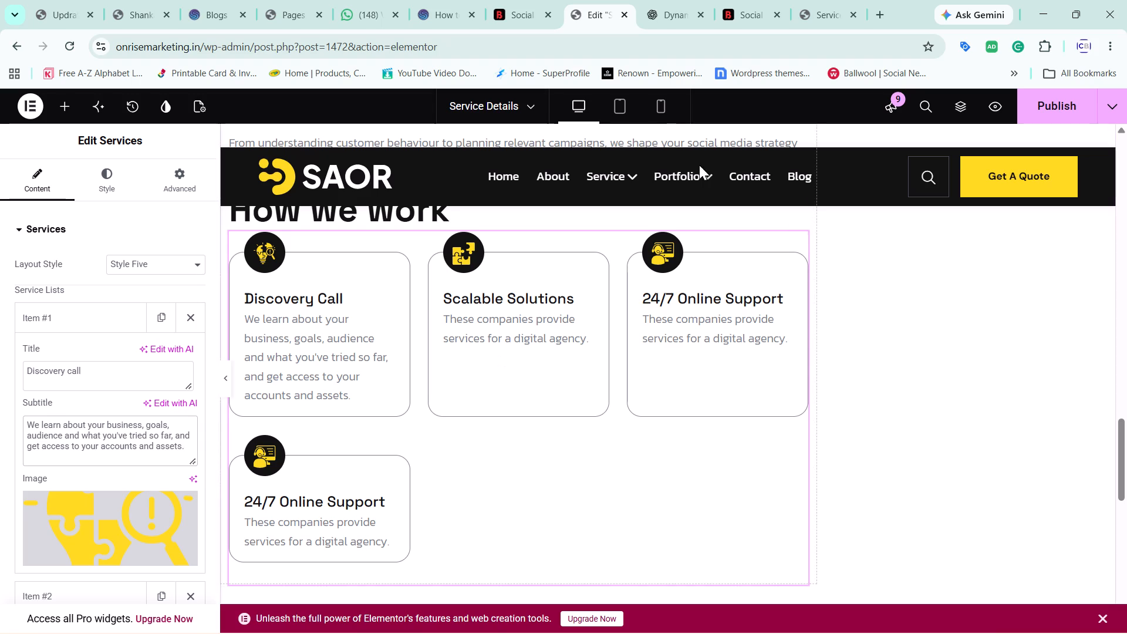
Copy the Step 2 heading "Strategy" from the How we work section of the reference page.
left_click(822, 5)
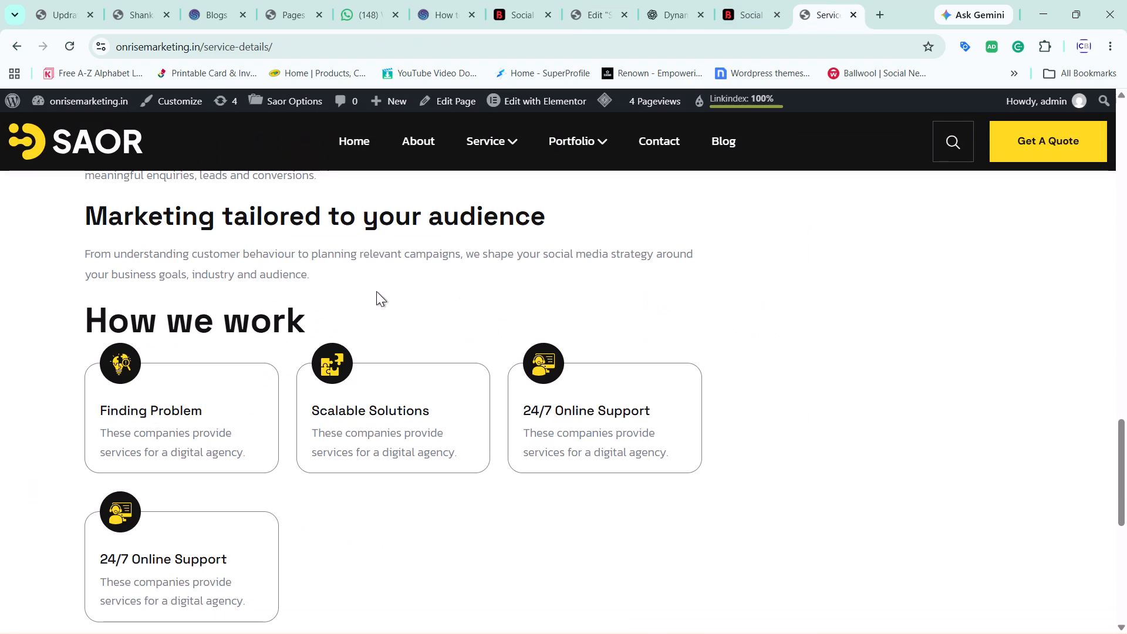
left_click(744, 1)
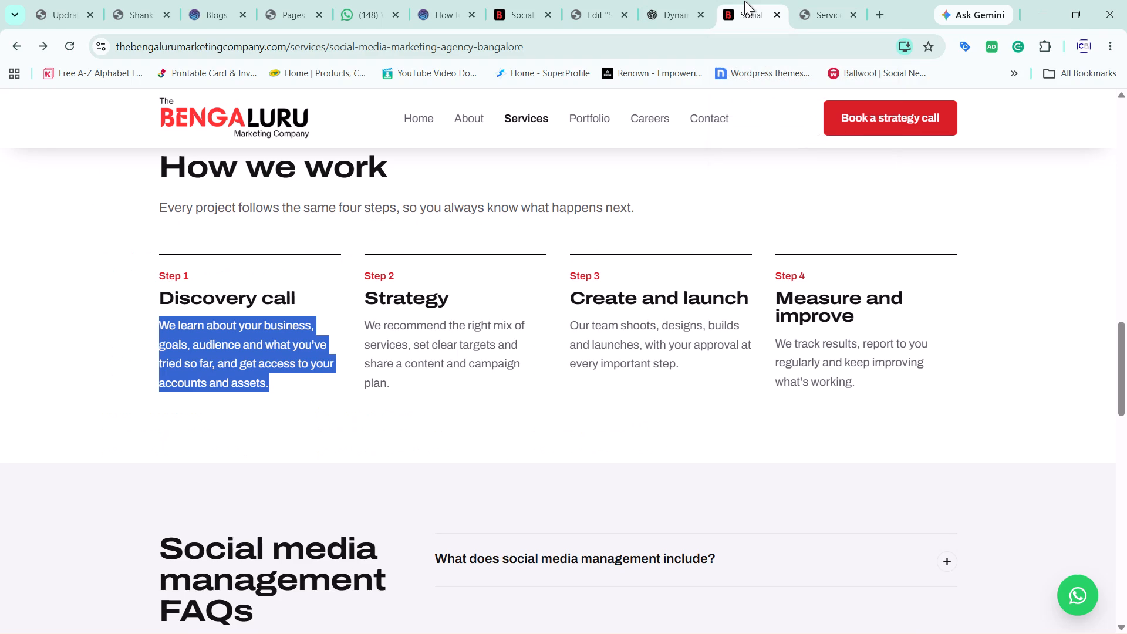
left_click_drag(359, 295, 492, 292)
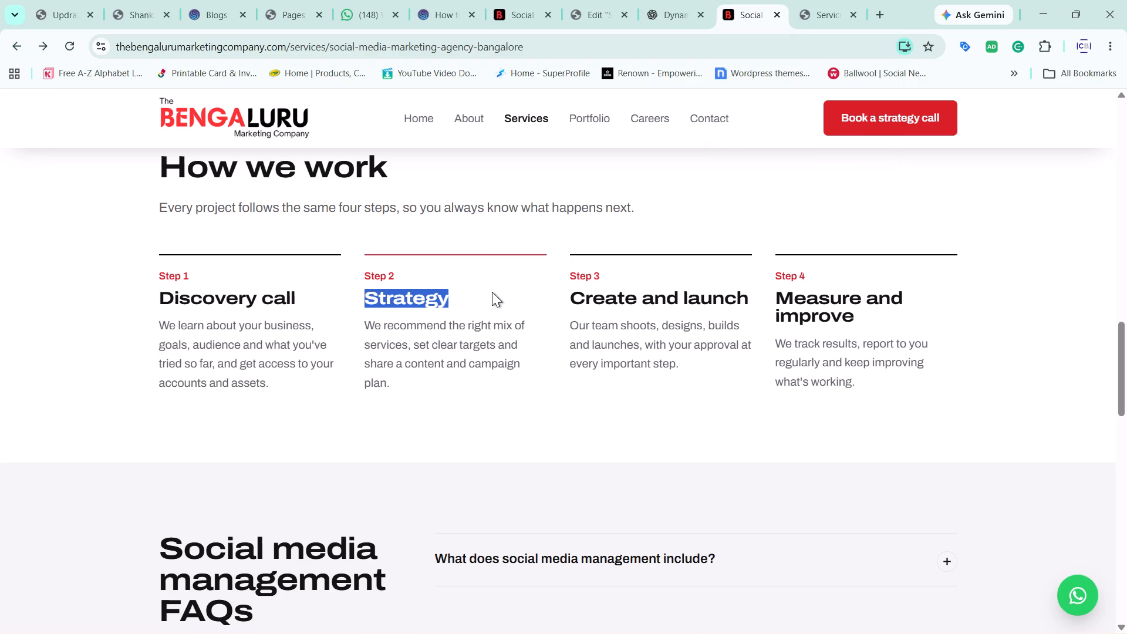
key("ctrl+c")
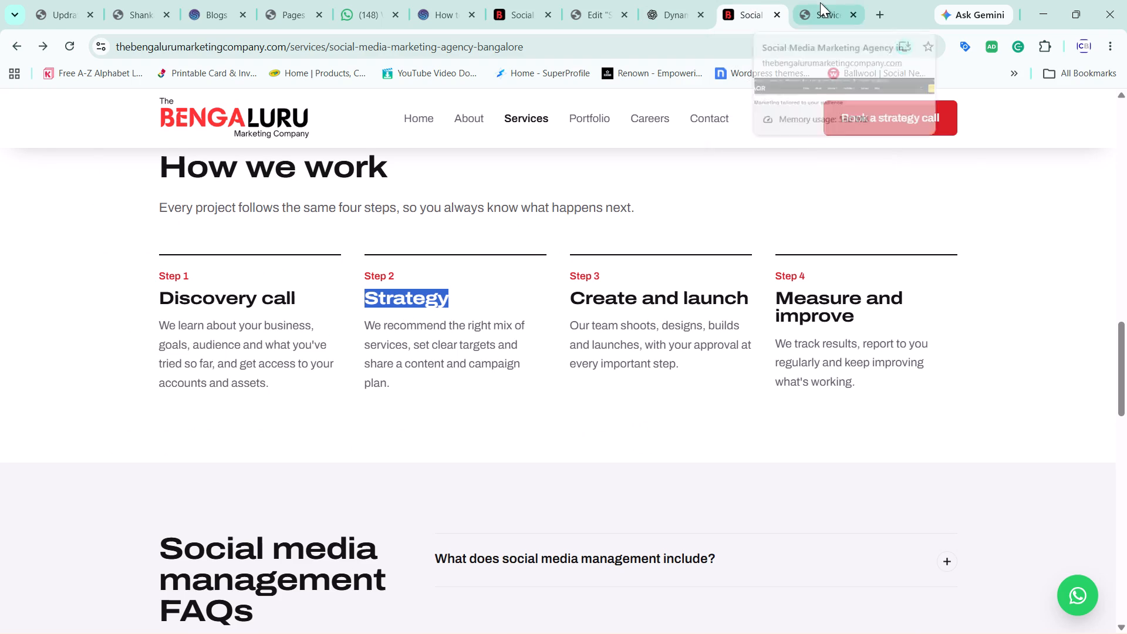
In the Elementor editor, replace the title of Item #2 in the Services widget with the copied heading "Strategy".
left_click(820, 2)
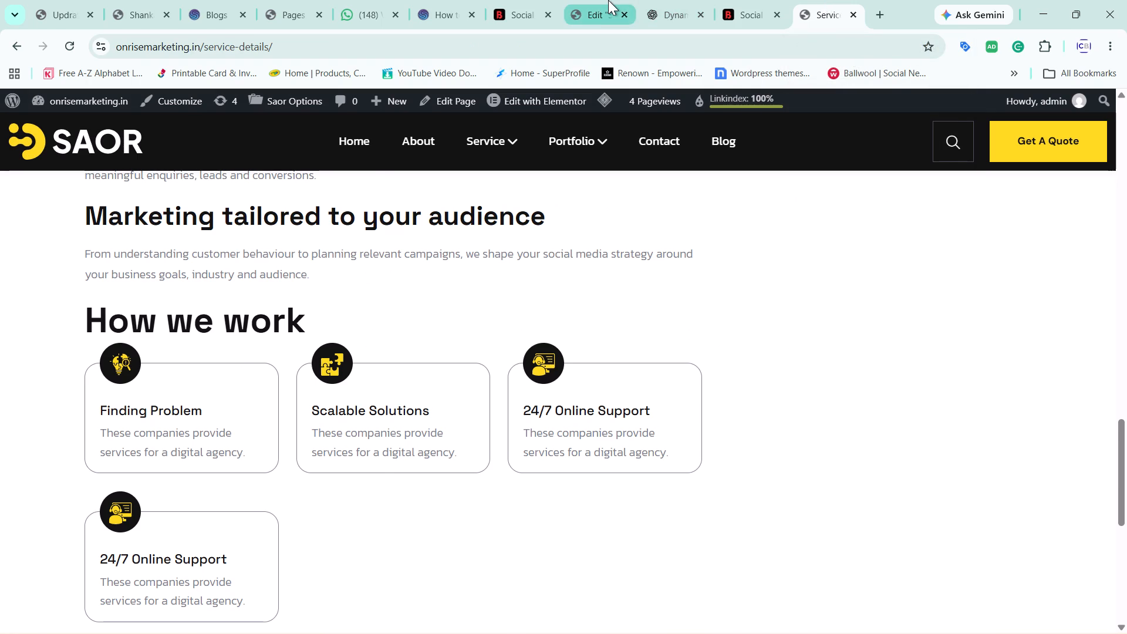
left_click(608, 0)
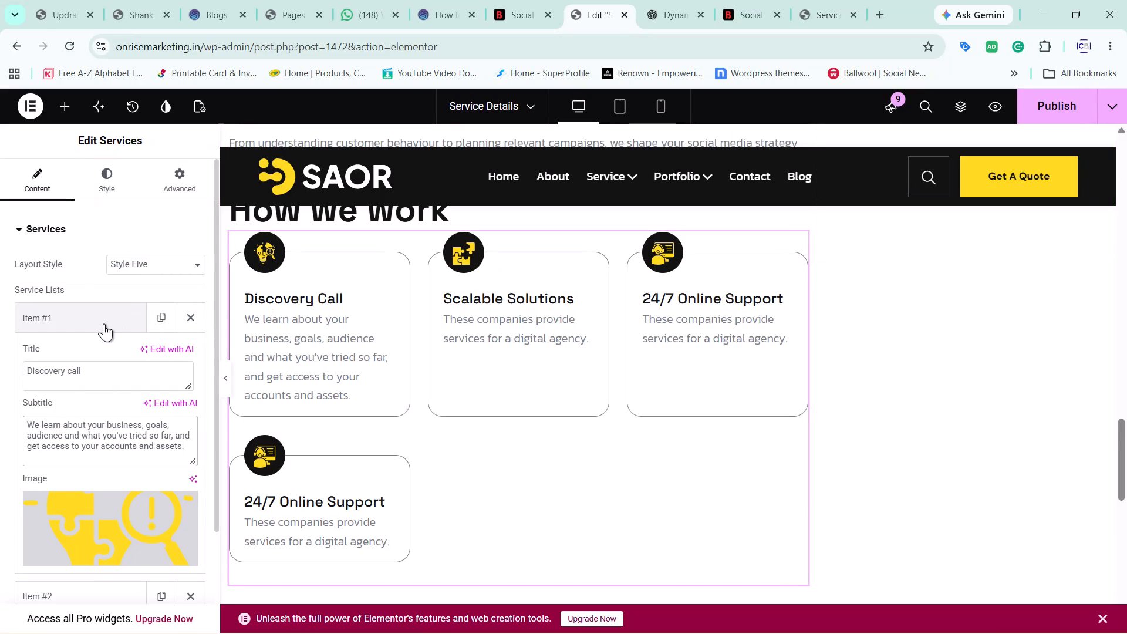
scroll(104, 323, "down", 2)
scroll(104, 323, "up", 1)
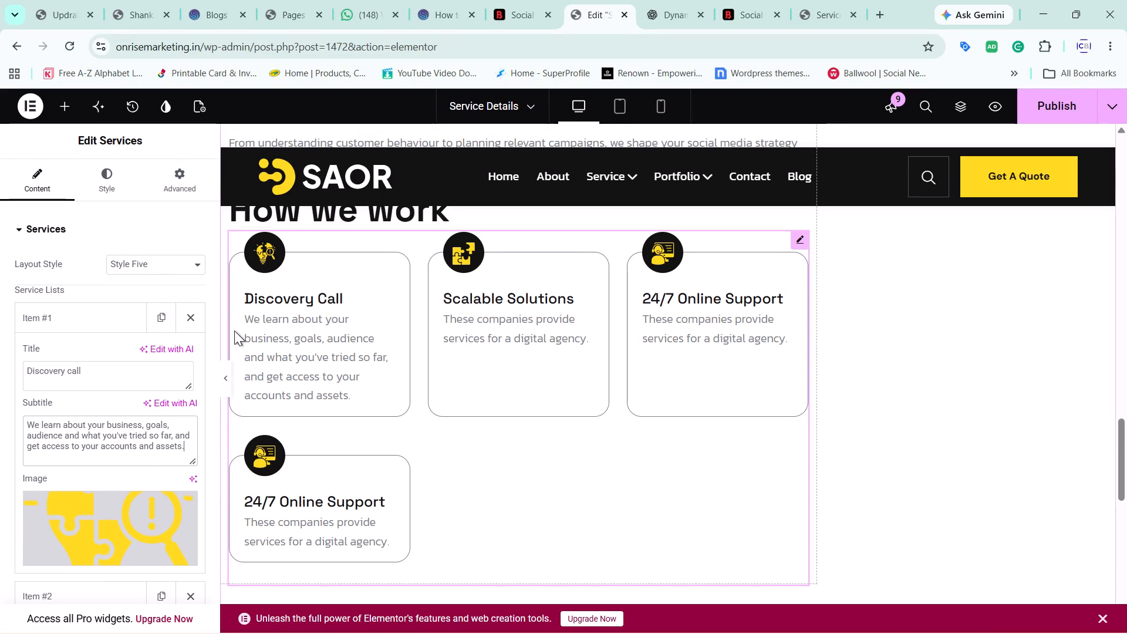
left_click(104, 316)
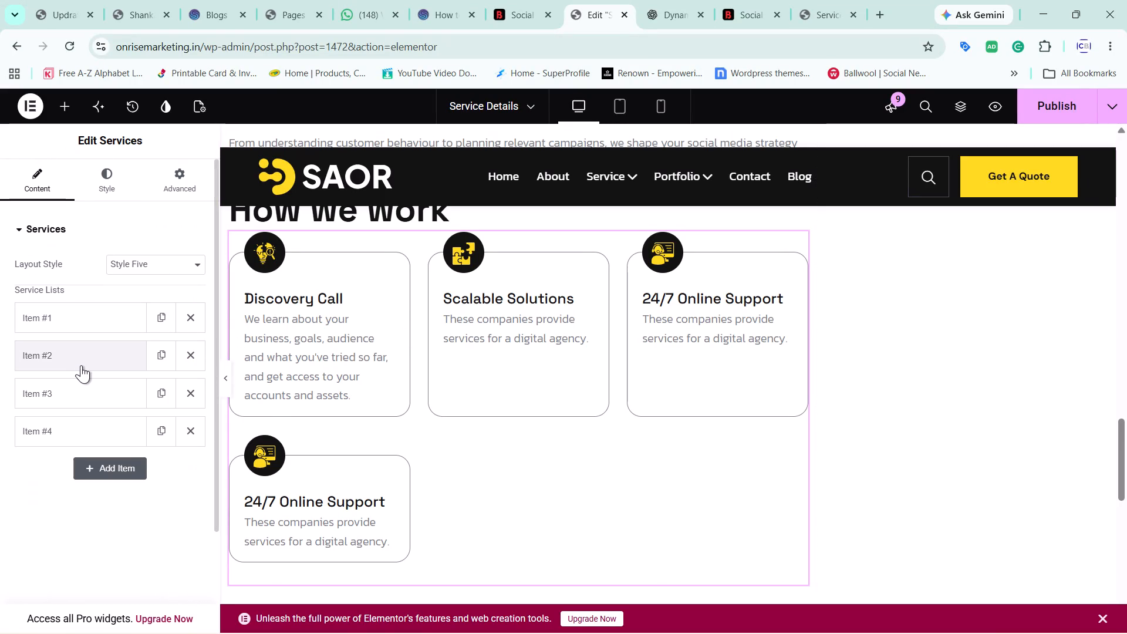
left_click(81, 365)
triple_click(82, 409)
left_click(82, 409)
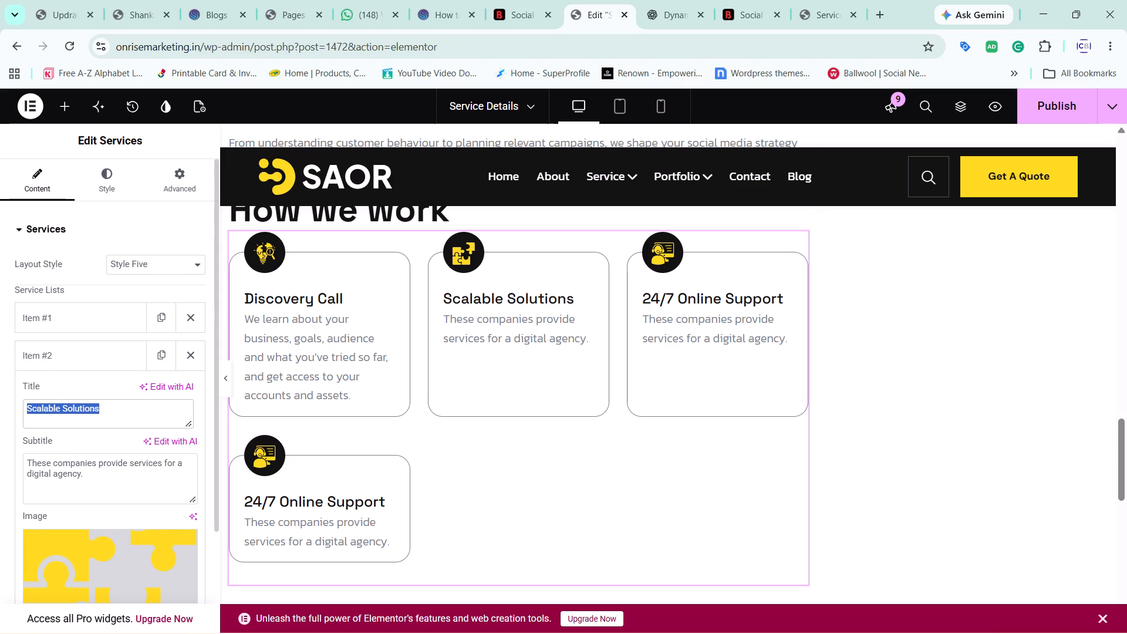
key("ctrl+v")
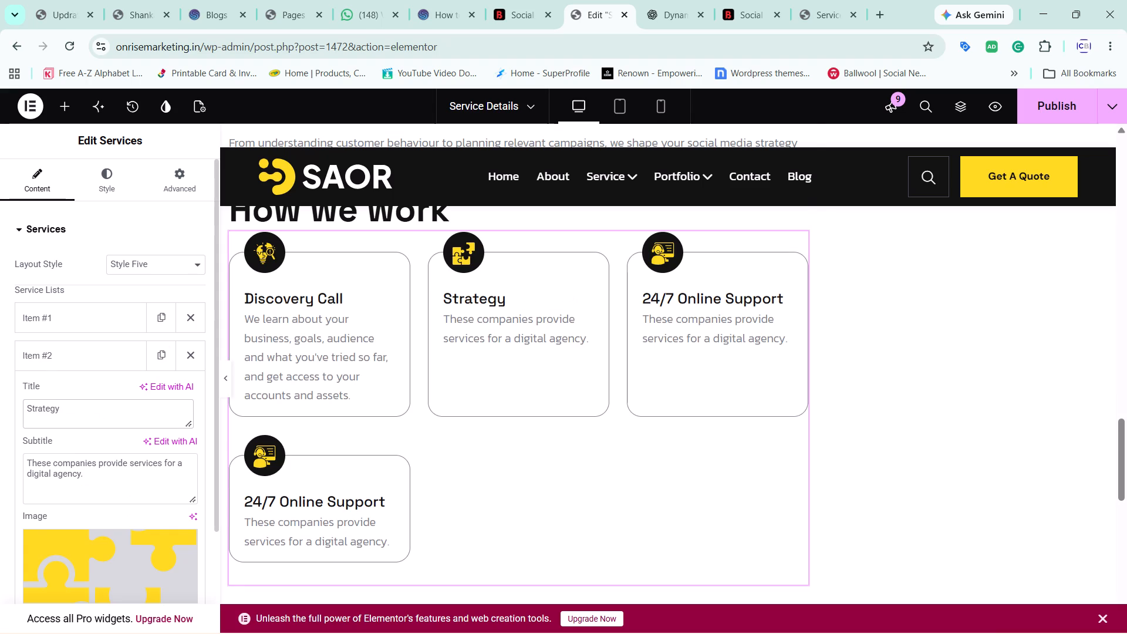
Copy the full description paragraph under "Strategy" from the reference page's How we work section.
left_click(838, 12)
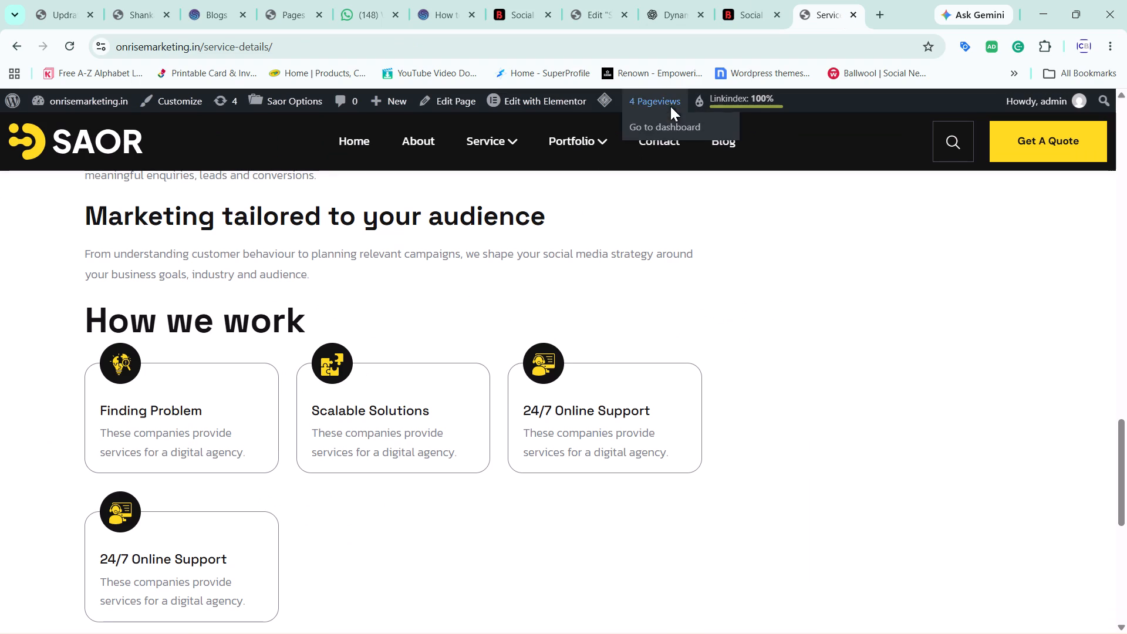
left_click(731, 0)
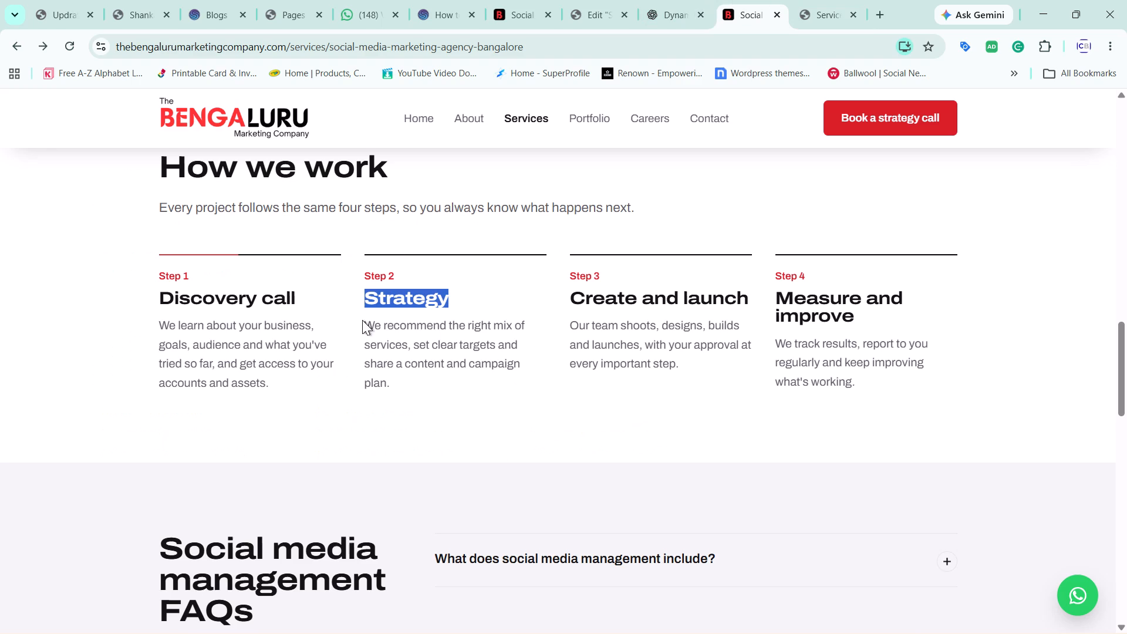
left_click_drag(358, 326, 507, 386)
key("ctrl+c")
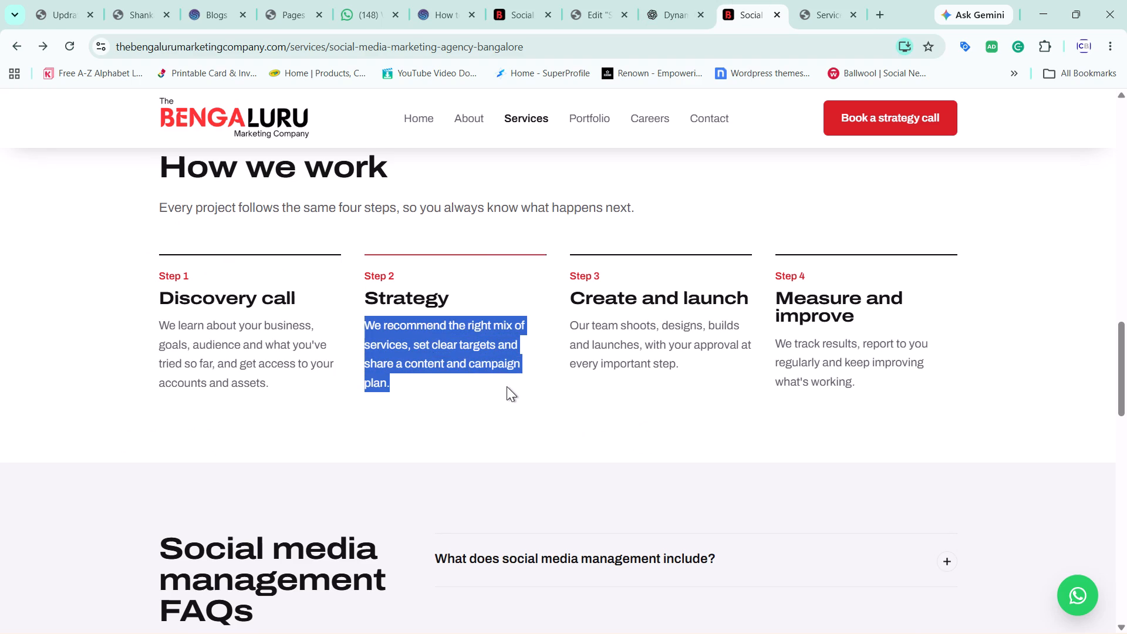
In the Elementor editor, replace Item #2's subtitle with the copied Strategy description, starting "We recommend the right mix of services".
left_click(821, 0)
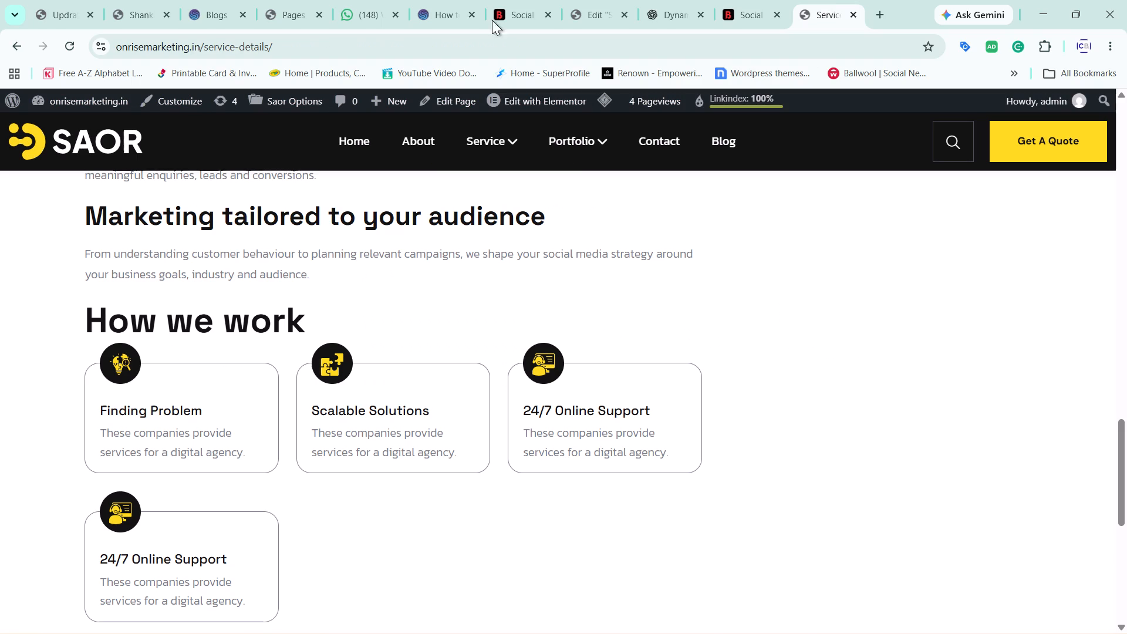
left_click(611, 0)
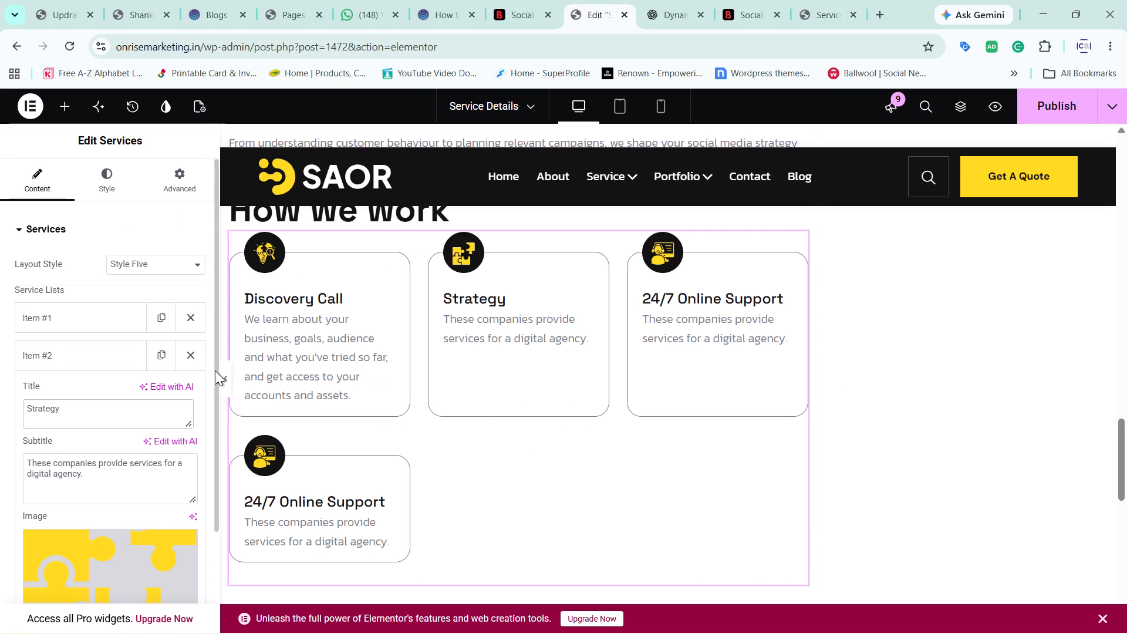
double_click(95, 399)
triple_click(73, 463)
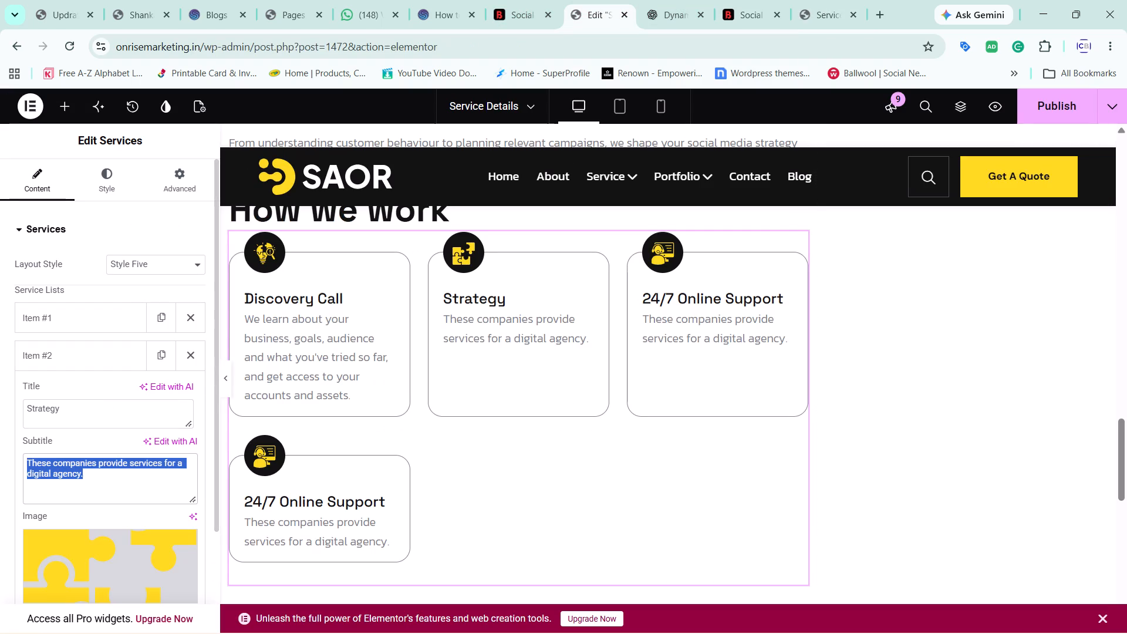
left_click(73, 463)
key("ctrl+v")
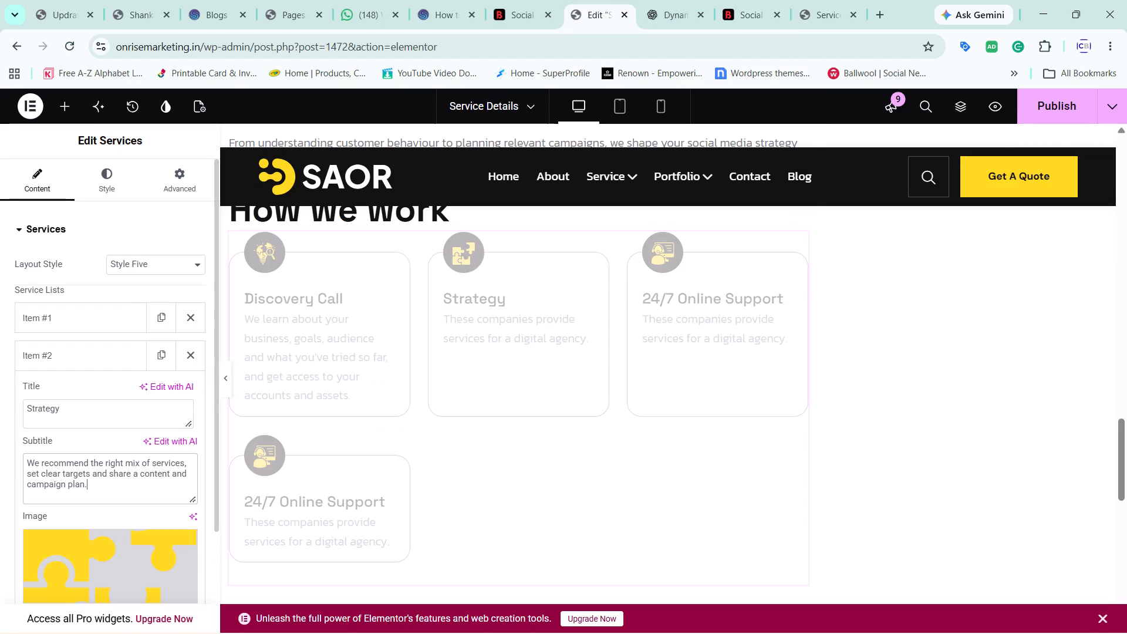
left_click(109, 352)
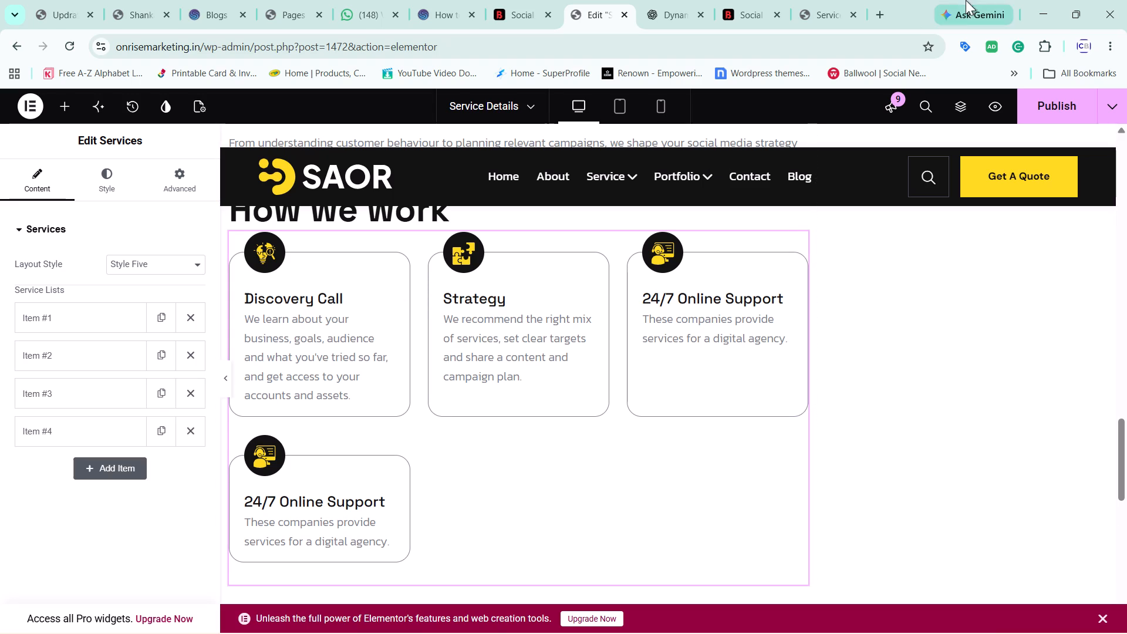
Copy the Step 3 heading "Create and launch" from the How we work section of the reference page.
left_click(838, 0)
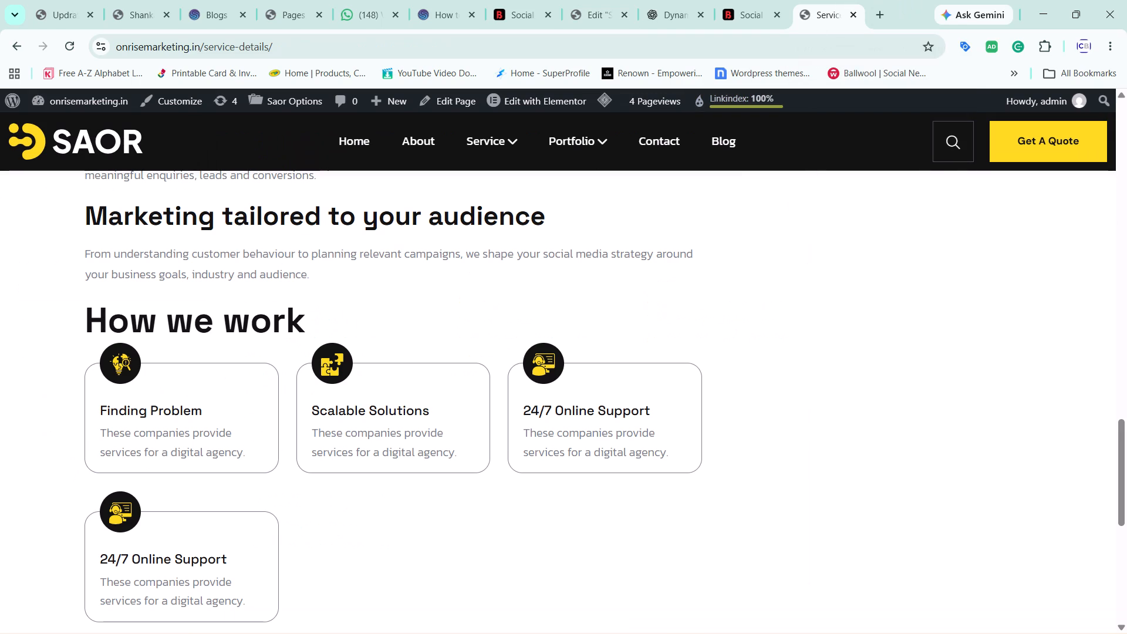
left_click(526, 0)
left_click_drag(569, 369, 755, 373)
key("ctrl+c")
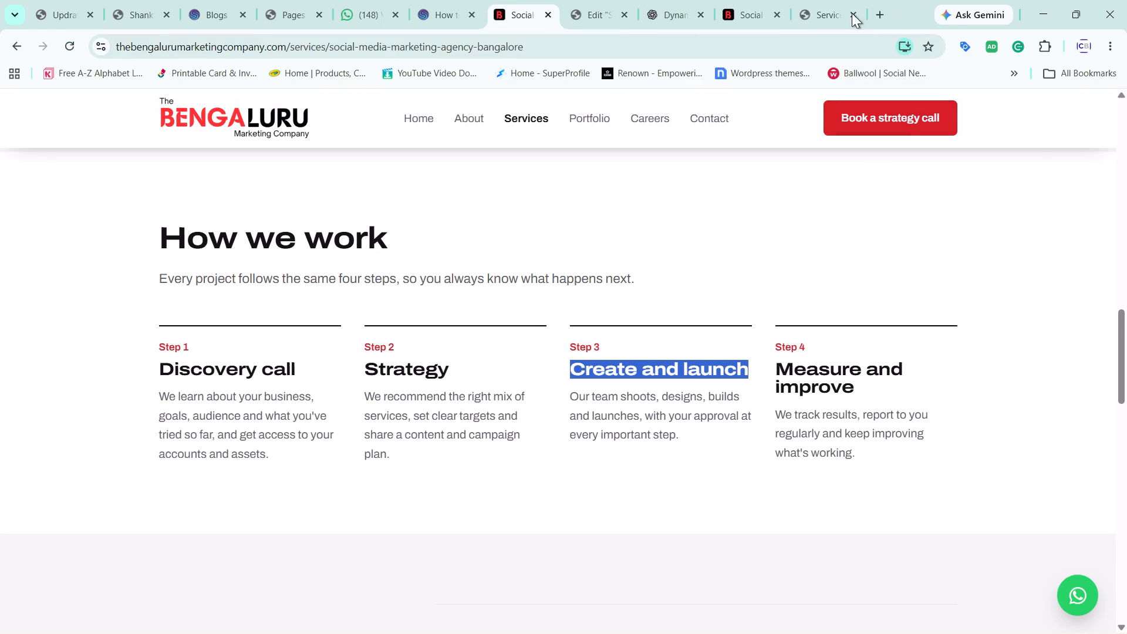
Copy the full description paragraph under "Create and launch" from the reference page's How we work section.
left_click(841, 4)
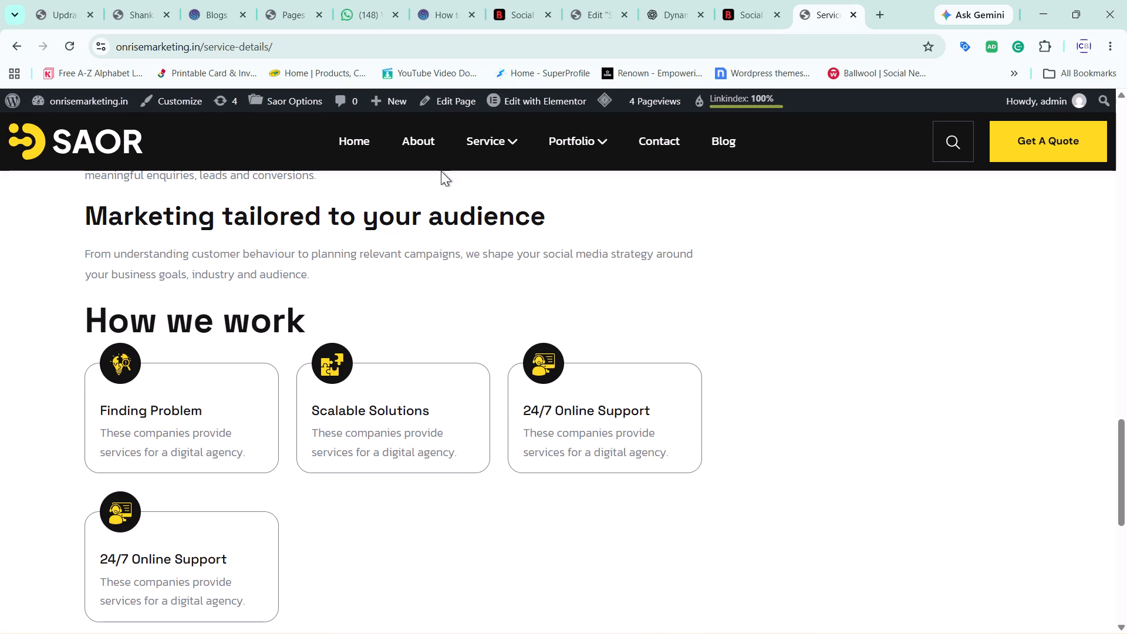
left_click(730, 15)
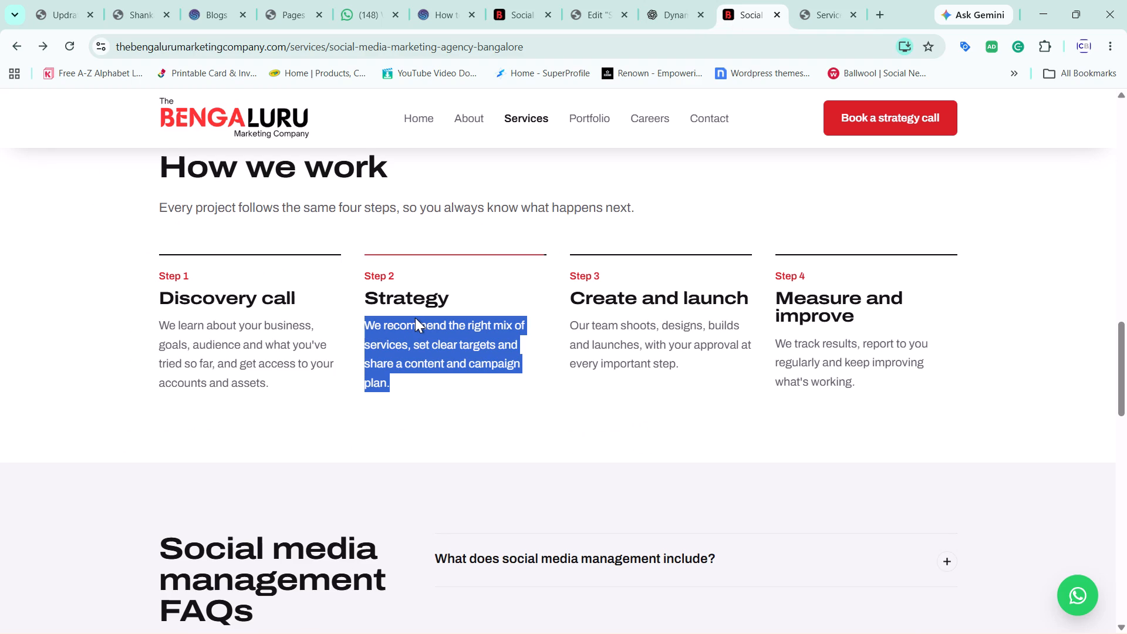
right_click(415, 318)
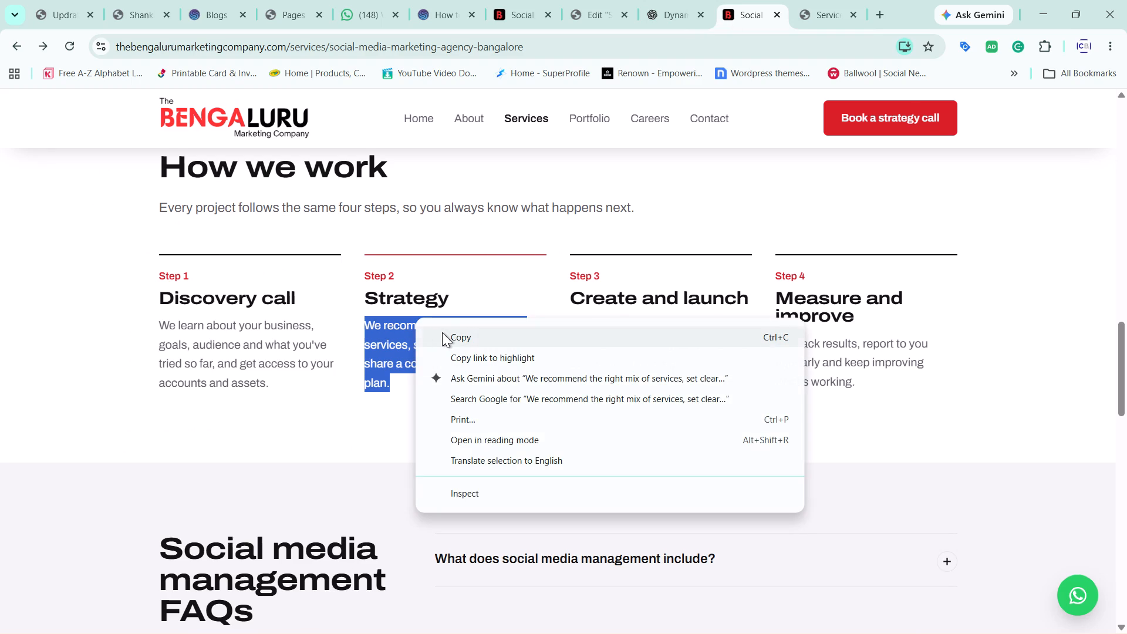
left_click(541, 282)
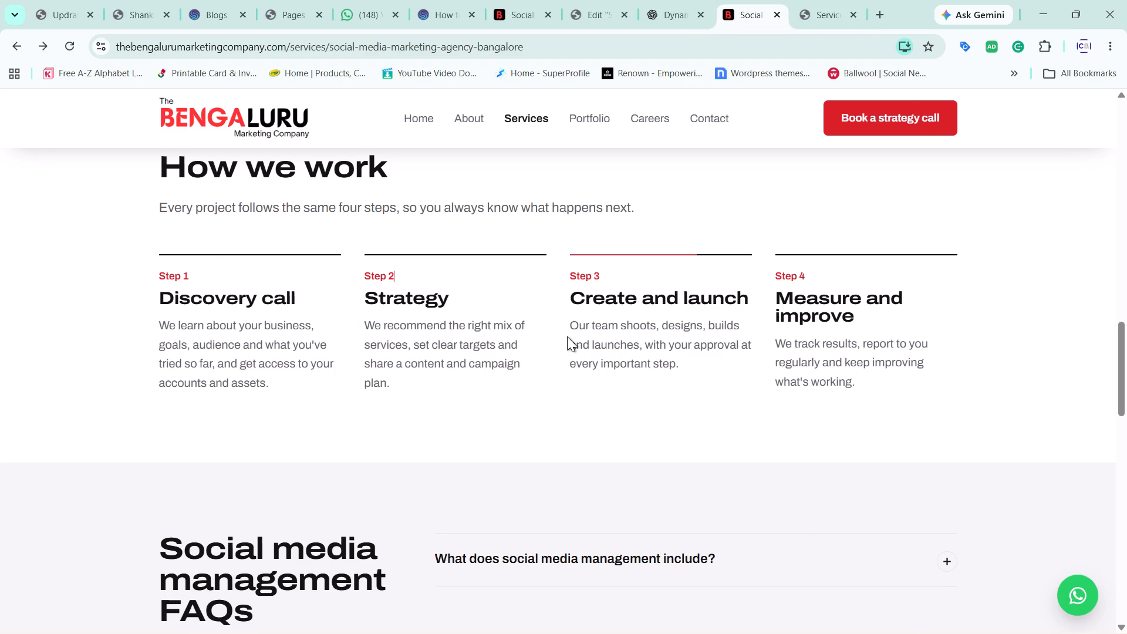
left_click_drag(567, 321, 706, 385)
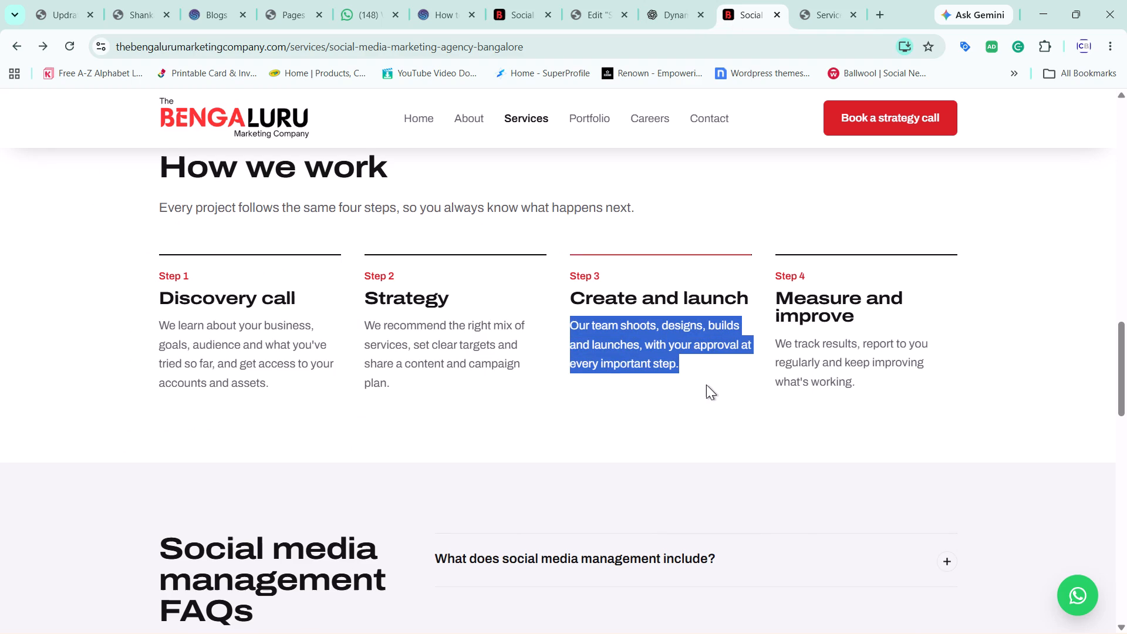
key("ctrl+c")
In the Elementor editor, replace Item #3's subtitle with the copied description, starting "Our team shoots, designs, builds and launches".
left_click(579, 0)
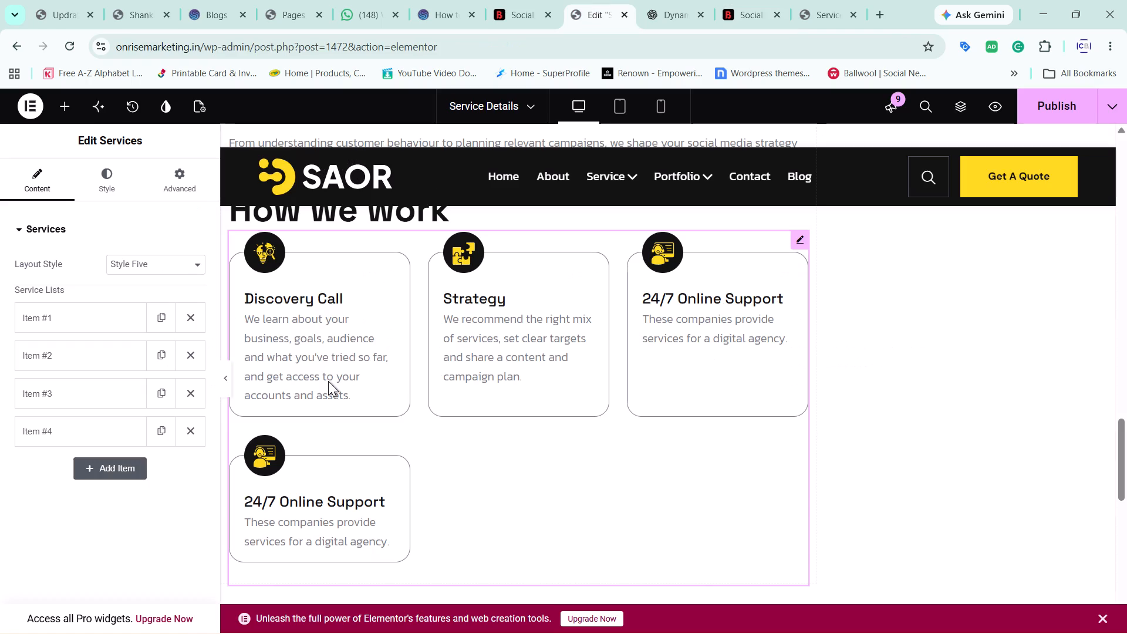
left_click(85, 395)
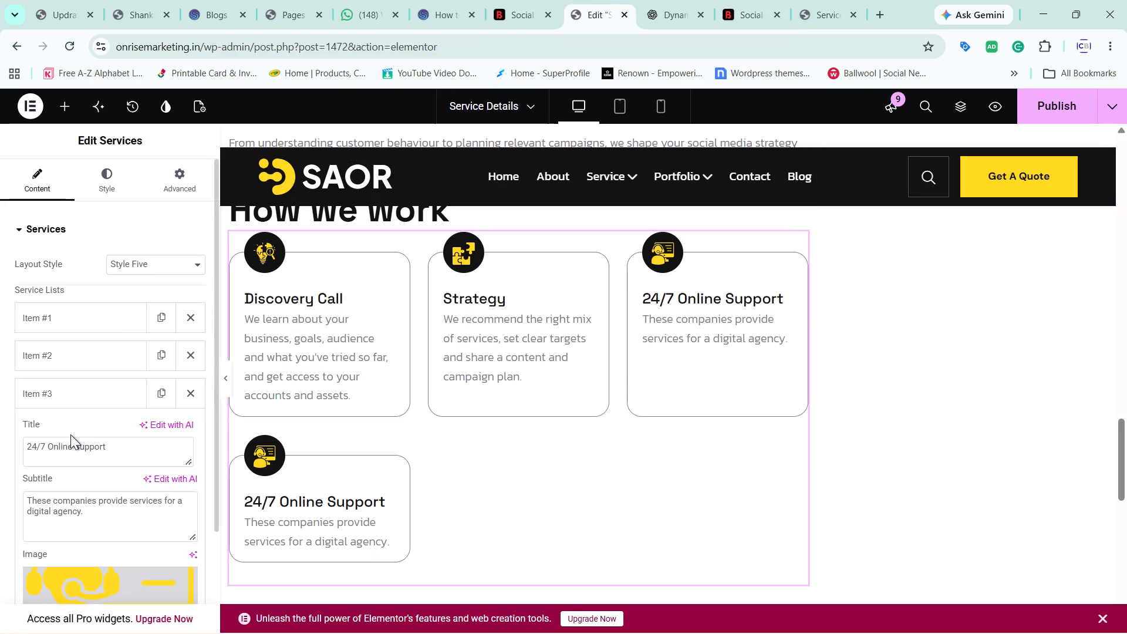
triple_click(67, 448)
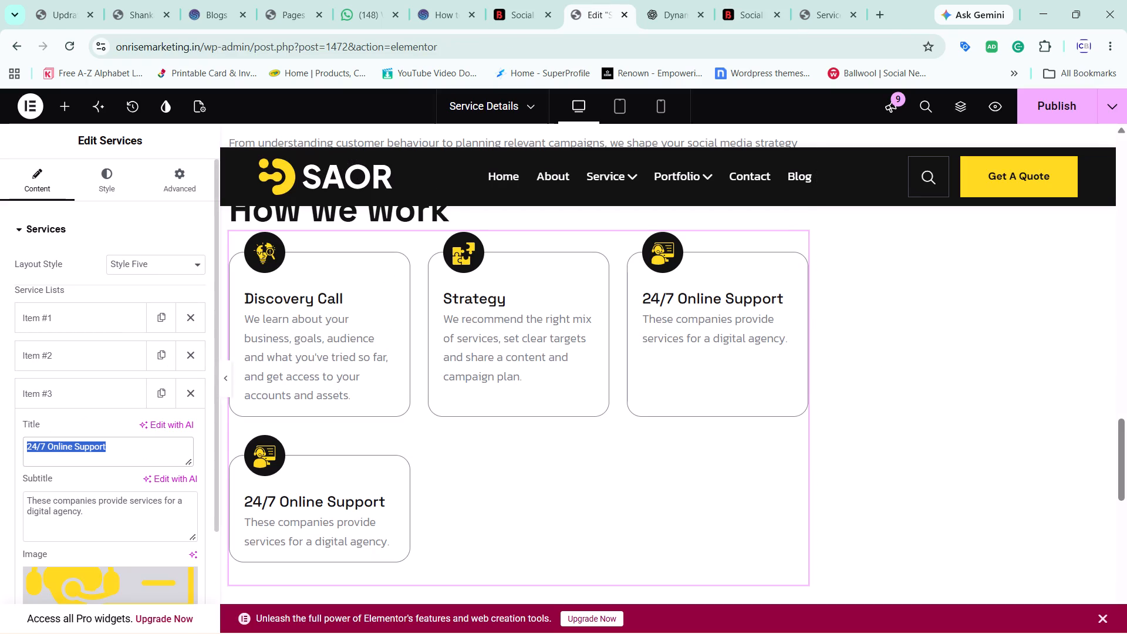
triple_click(67, 500)
left_click(67, 500)
key("ctrl+v")
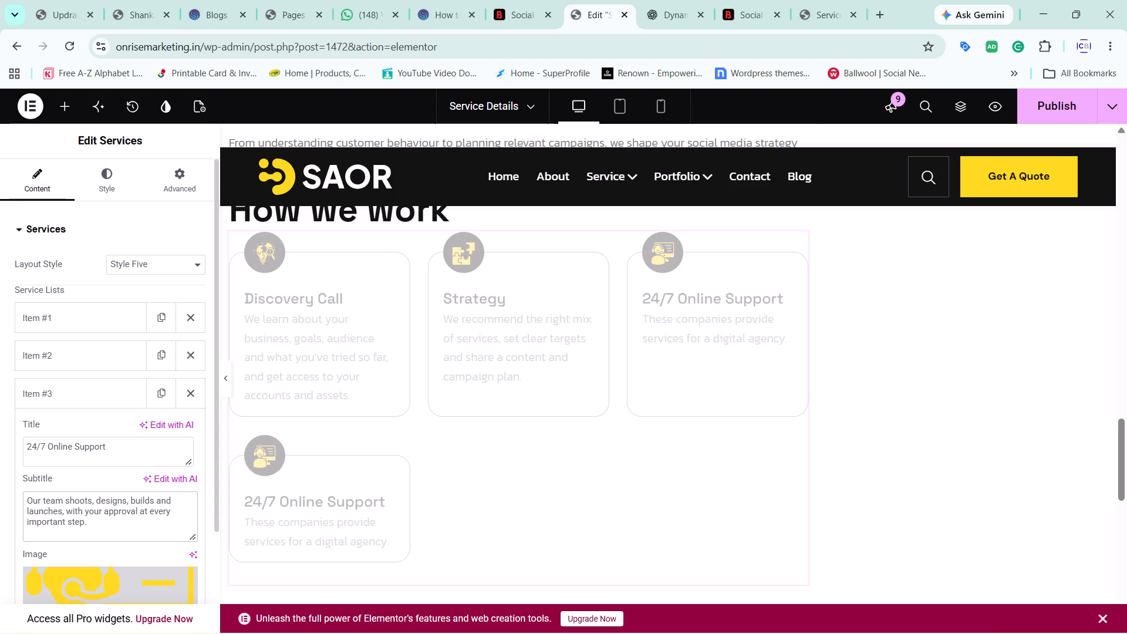
Copy the Step 3 heading "Create and launch" from the How we work section of the reference page.
left_click(817, 0)
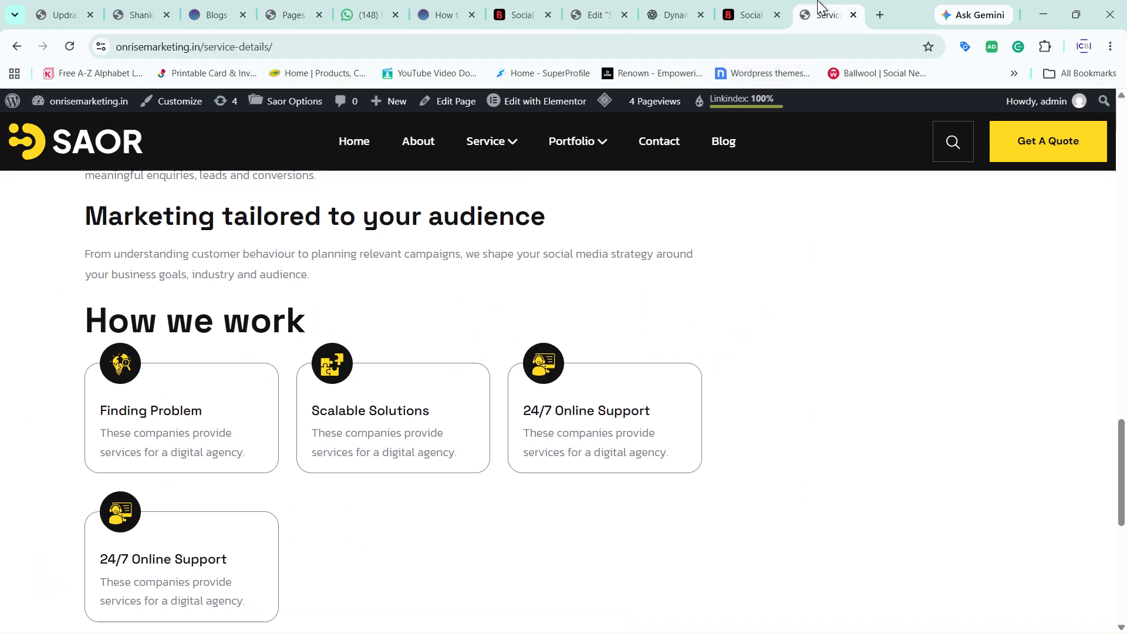
left_click(743, 0)
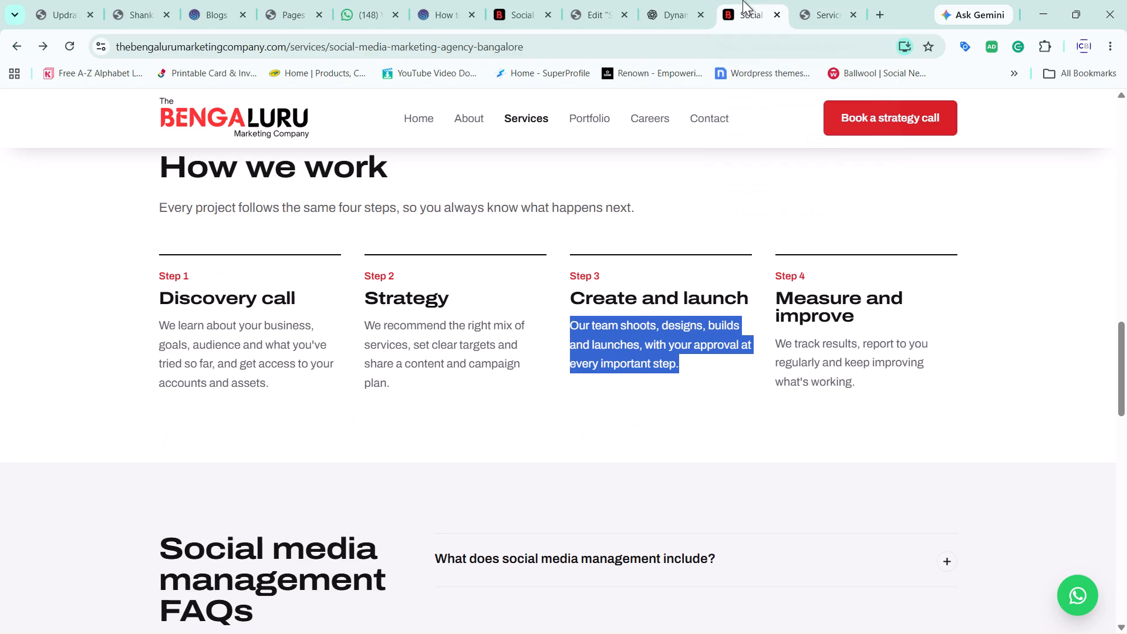
left_click_drag(575, 303, 745, 308)
left_click(745, 308)
left_click_drag(576, 305, 747, 293)
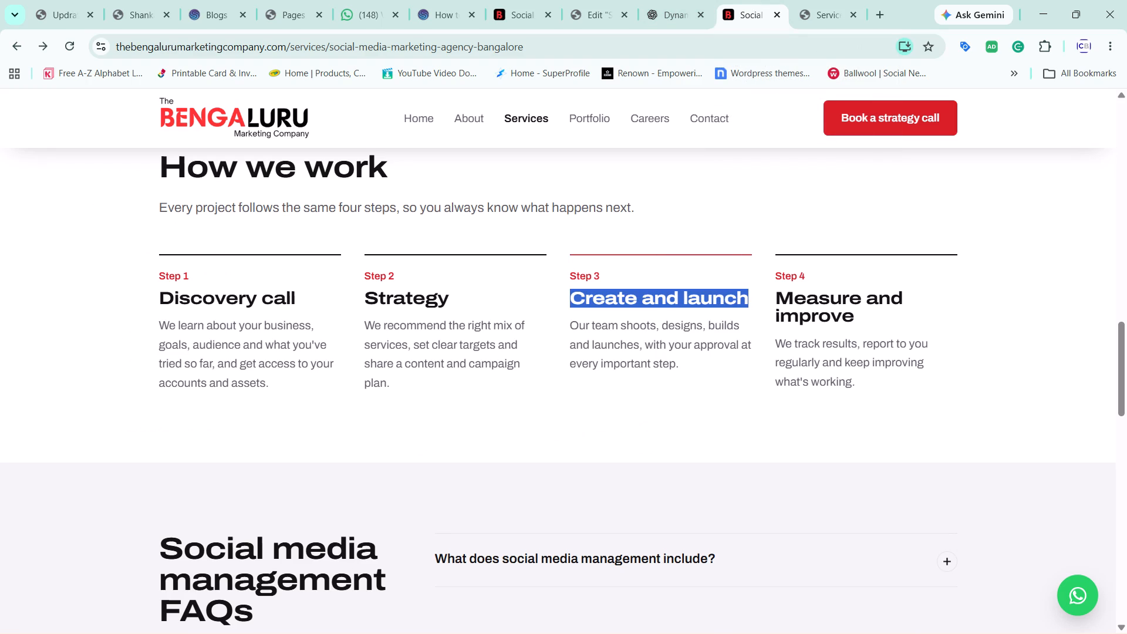
key("ctrl+c")
right_click(705, 294)
left_click(718, 313)
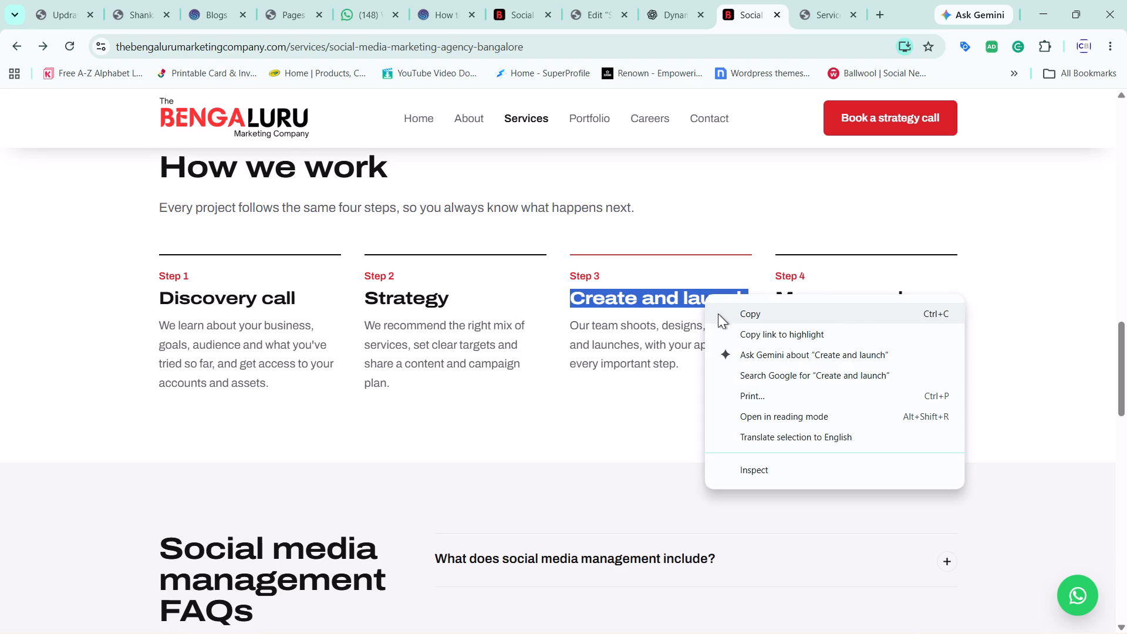
In the Elementor editor, replace the title of Item #3 in the Services widget with "Create and launch".
left_click(596, 0)
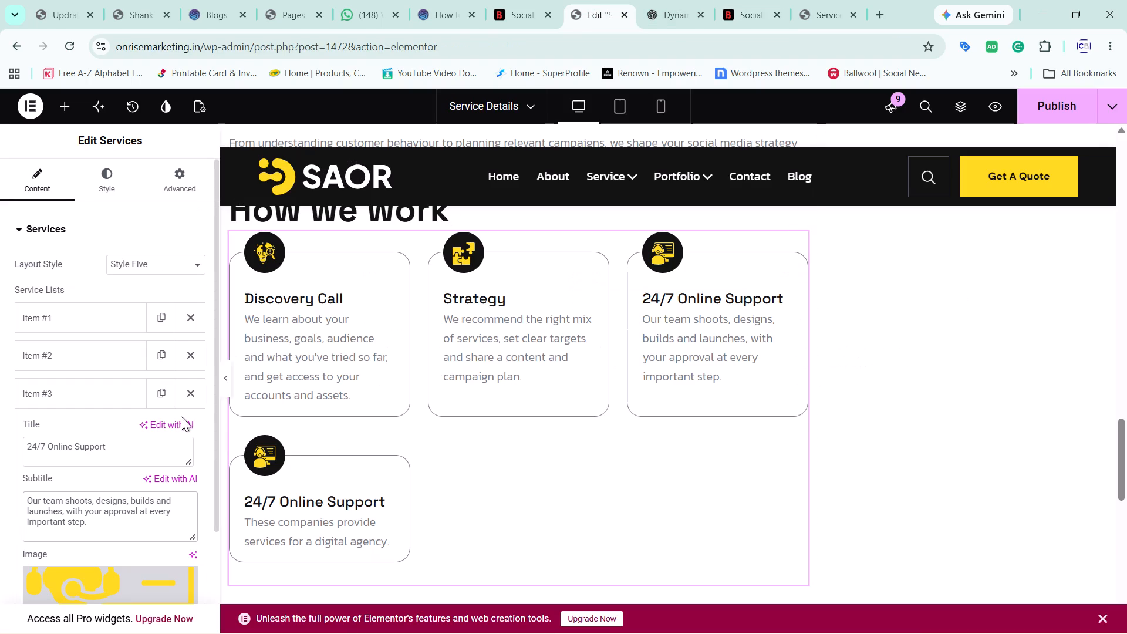
triple_click(95, 446)
left_click(95, 446)
key("ctrl+v")
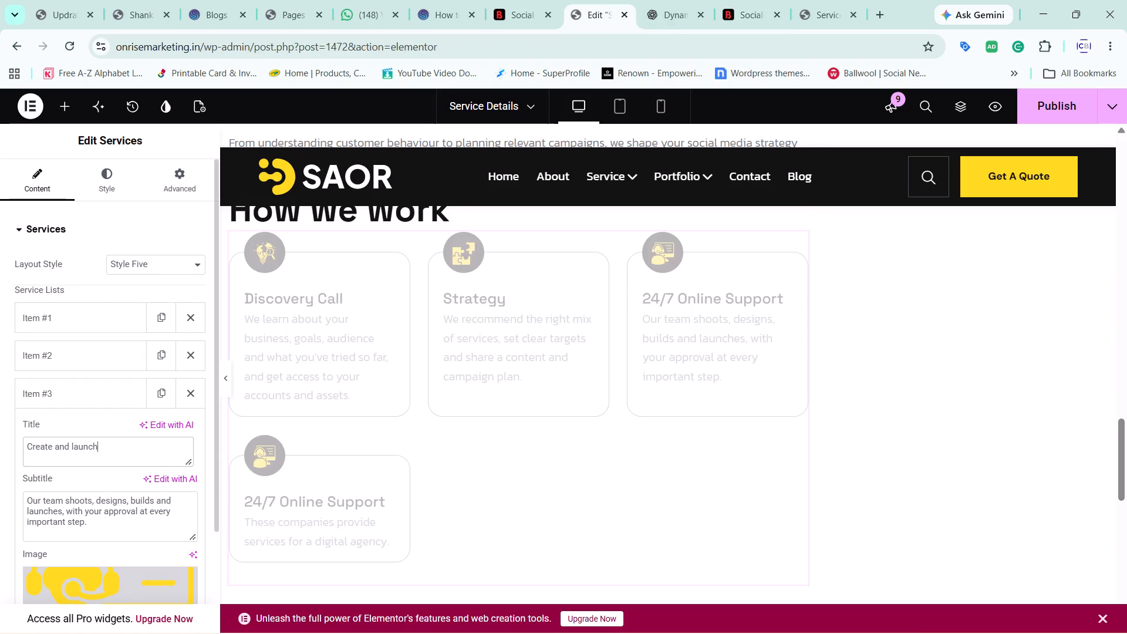
left_click(87, 407)
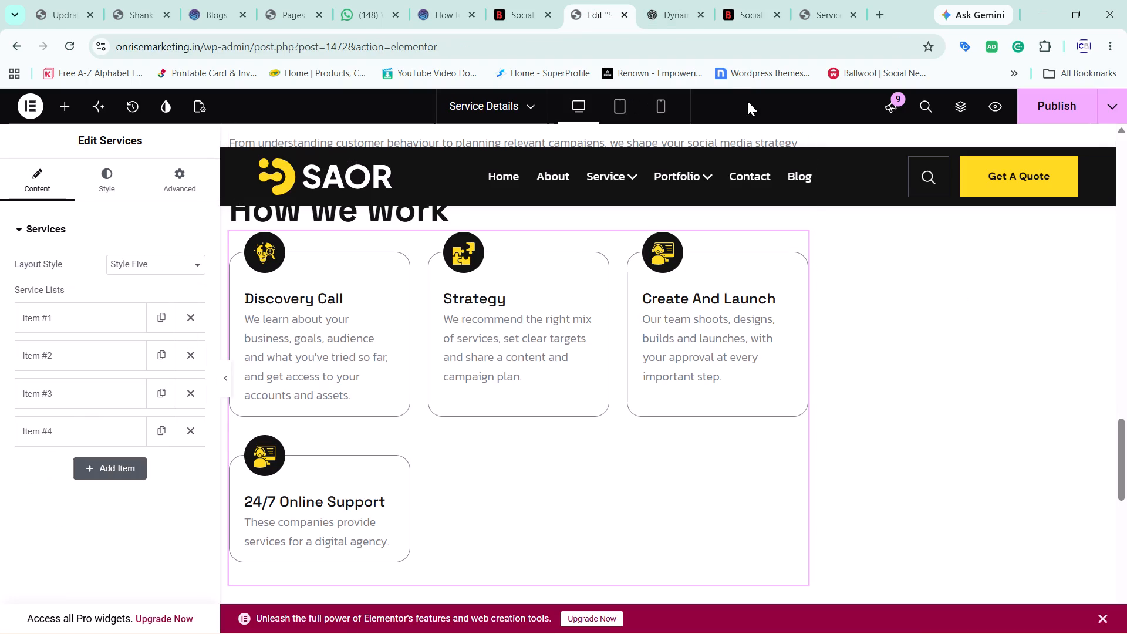
Copy the Step 4 heading "Measure and improve" from the How we work section of the reference page.
left_click(829, 3)
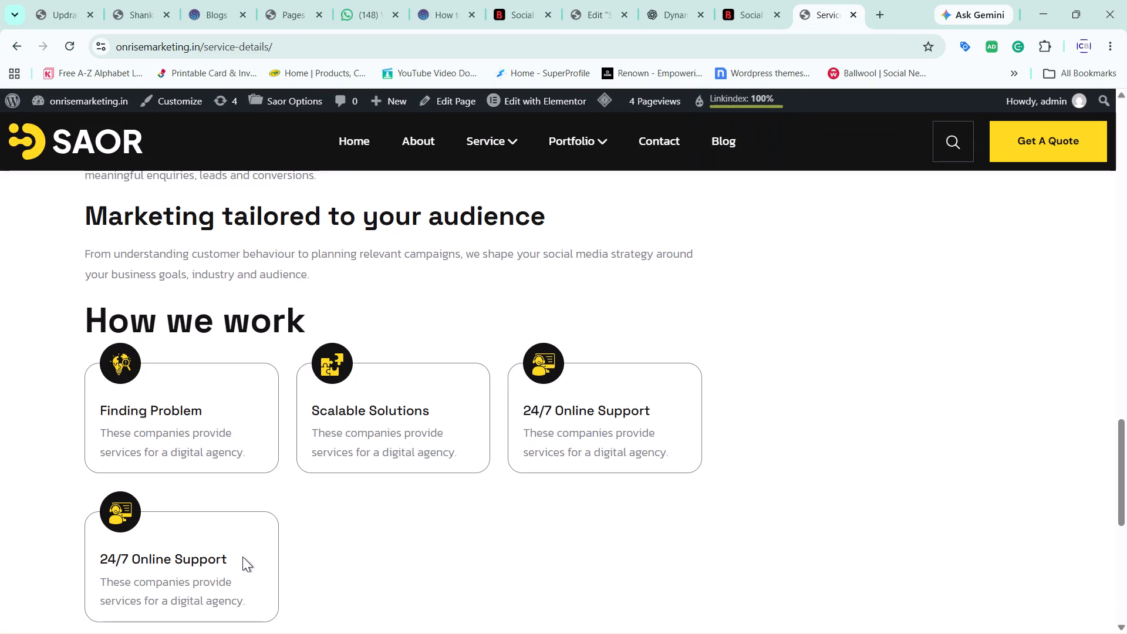
scroll(242, 557, "down", 1)
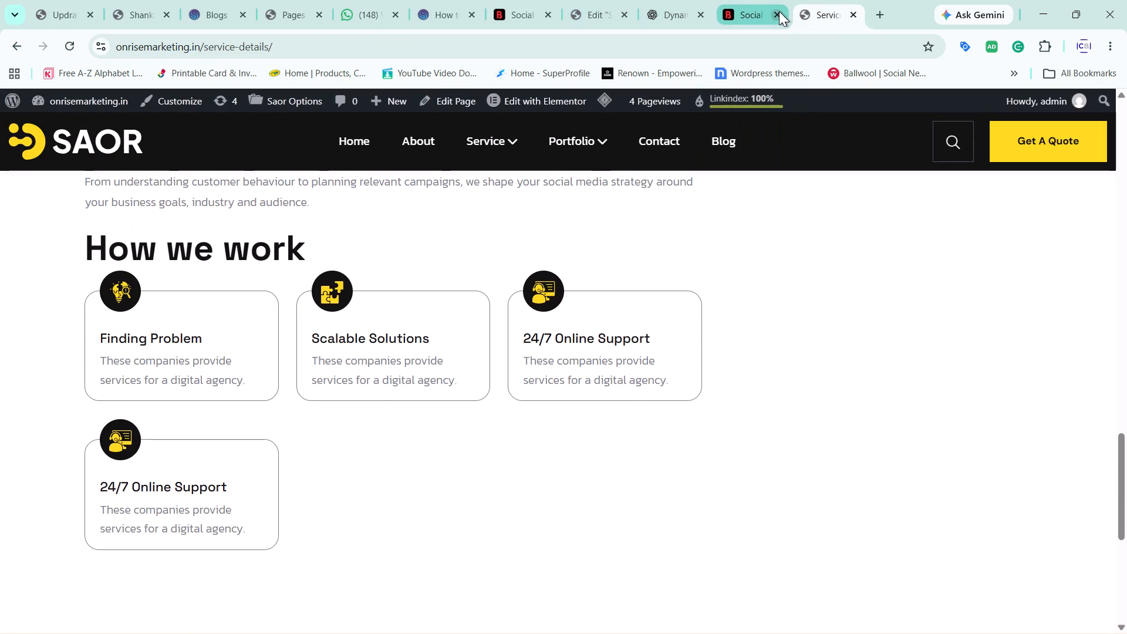
left_click(751, 1)
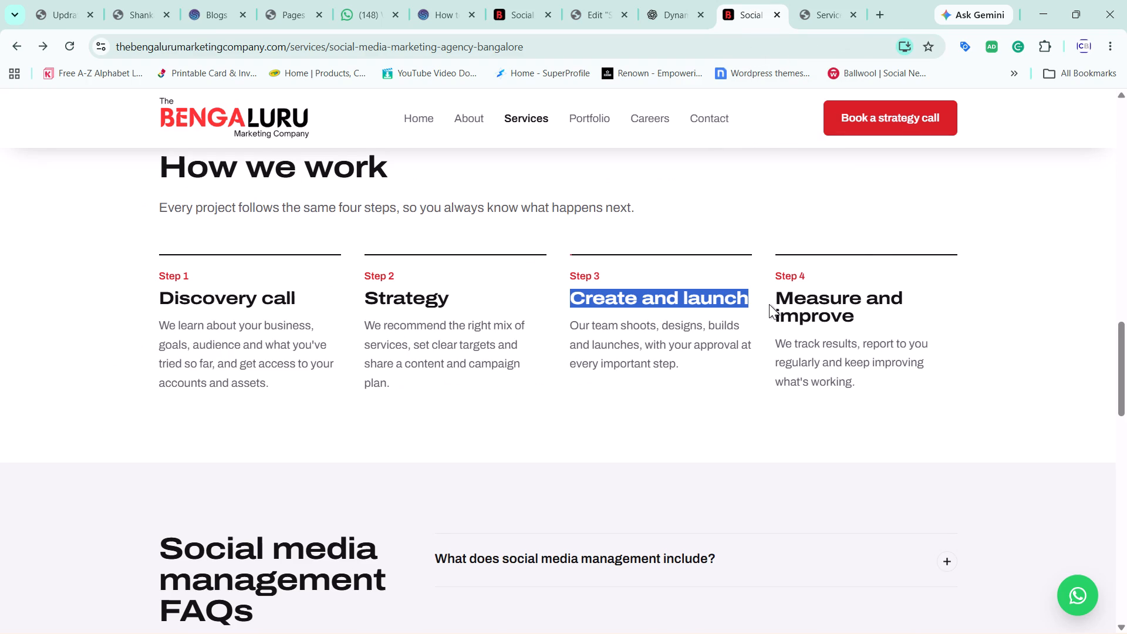
left_click_drag(769, 304, 872, 326)
left_click(853, 321)
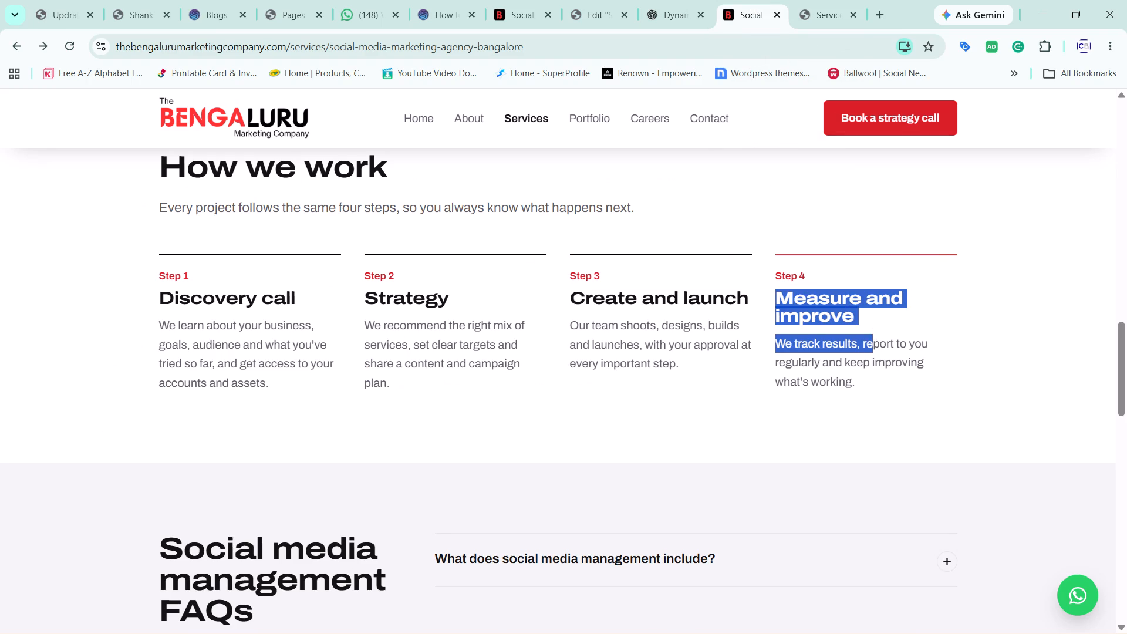
left_click_drag(775, 303, 885, 320)
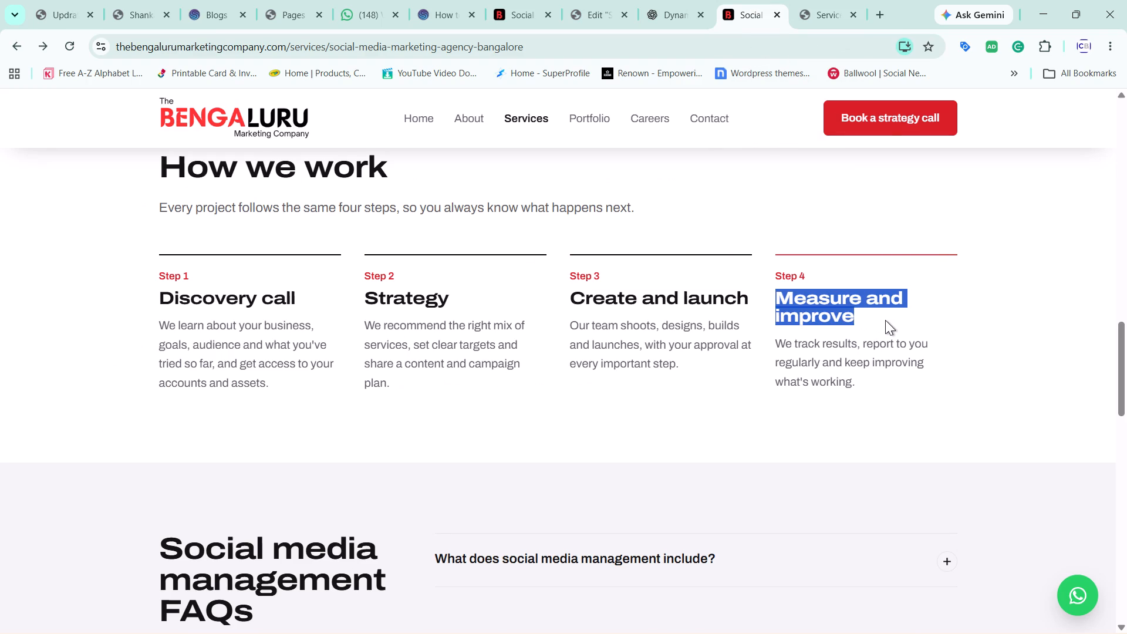
key("ctrl+c")
In the Elementor editor, replace the title of Item #4 in the Services widget with "Measure and improve".
left_click(811, 0)
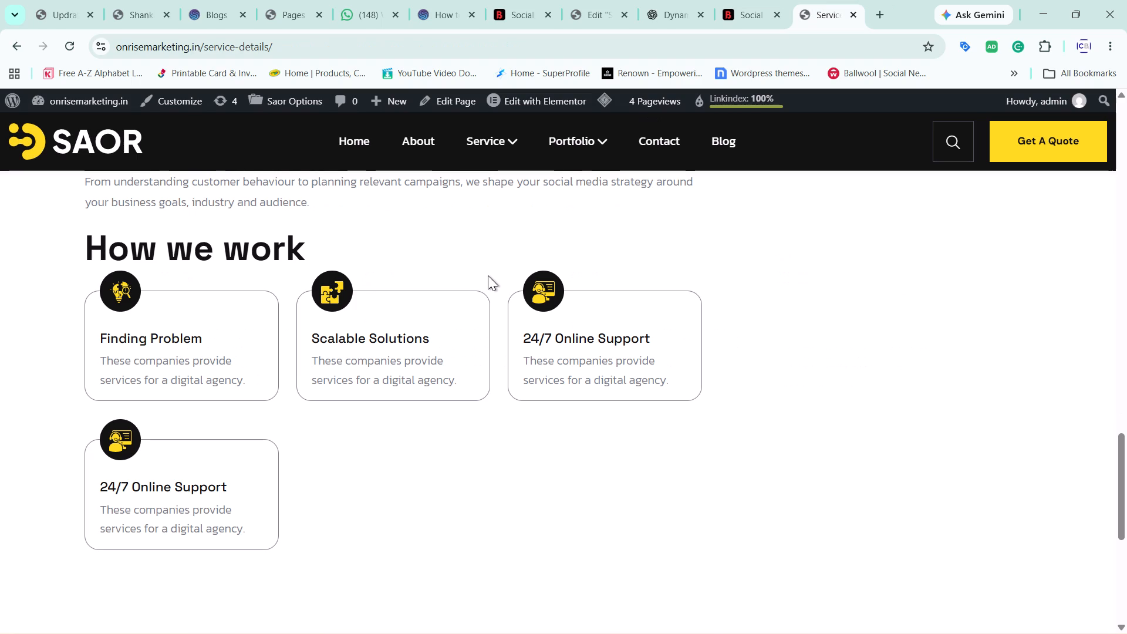
left_click(615, 0)
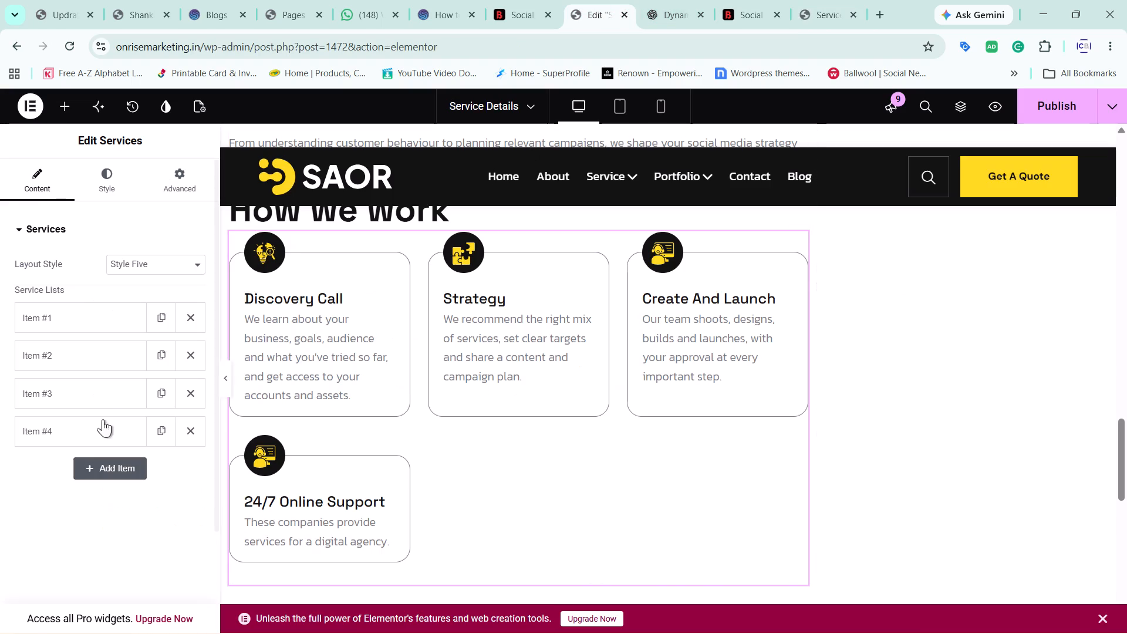
left_click(92, 431)
triple_click(66, 493)
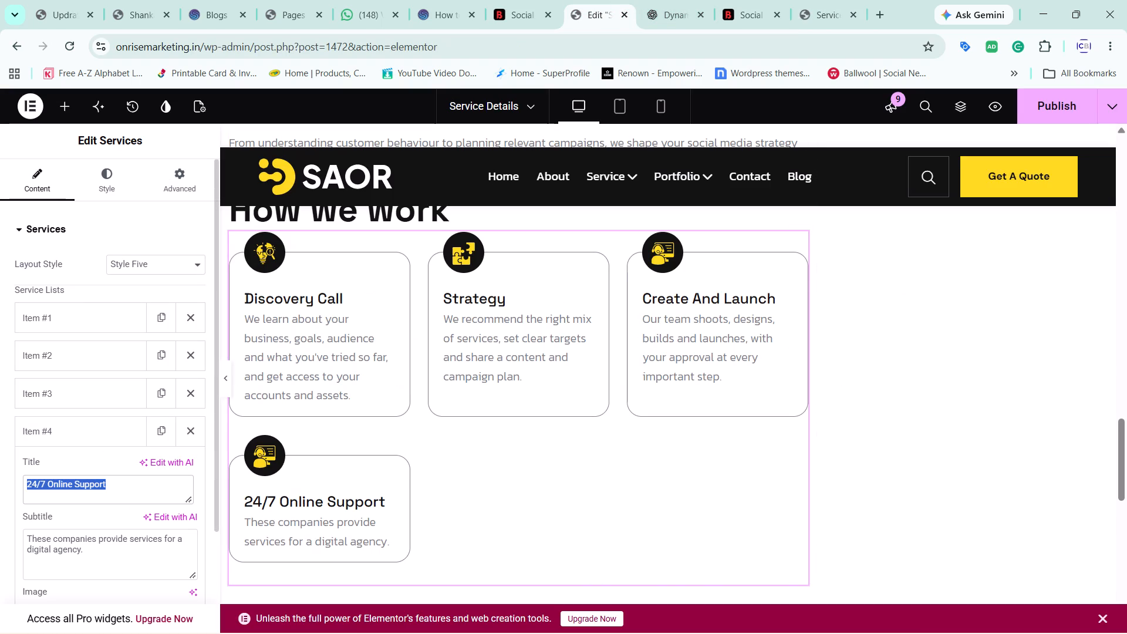
key("ctrl+v")
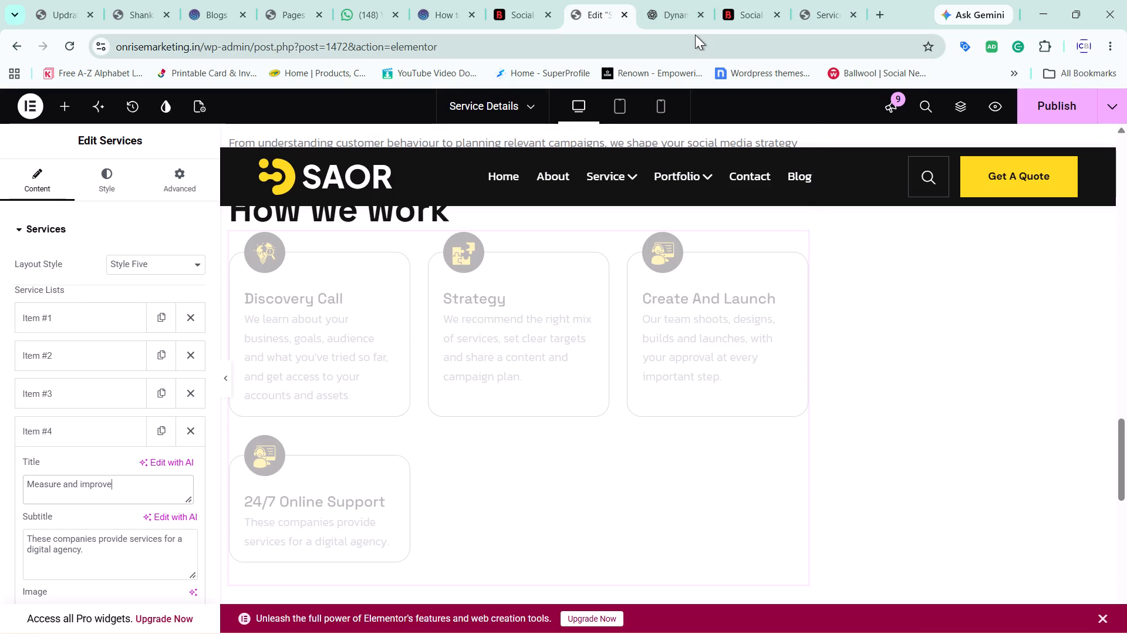
Copy the full description paragraph under "Measure and improve" from the reference page's How we work section.
left_click(845, 0)
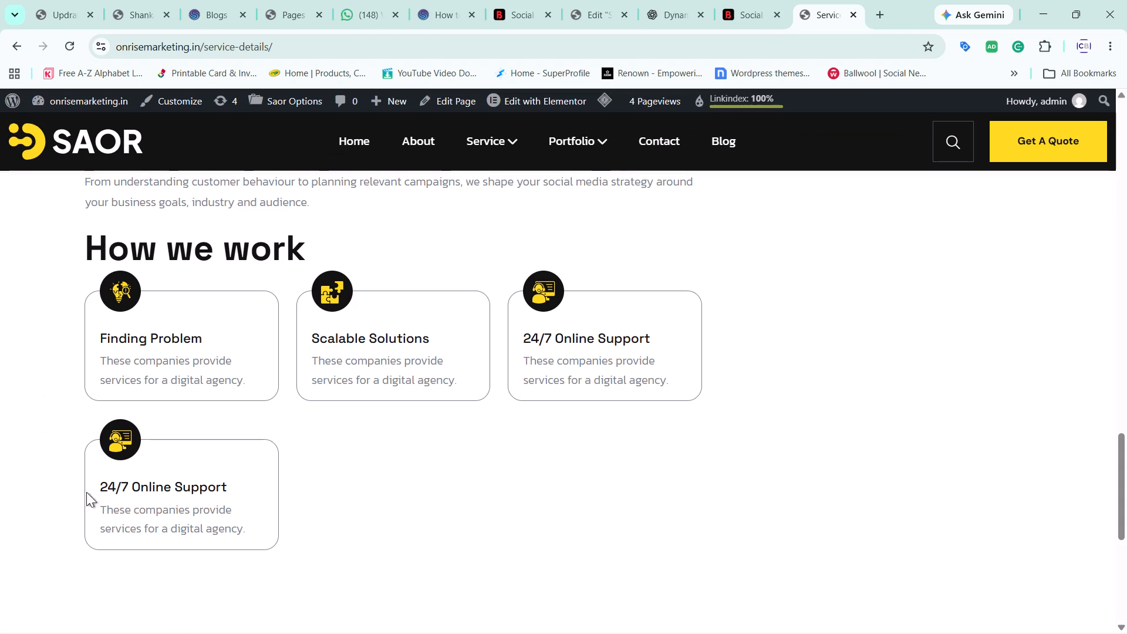
left_click(728, 0)
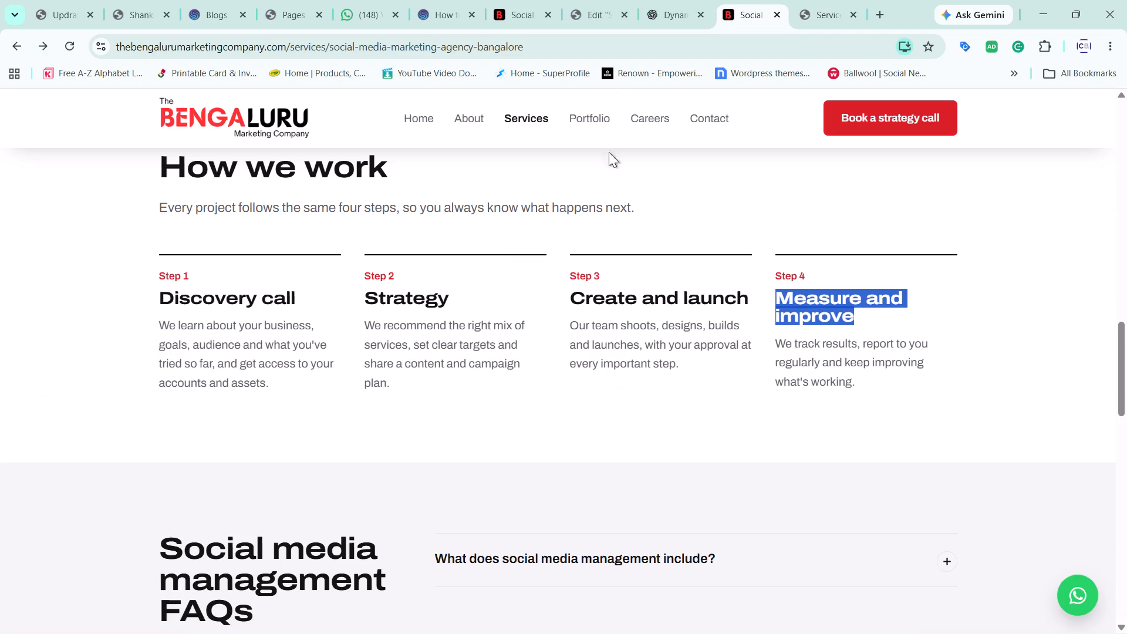
left_click(773, 345)
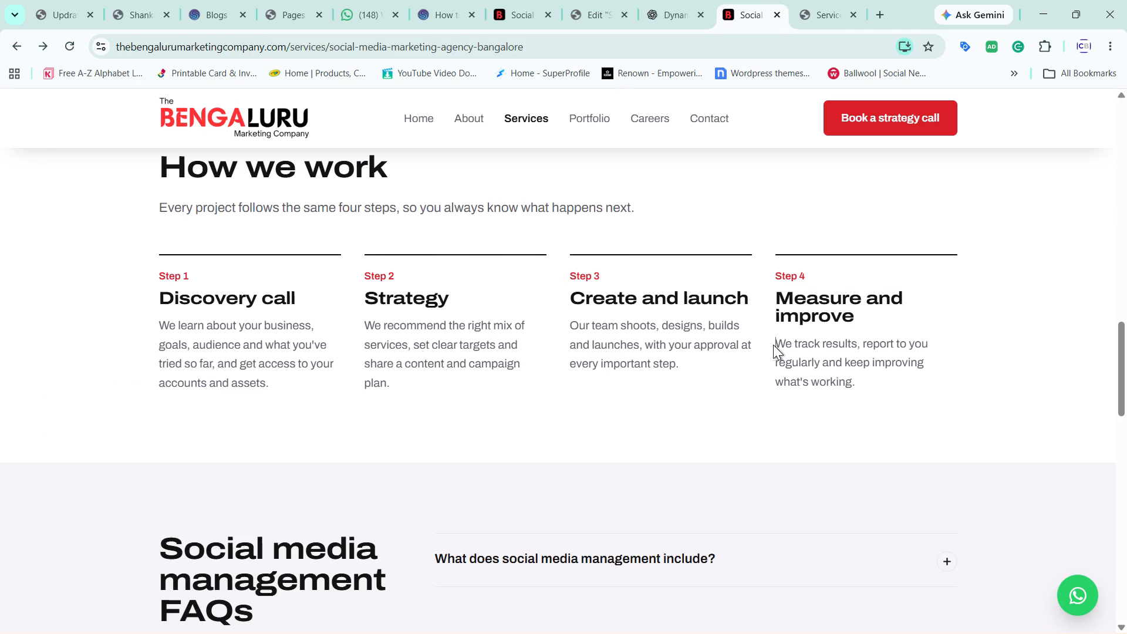
left_click_drag(773, 345, 886, 406)
key("ctrl+c")
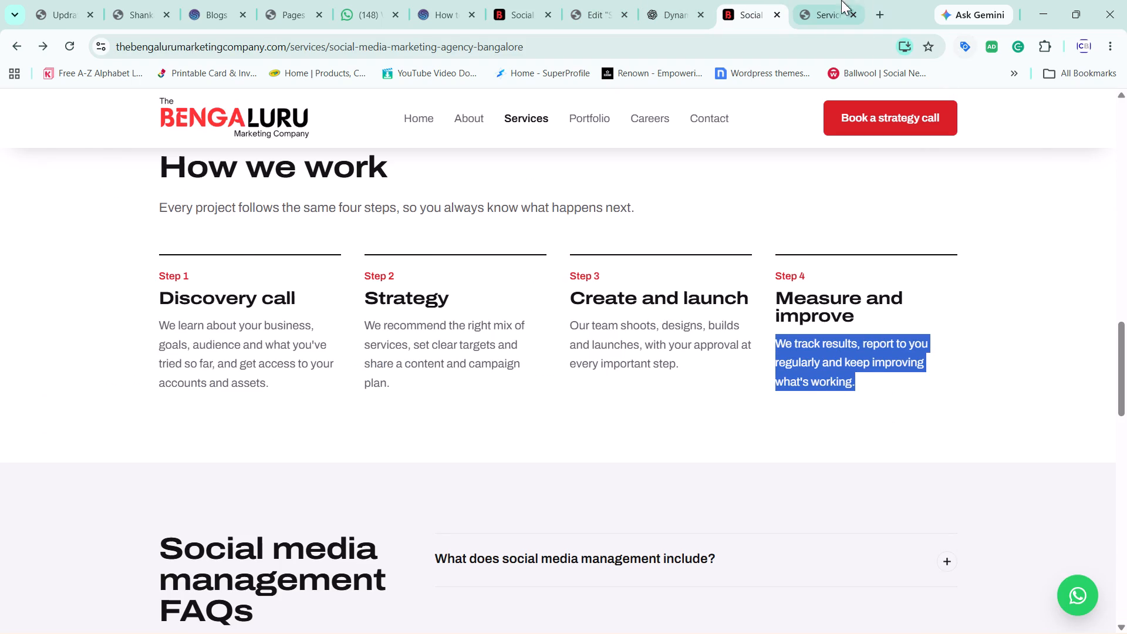
In the Elementor editor, replace Item #4's subtitle with the copied description, starting "We track results, report to you regularly".
left_click(838, 0)
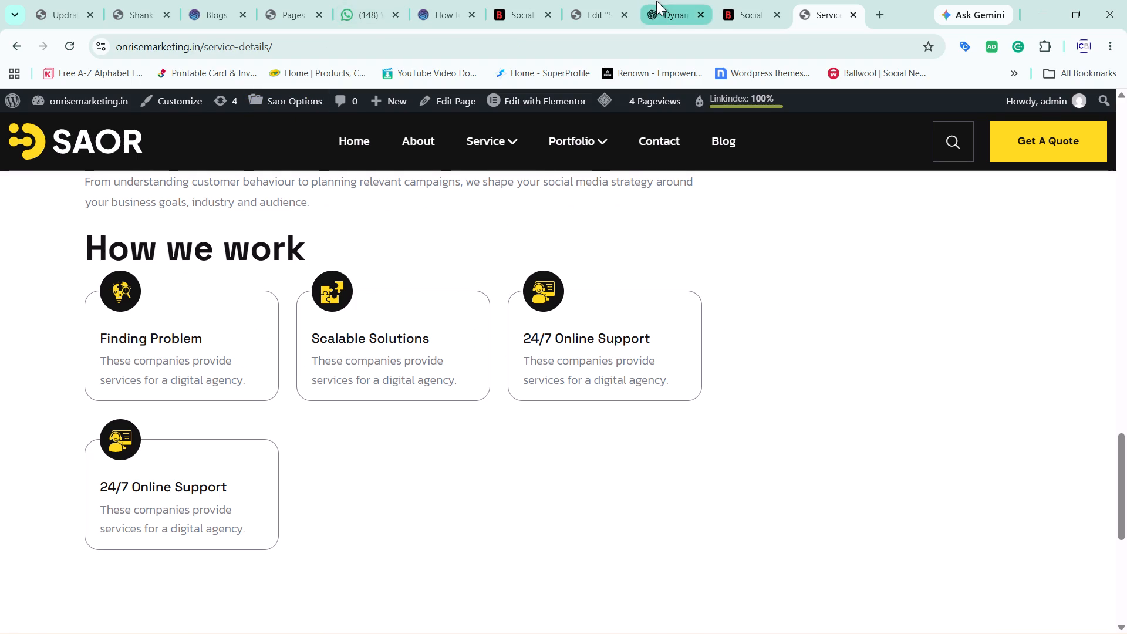
left_click(656, 1)
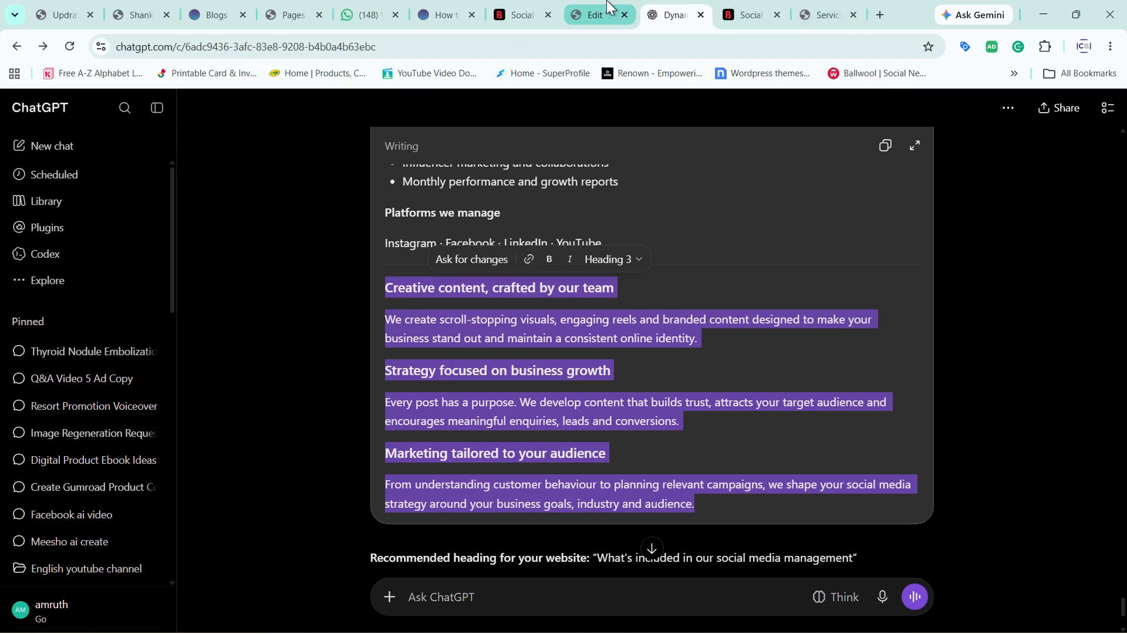
left_click(606, 0)
triple_click(82, 547)
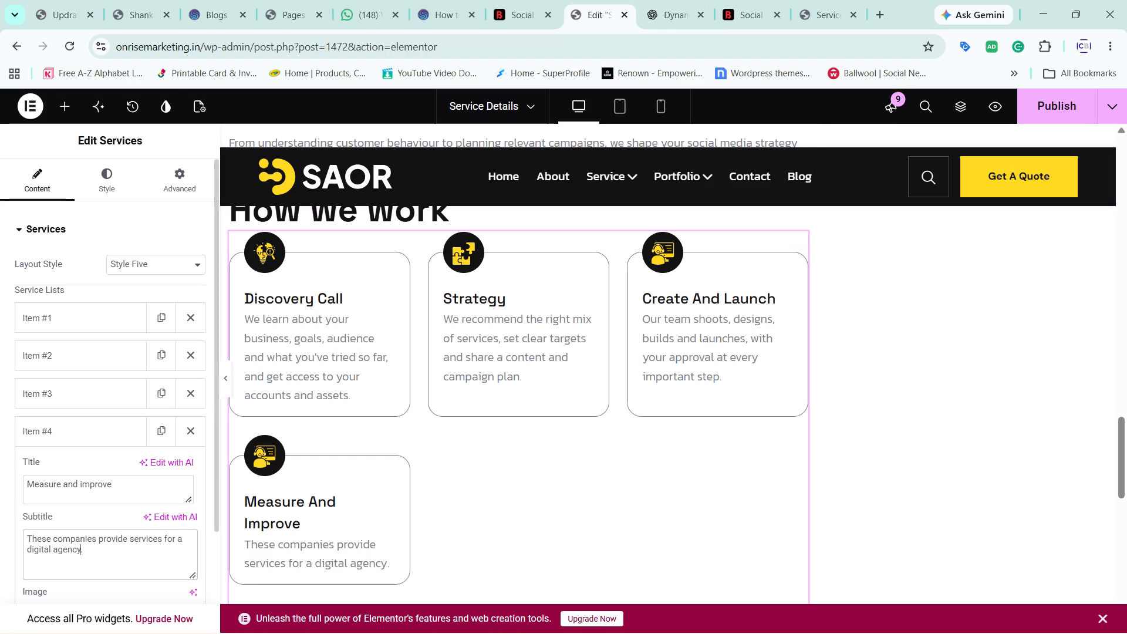
left_click(82, 547)
key("ctrl+v")
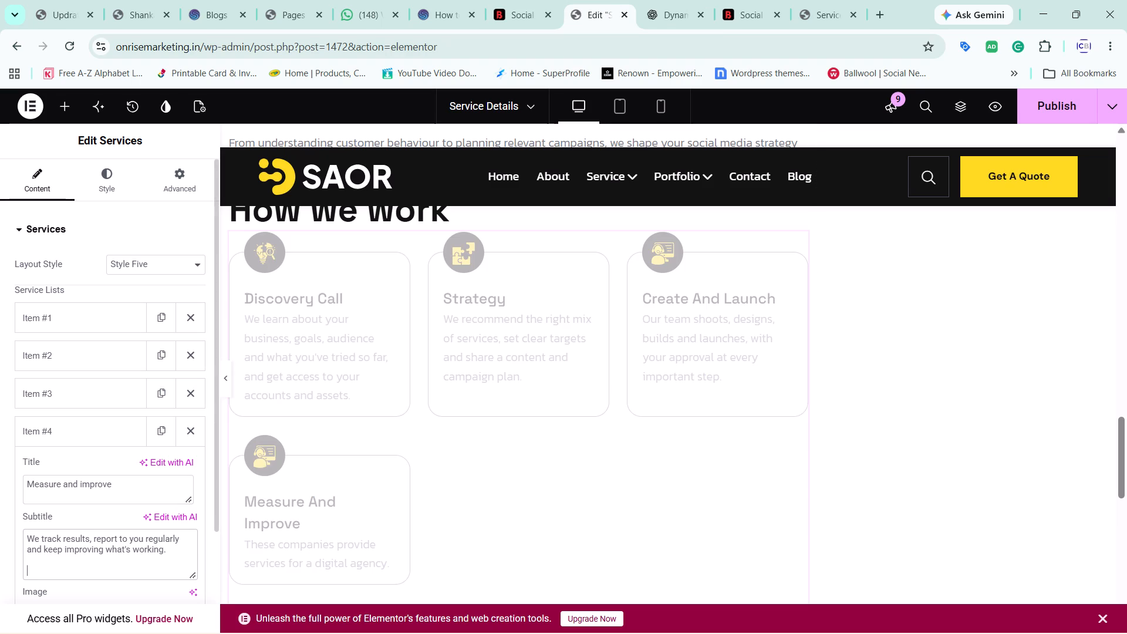
left_click(87, 436)
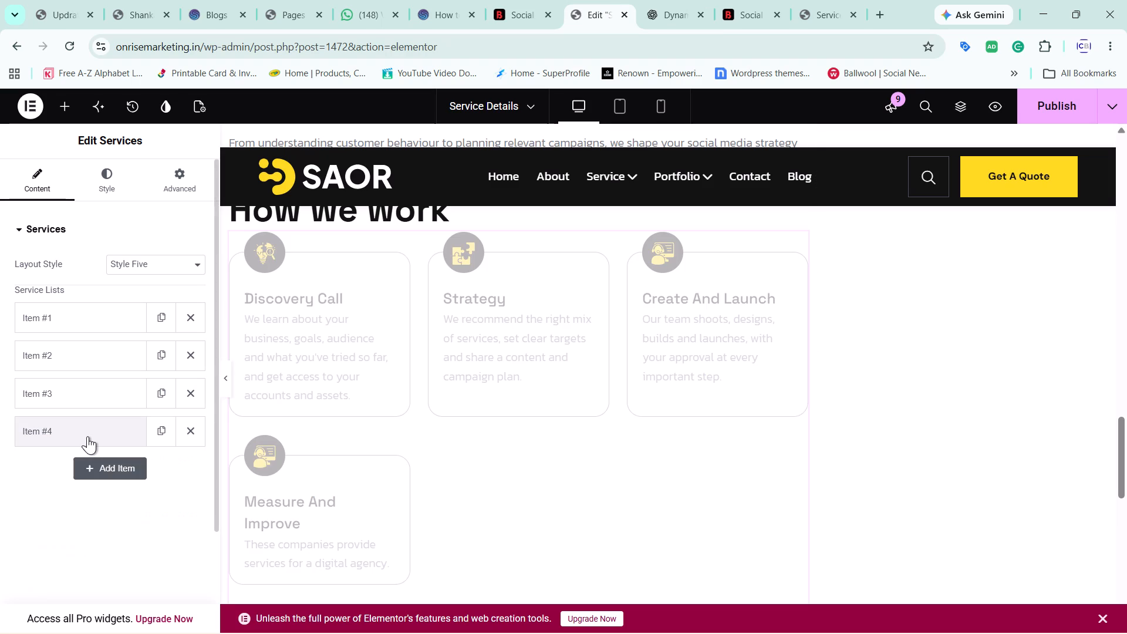
Publish the Service Details page with the four updated How we work cards.
scroll(87, 436, "down", 1)
scroll(133, 505, "down", 1)
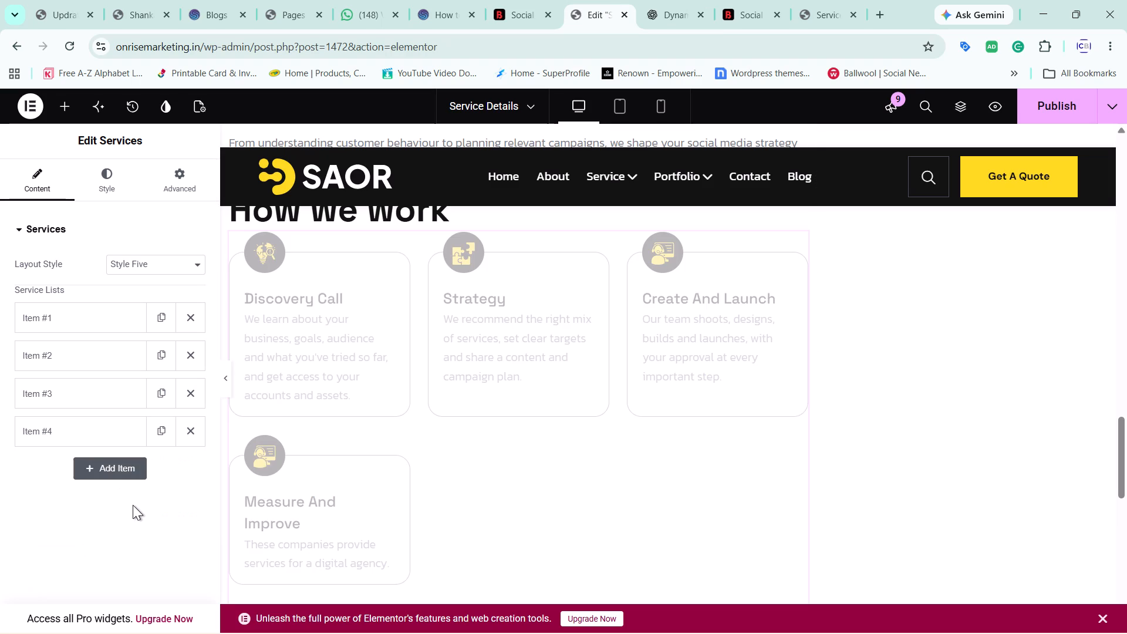
scroll(133, 505, "down", 1)
left_click(350, 494)
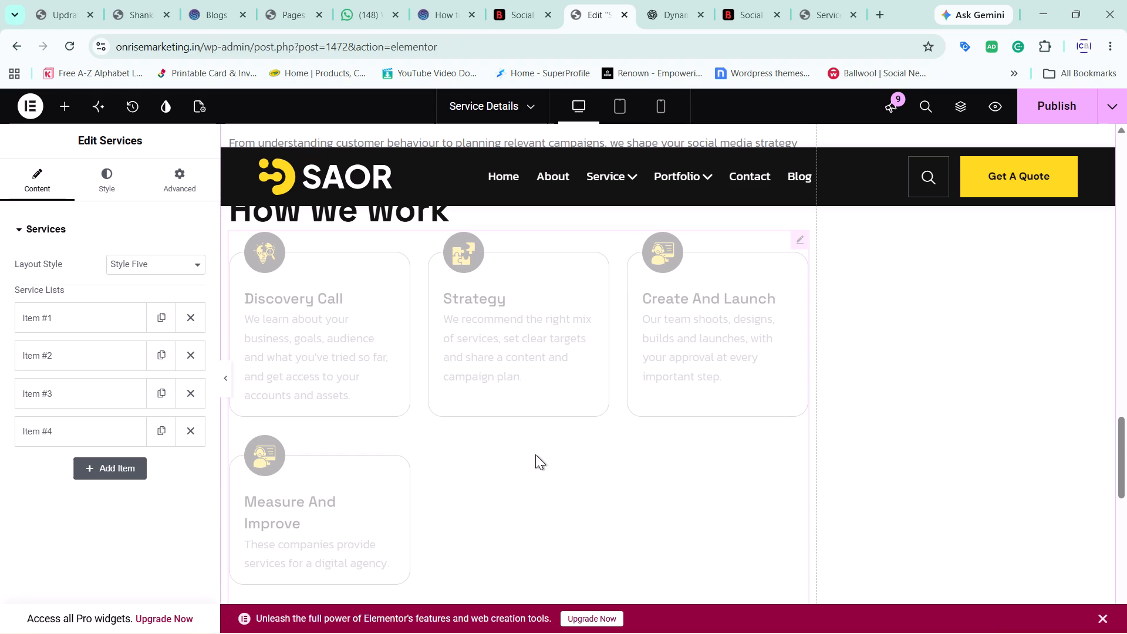
scroll(536, 454, "down", 1)
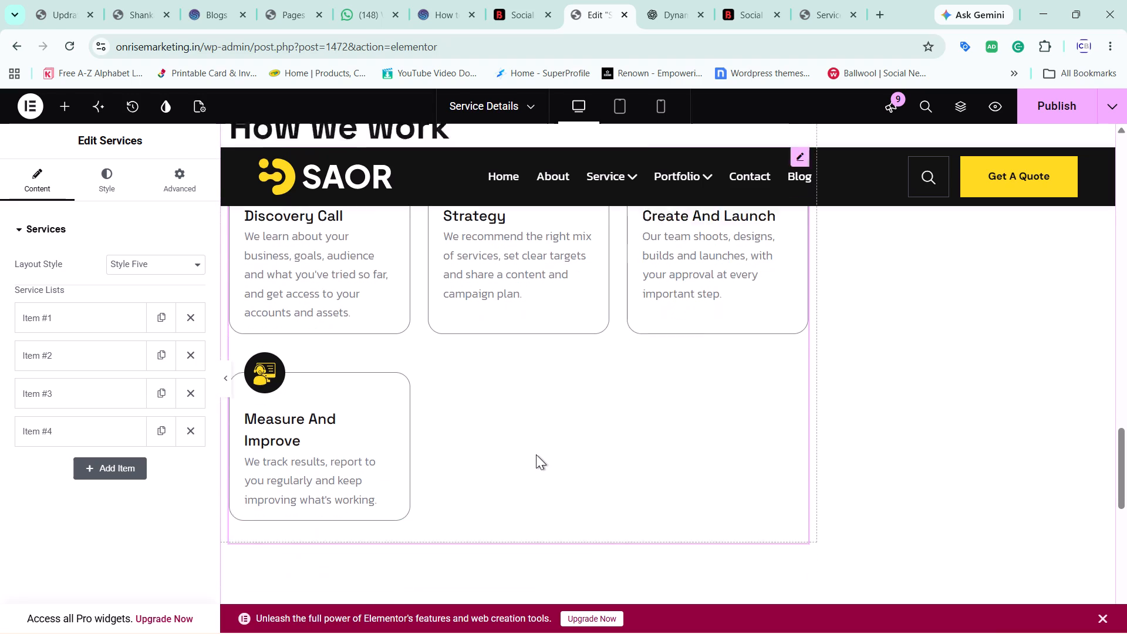
scroll(536, 454, "down", 1)
scroll(536, 454, "up", 2)
left_click(1048, 100)
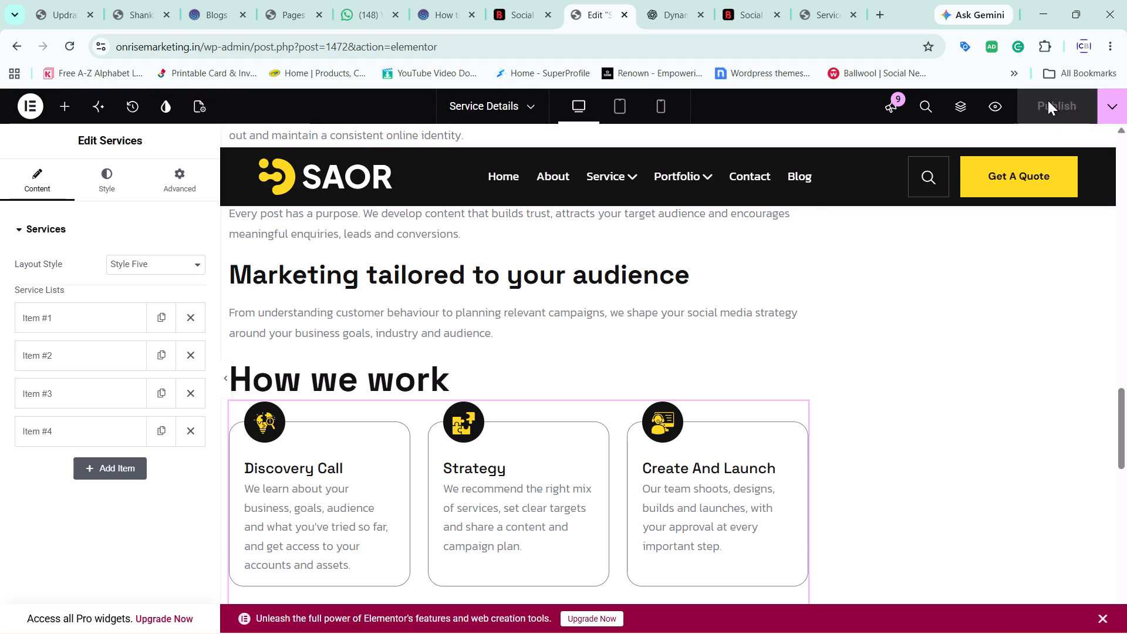
Reload the live service-details page and review its layout and content, including the How we work cards.
left_click(817, 2)
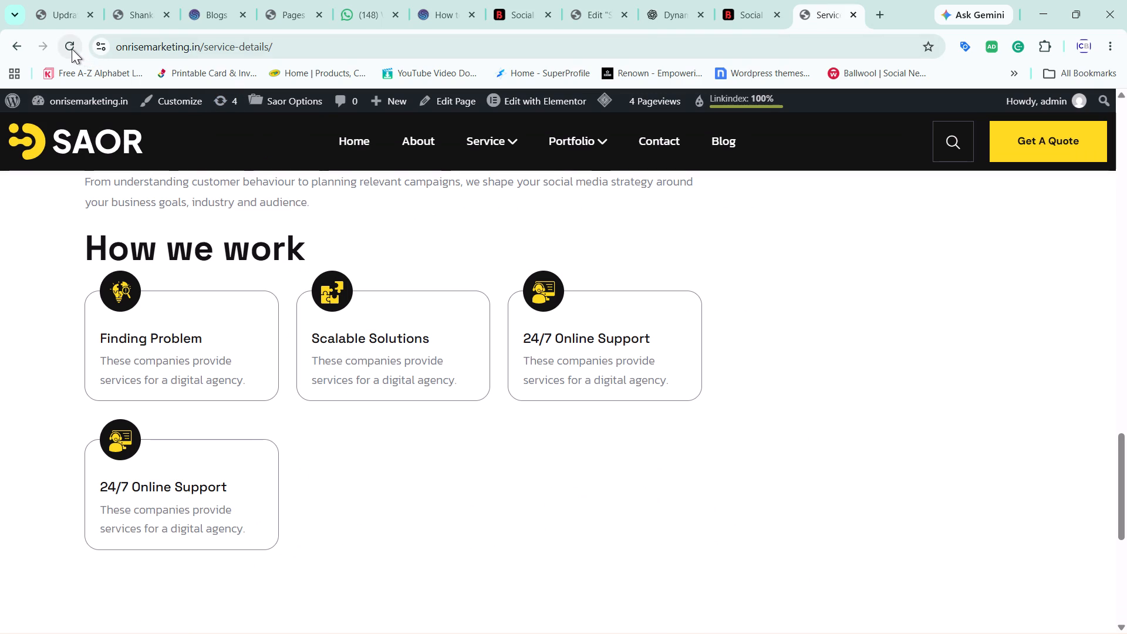
left_click(72, 49)
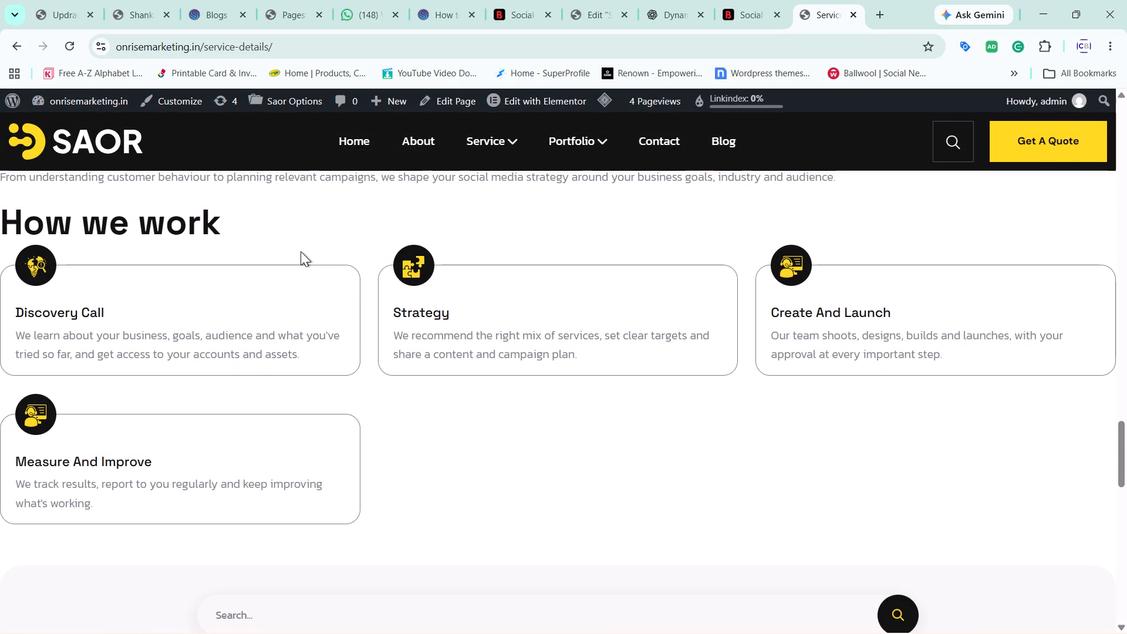
scroll(358, 397, "up", 3)
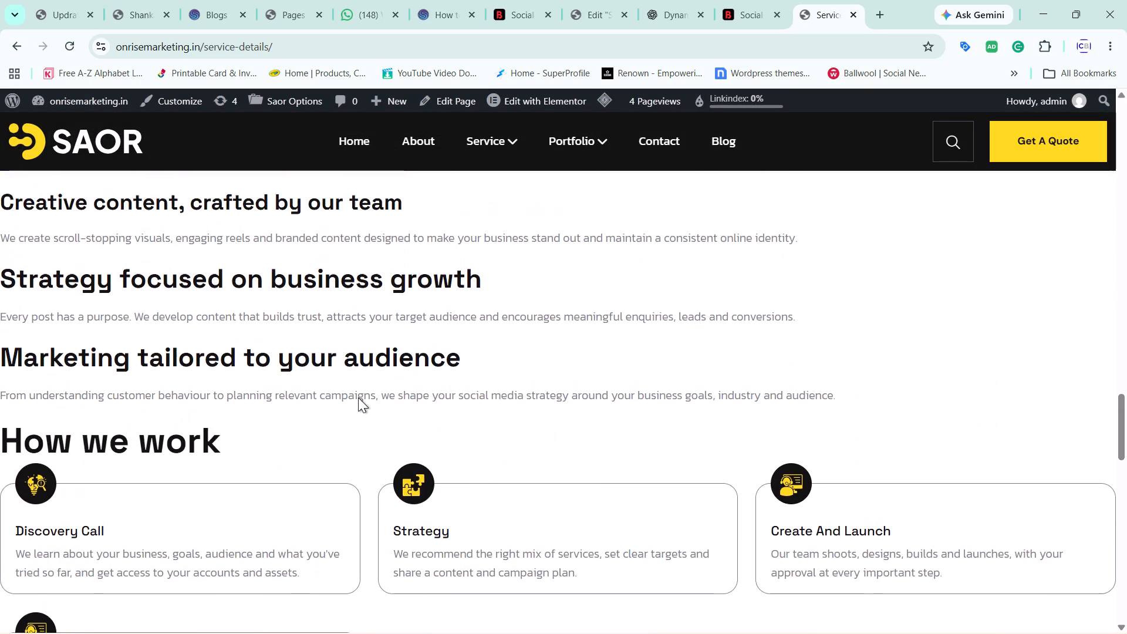
scroll(358, 397, "up", 7)
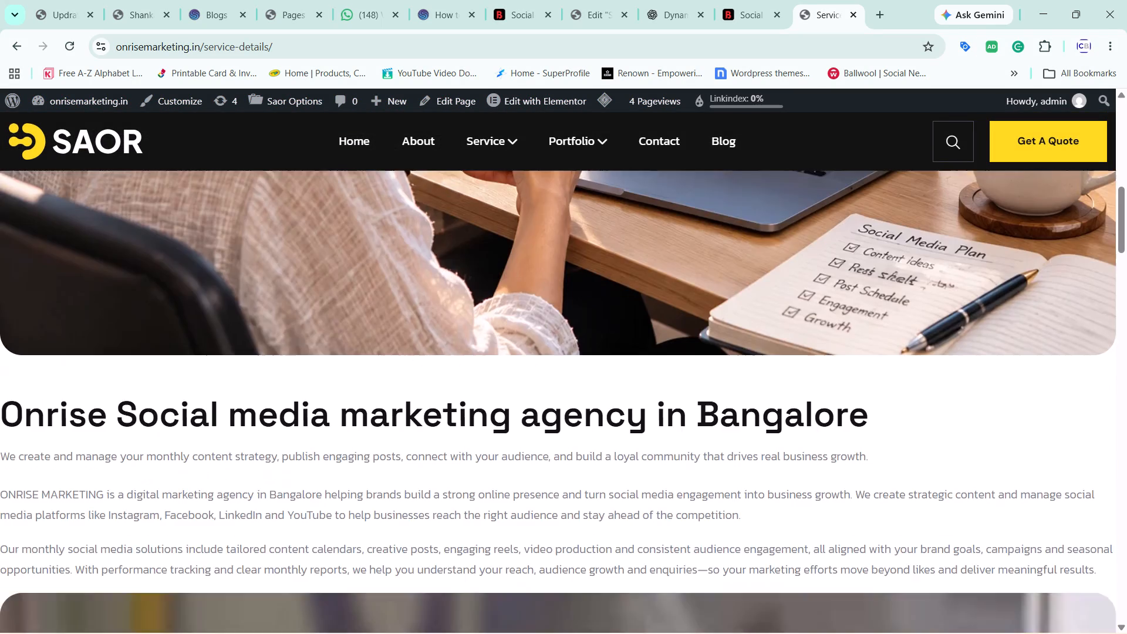
scroll(358, 397, "up", 2)
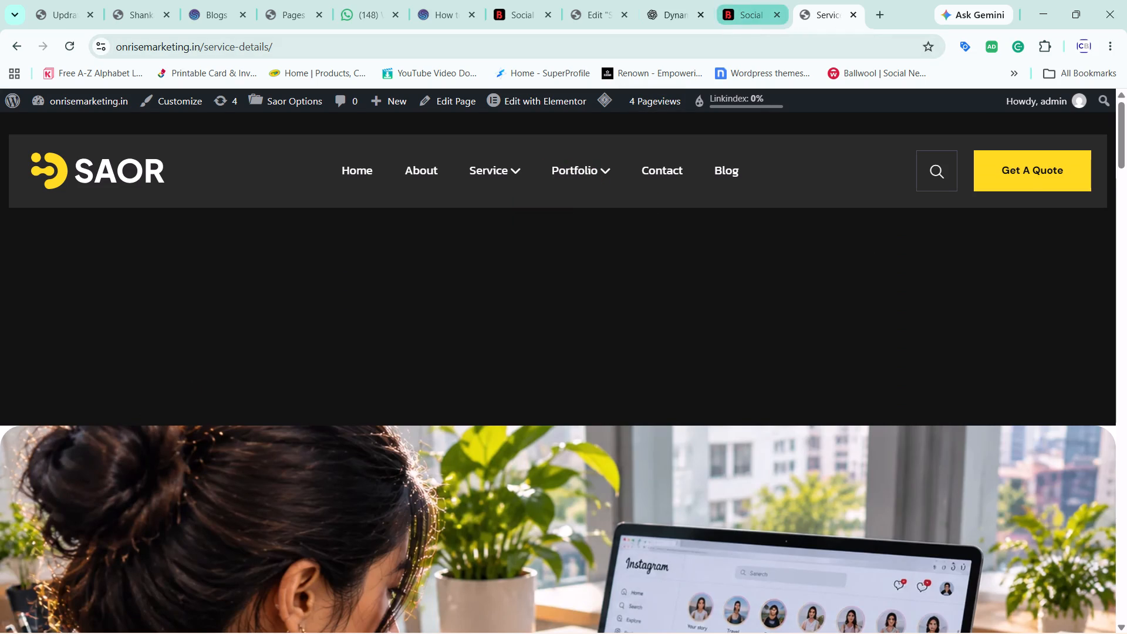
left_click(68, 56)
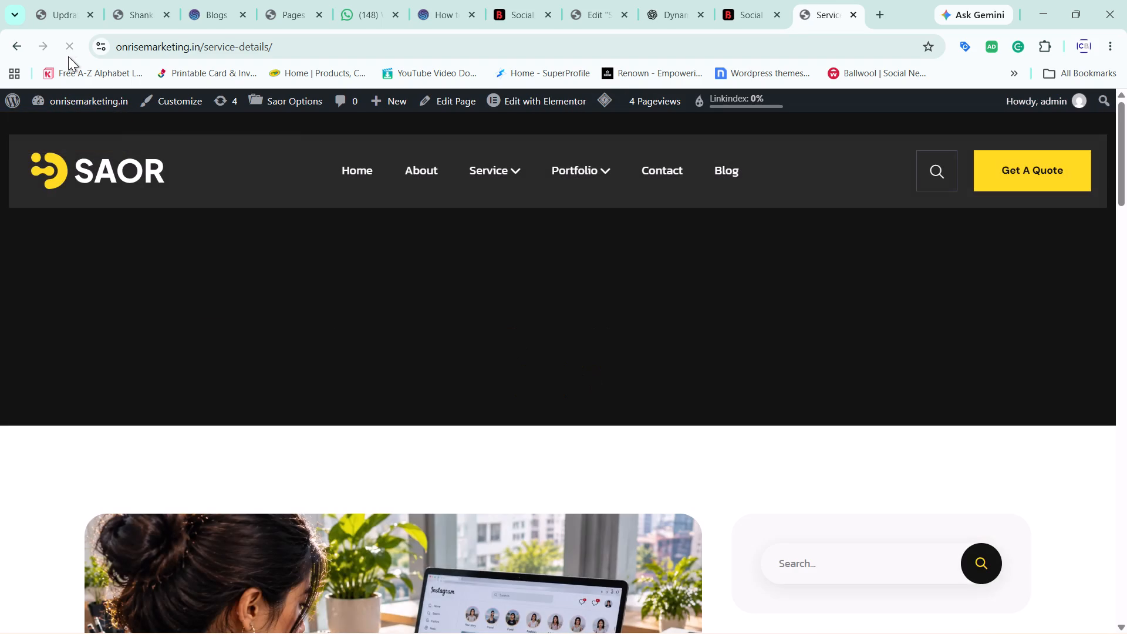
scroll(322, 248, "down", 10)
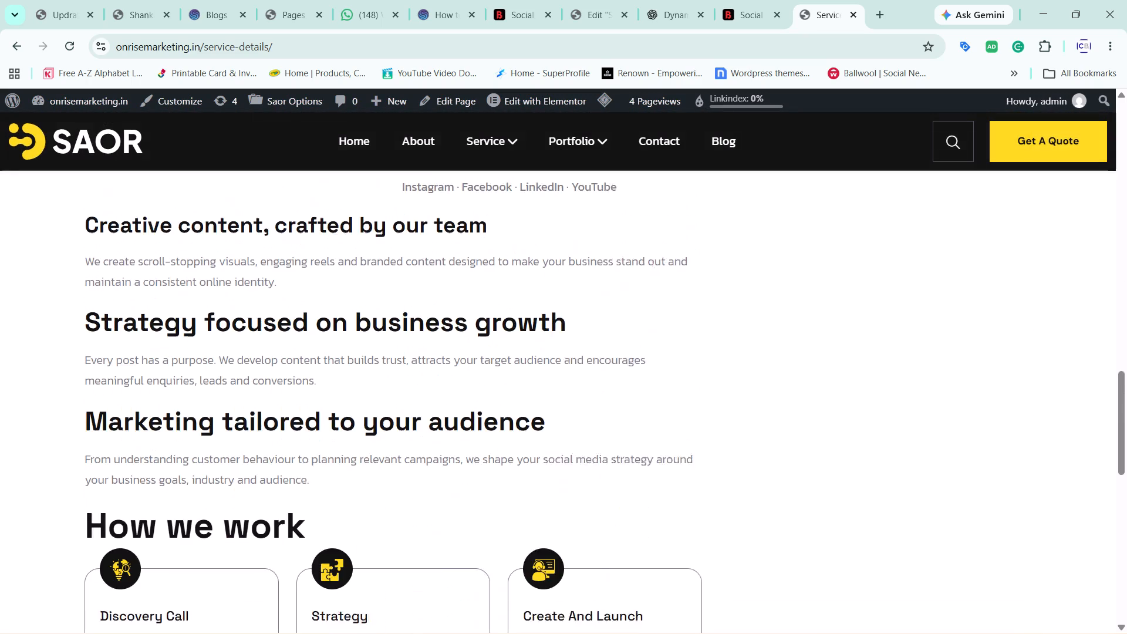
scroll(322, 248, "down", 3)
scroll(322, 248, "up", 5)
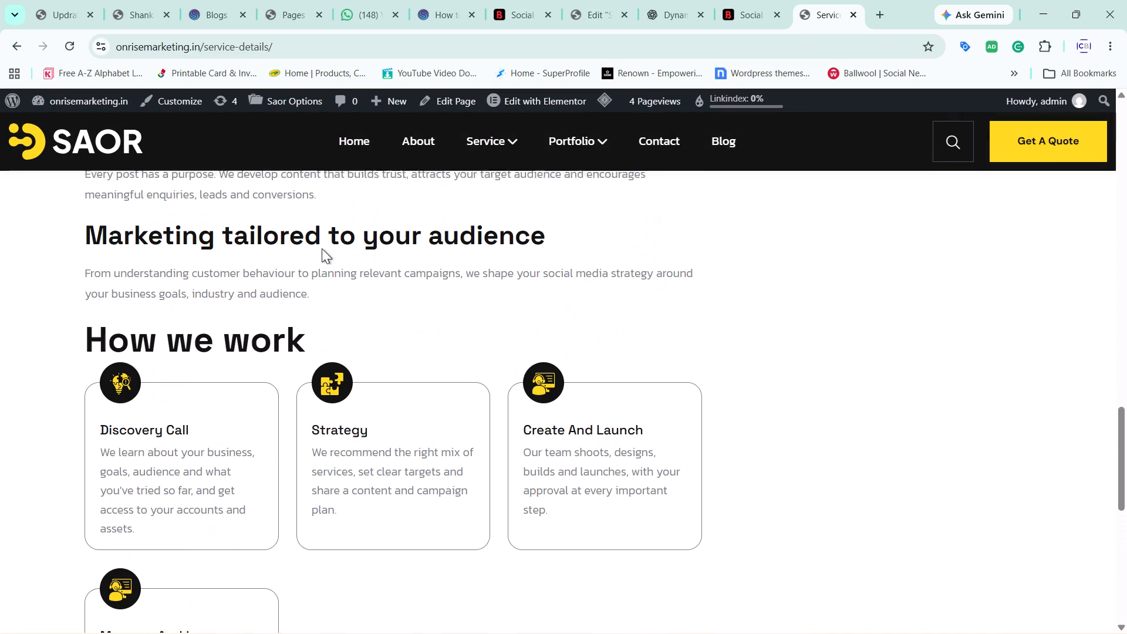
scroll(322, 248, "up", 1)
scroll(322, 248, "down", 2)
scroll(322, 248, "up", 3)
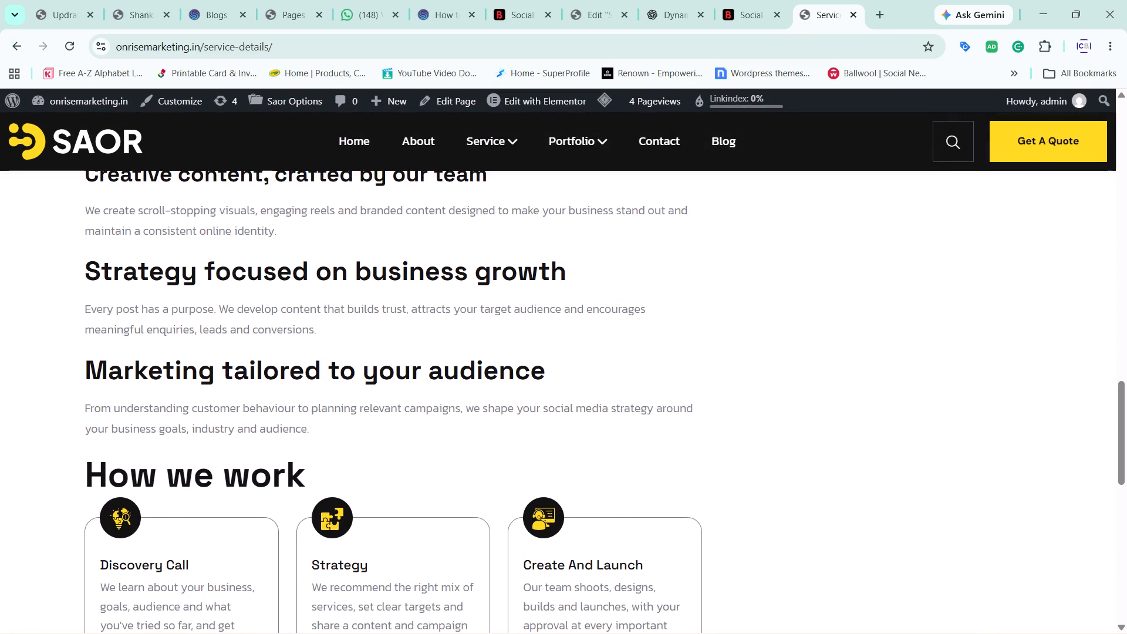
Compare the content around How we work on the reference page with the Service Details page in the Elementor editor.
left_click(722, 0)
scroll(470, 362, "up", 2)
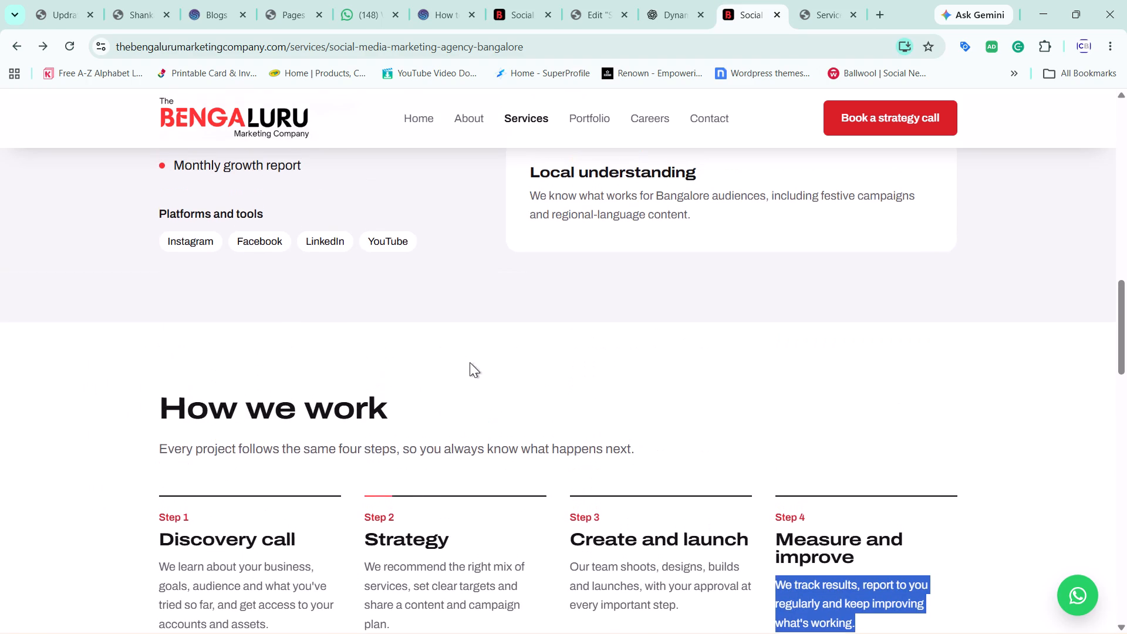
left_click(689, 0)
left_click(583, 0)
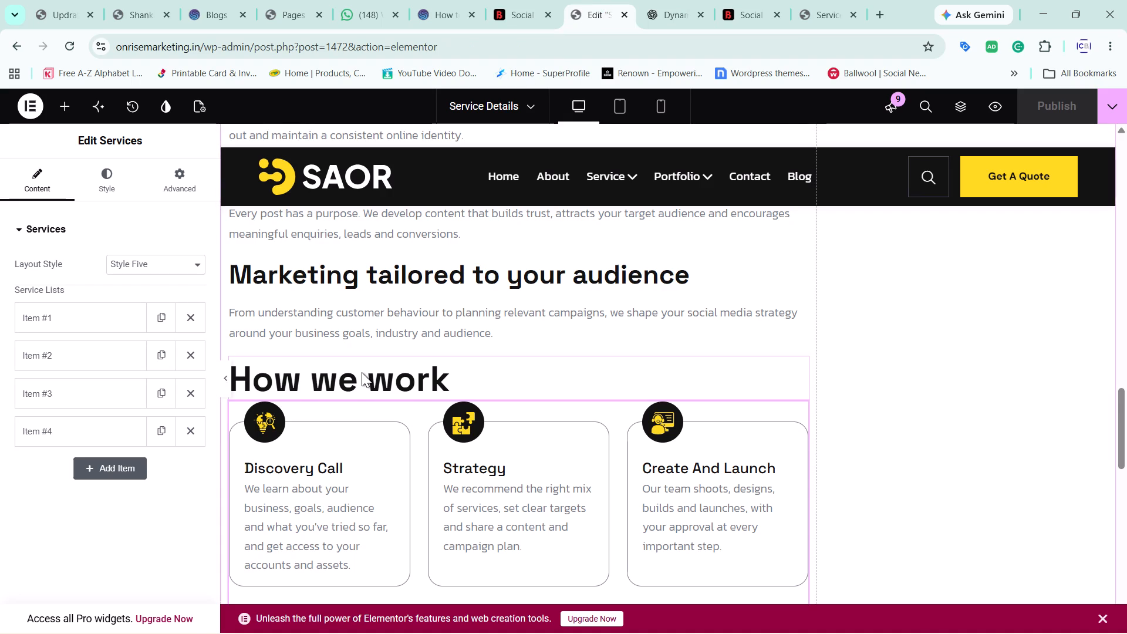
scroll(362, 372, "down", 1)
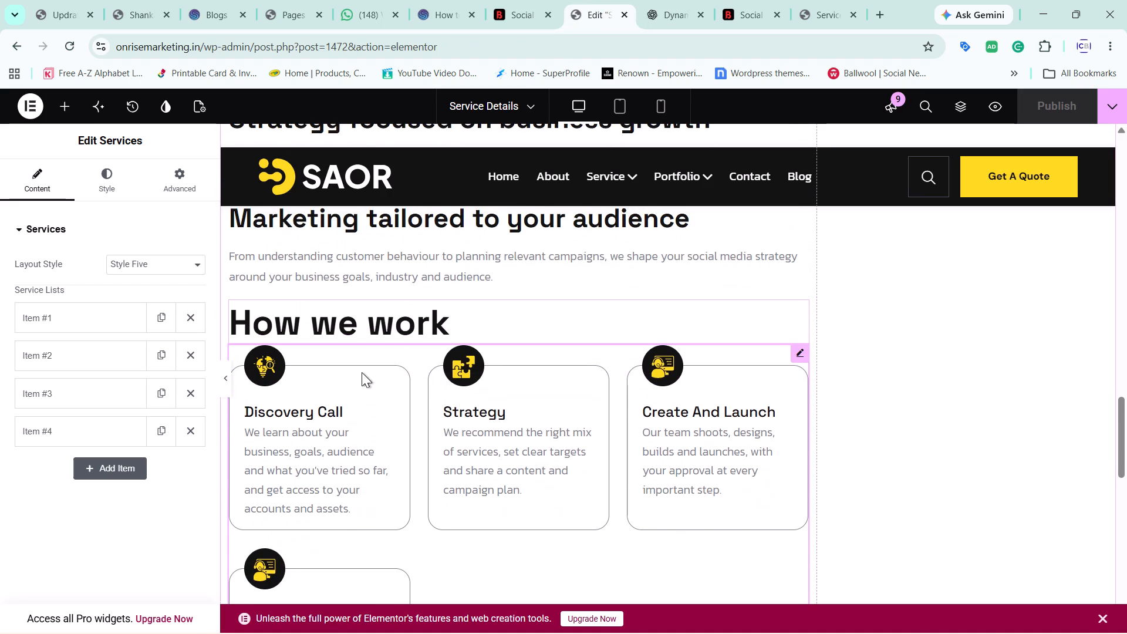
scroll(472, 395, "up", 2)
scroll(488, 320, "up", 1)
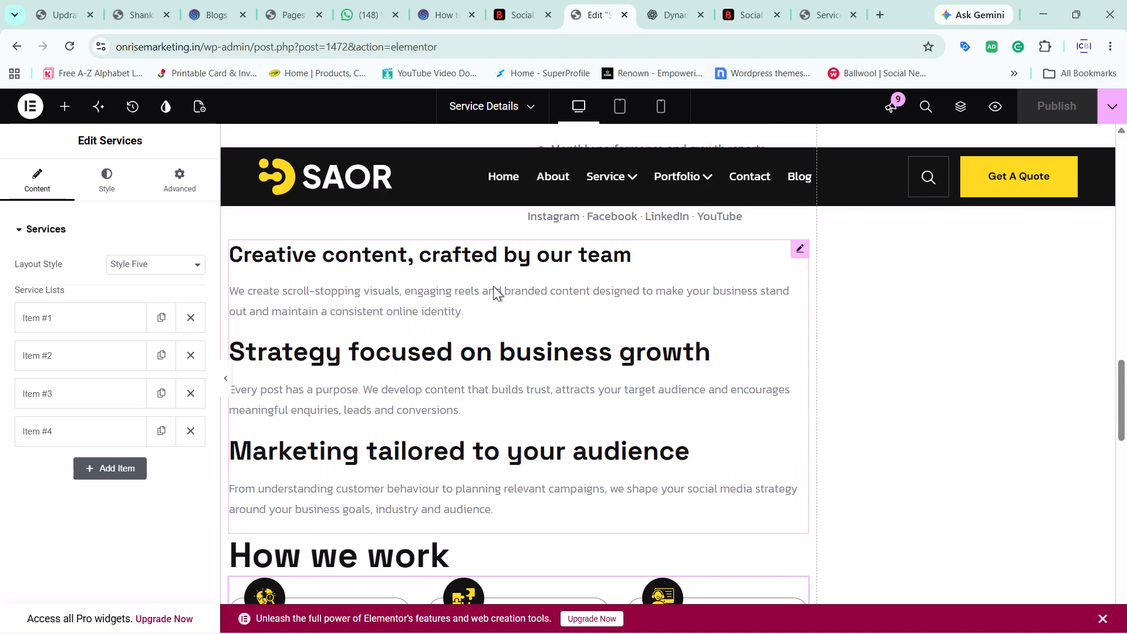
Open the text block above How we work for editing and check the heading levels of its three headings.
left_click(492, 261)
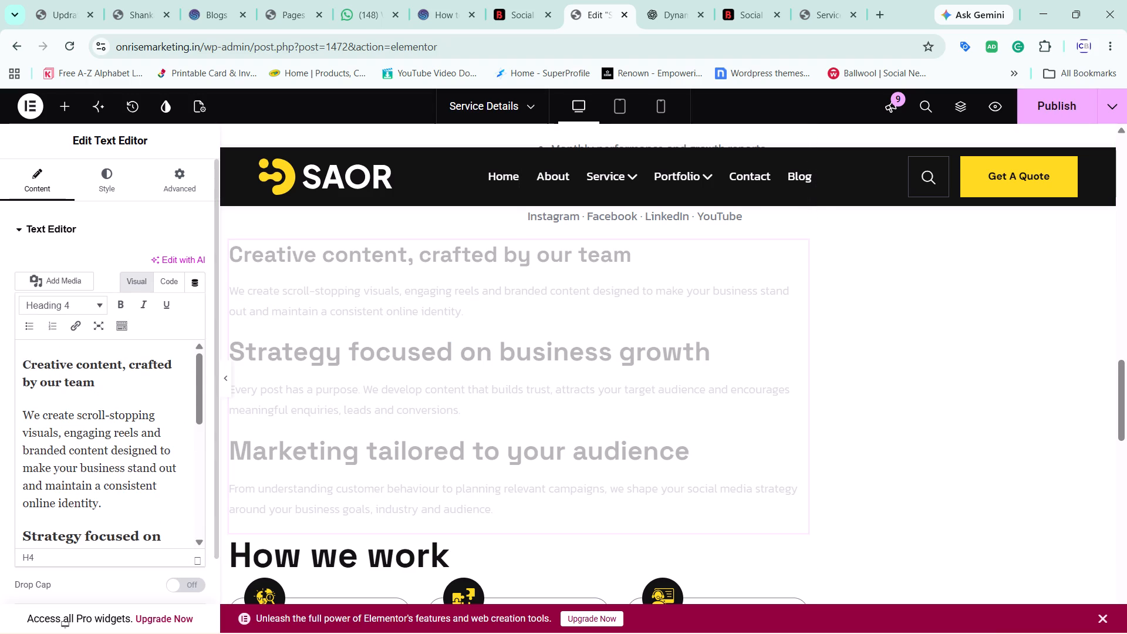
scroll(106, 417, "down", 2)
scroll(104, 377, "up", 3)
scroll(104, 377, "down", 4)
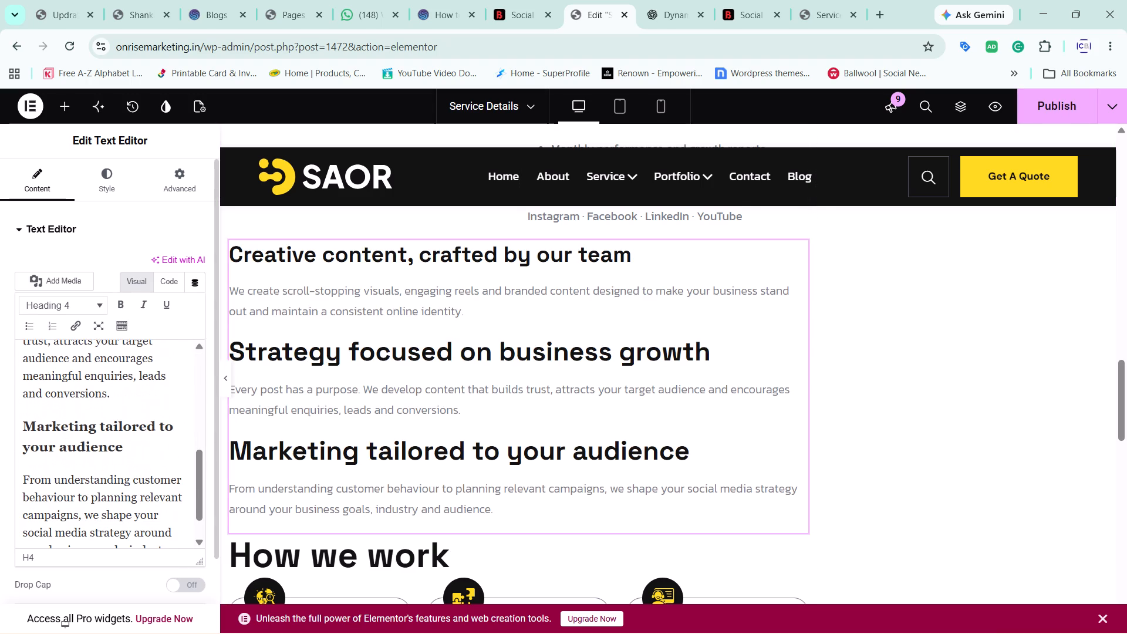
scroll(104, 377, "up", 1)
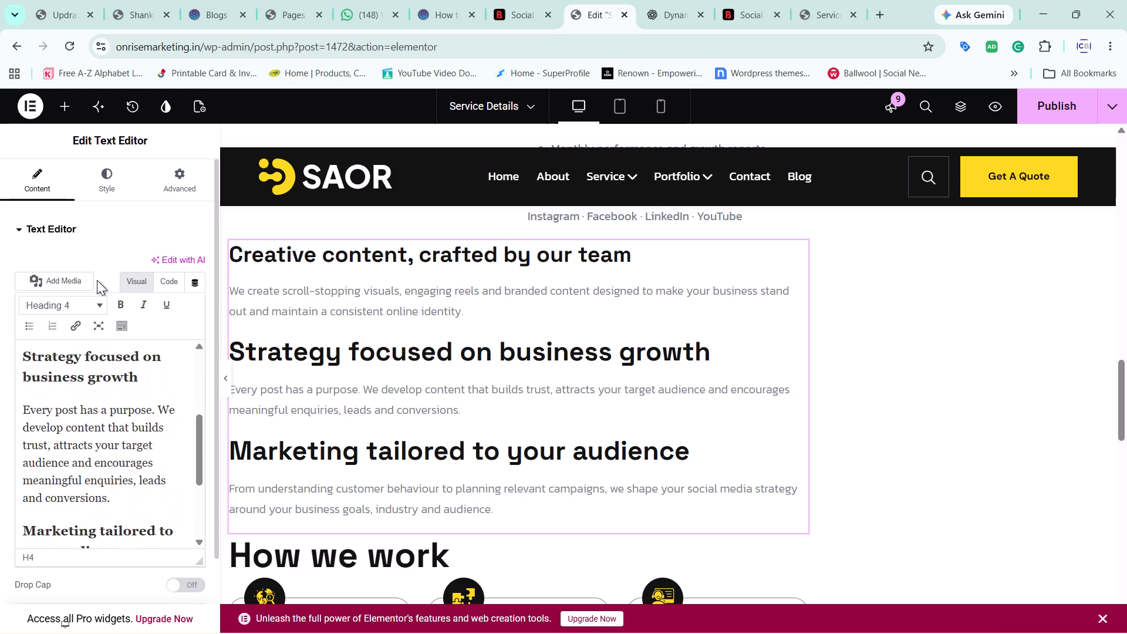
scroll(79, 524, "down", 1)
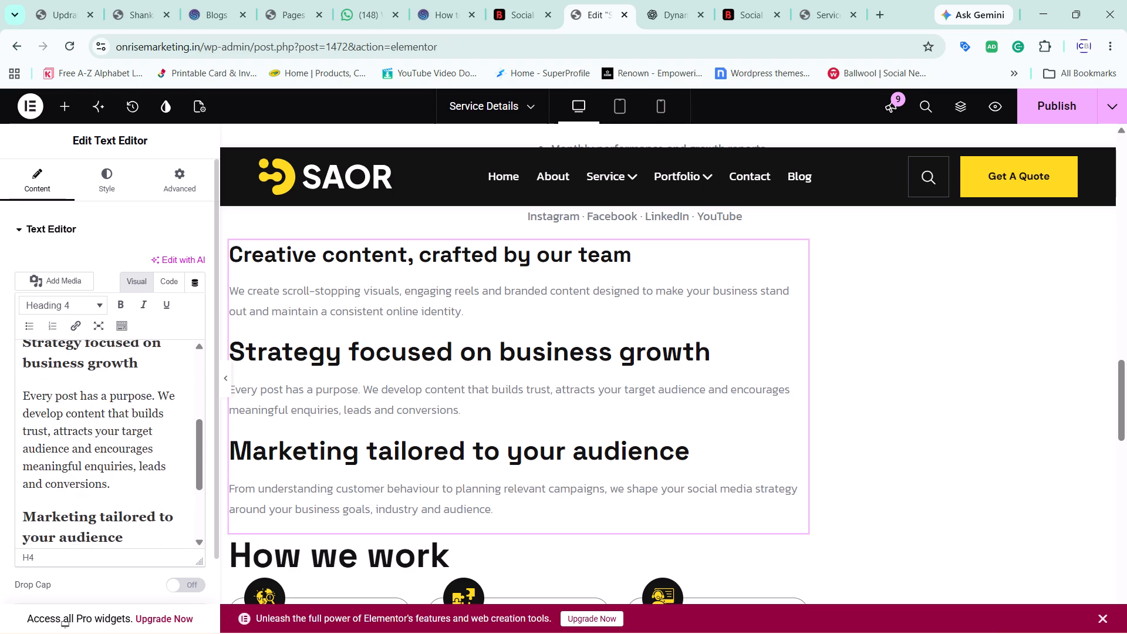
scroll(79, 524, "down", 1)
left_click(80, 498)
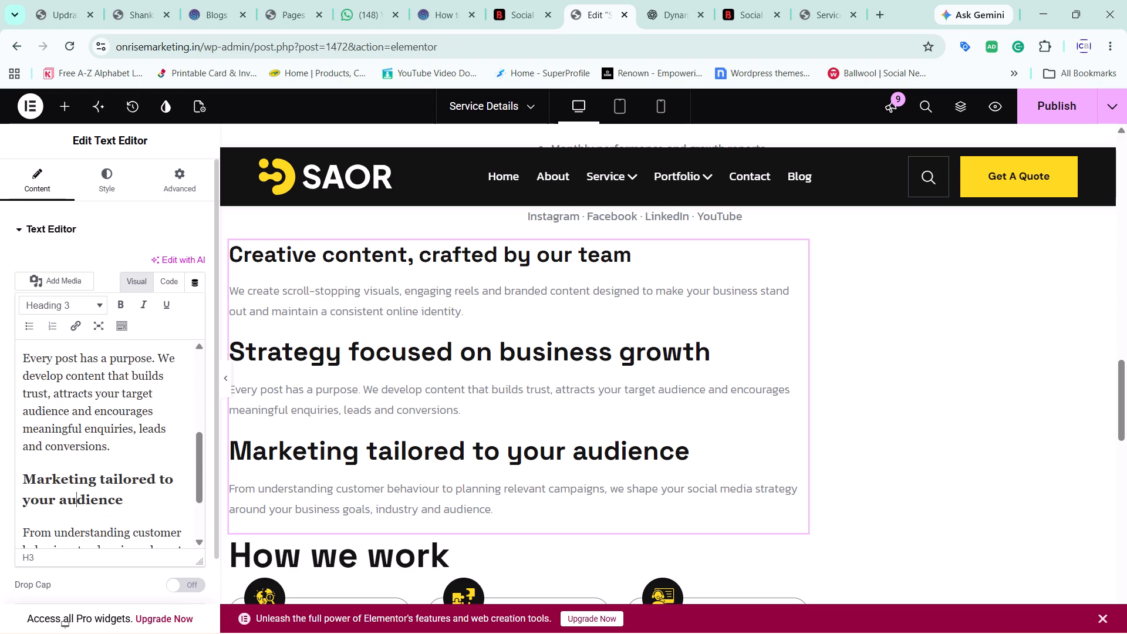
scroll(100, 392, "up", 2)
left_click(87, 371)
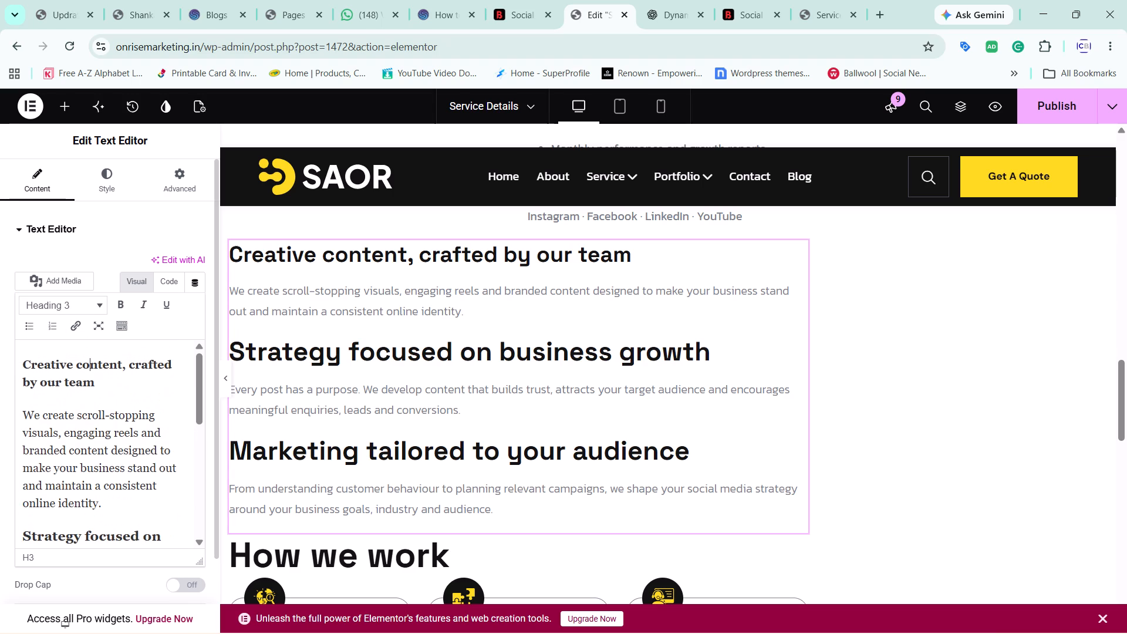
scroll(92, 409, "down", 1)
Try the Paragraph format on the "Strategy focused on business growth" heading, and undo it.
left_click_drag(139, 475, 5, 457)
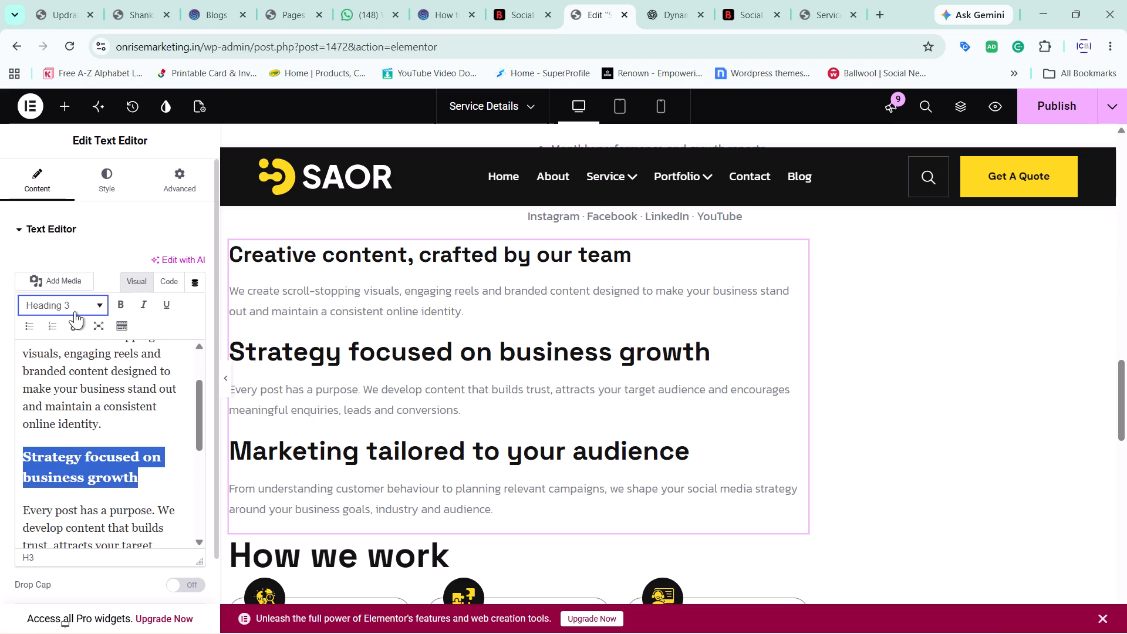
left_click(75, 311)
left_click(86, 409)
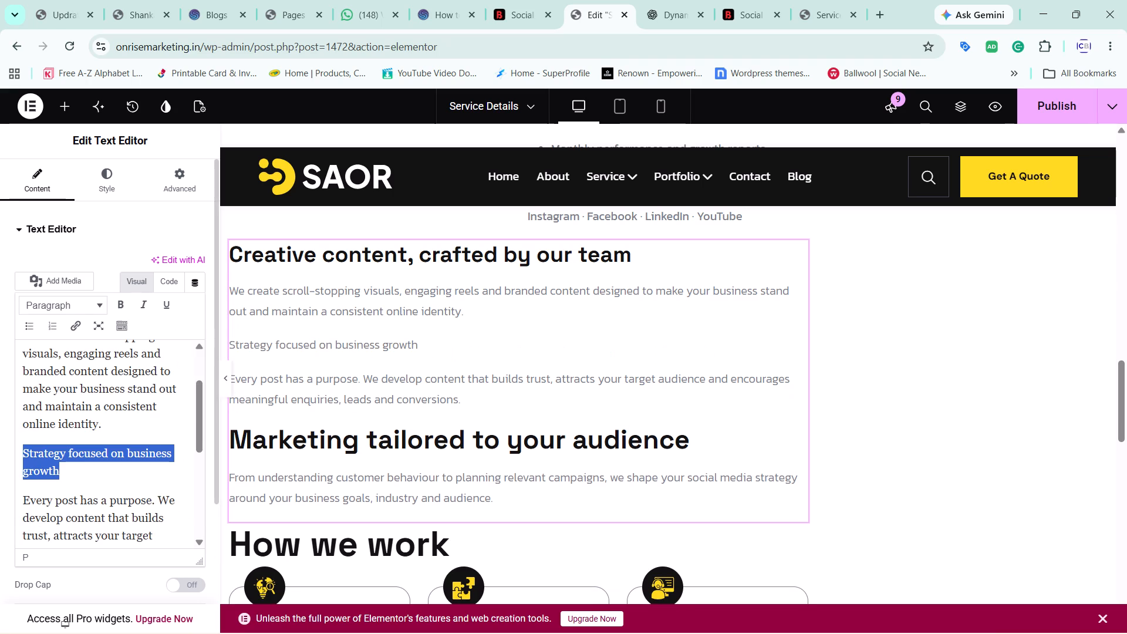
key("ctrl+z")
Compare the heading levels of the Creative content, Strategy focused and Marketing tailored headings in the text block.
left_click(171, 440)
scroll(171, 440, "down", 2)
left_click(100, 490)
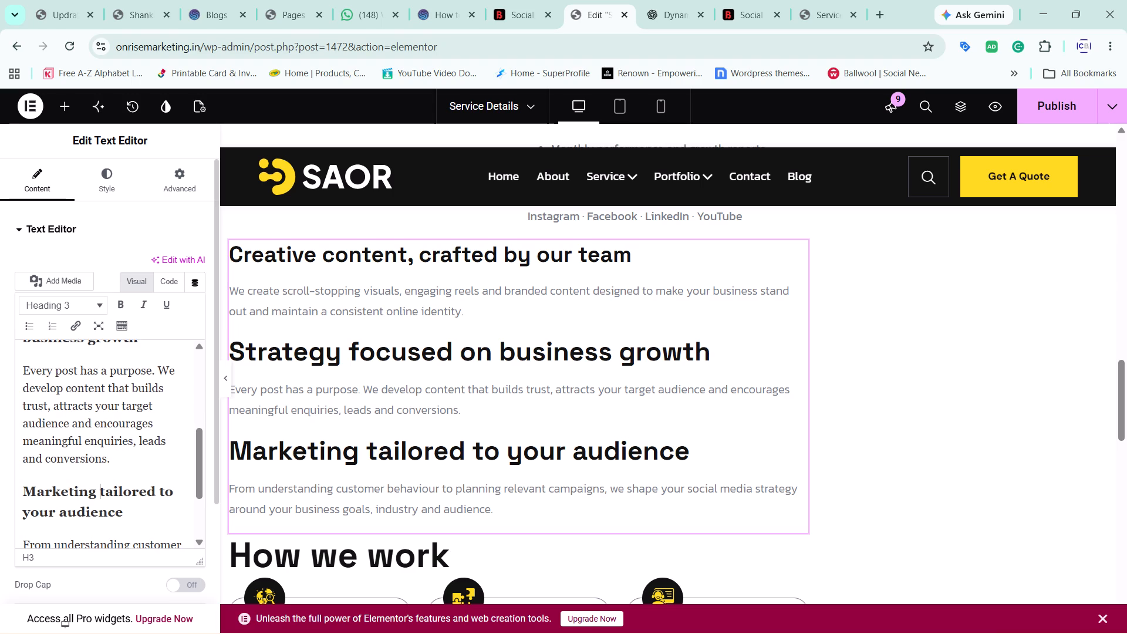
left_click(100, 490)
double_click(100, 490)
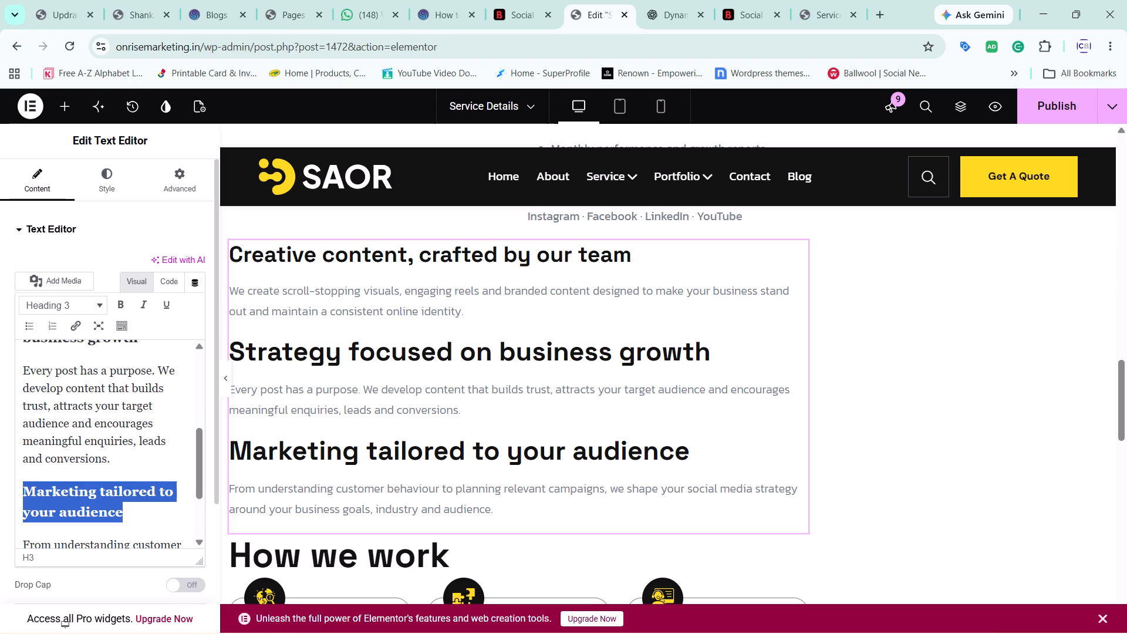
left_click(165, 451)
scroll(165, 451, "down", 2)
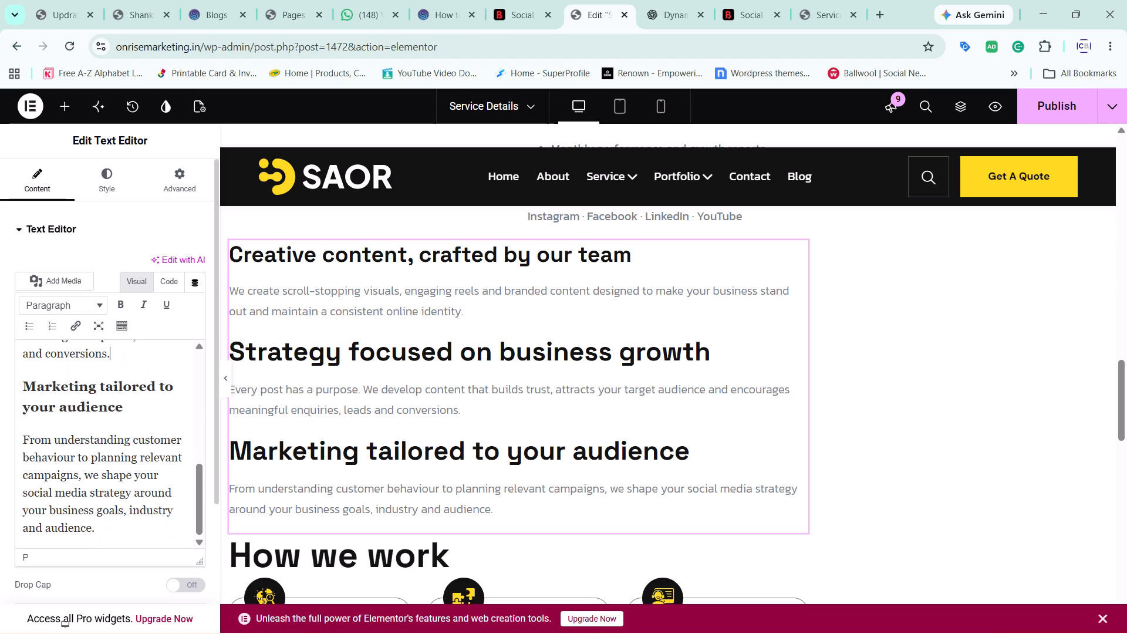
left_click(95, 402)
scroll(94, 381, "up", 1)
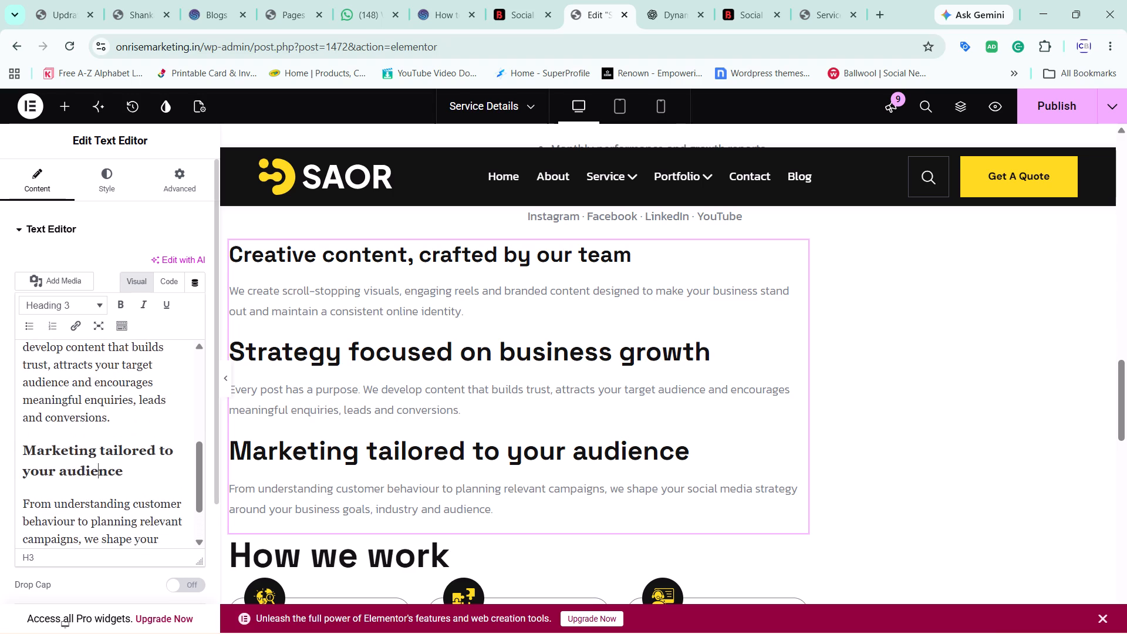
scroll(82, 414, "up", 1)
left_click(81, 391)
scroll(81, 391, "up", 1)
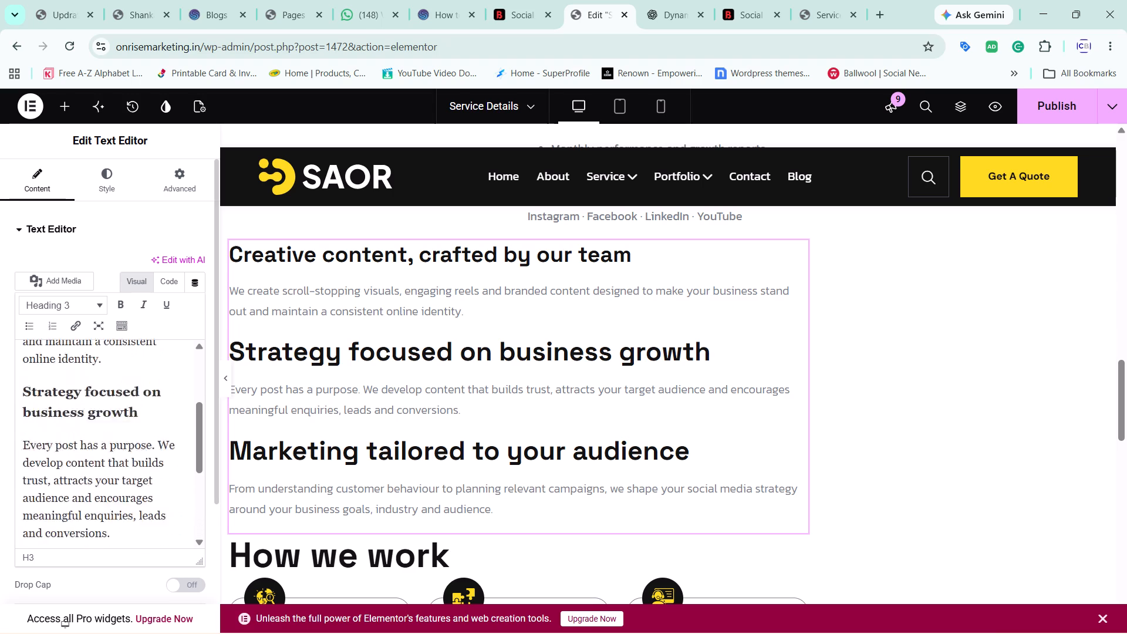
scroll(81, 391, "up", 1)
left_click(81, 370)
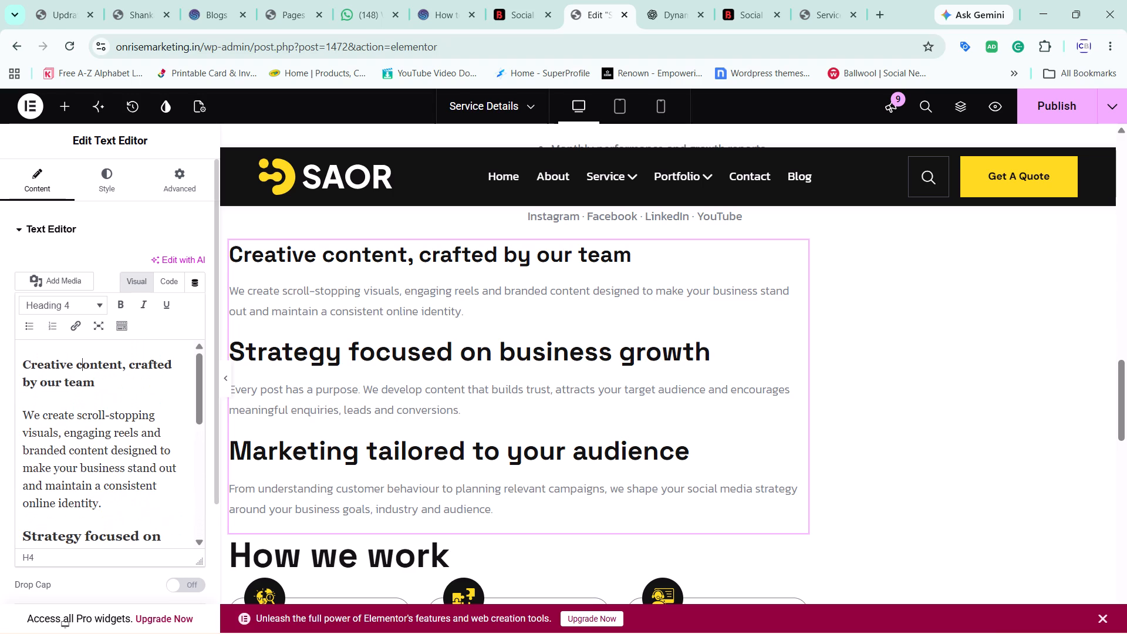
scroll(97, 454, "down", 1)
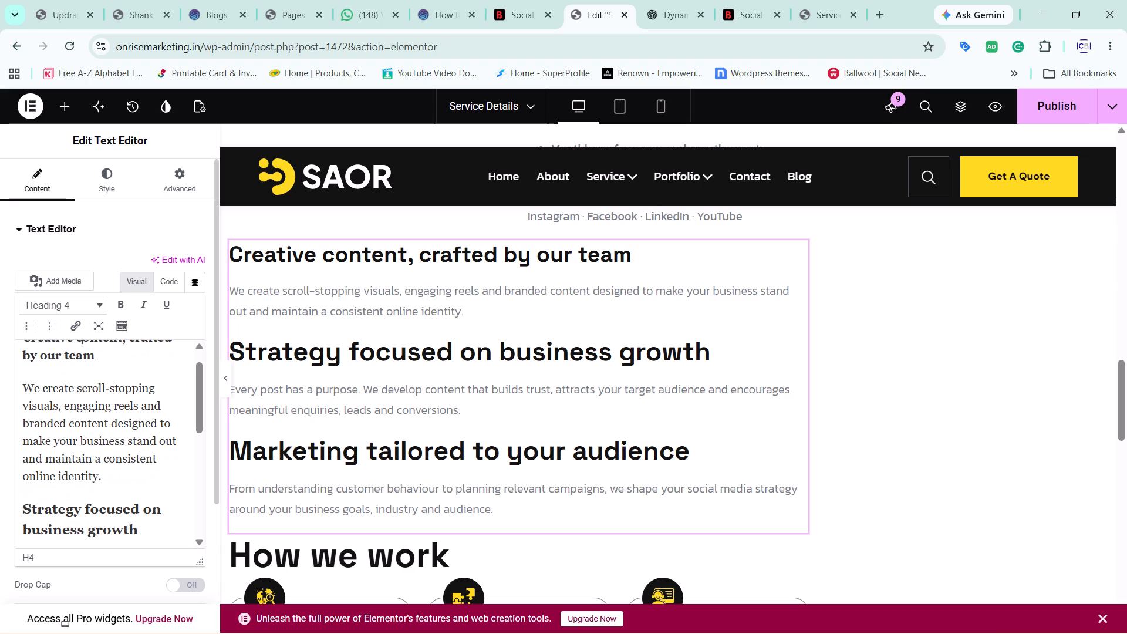
left_click(95, 510)
scroll(93, 481, "up", 1)
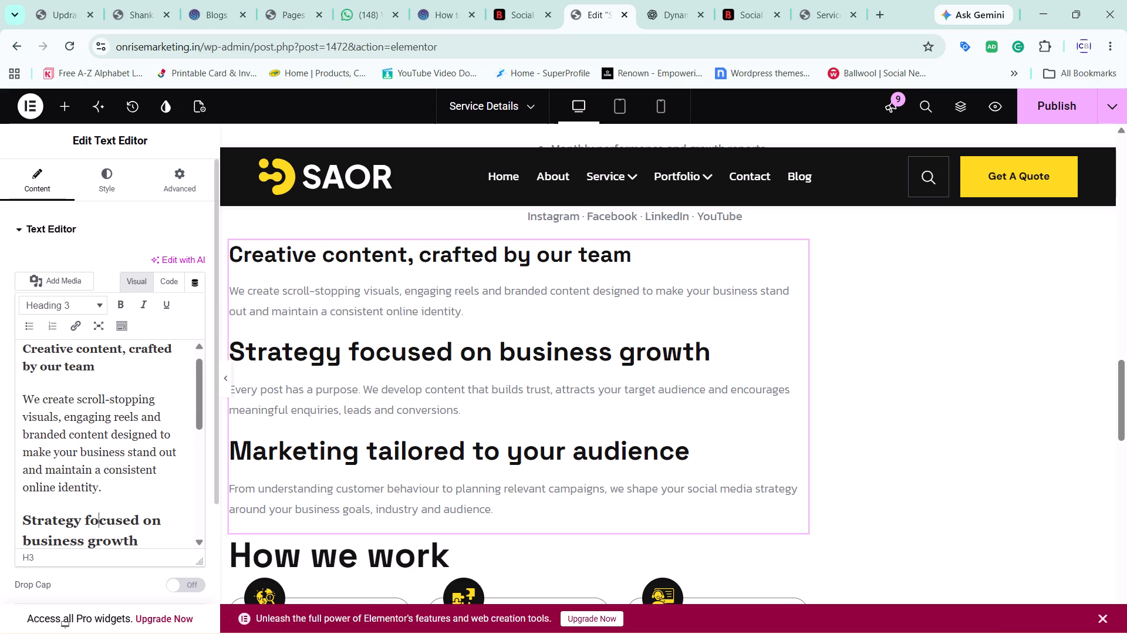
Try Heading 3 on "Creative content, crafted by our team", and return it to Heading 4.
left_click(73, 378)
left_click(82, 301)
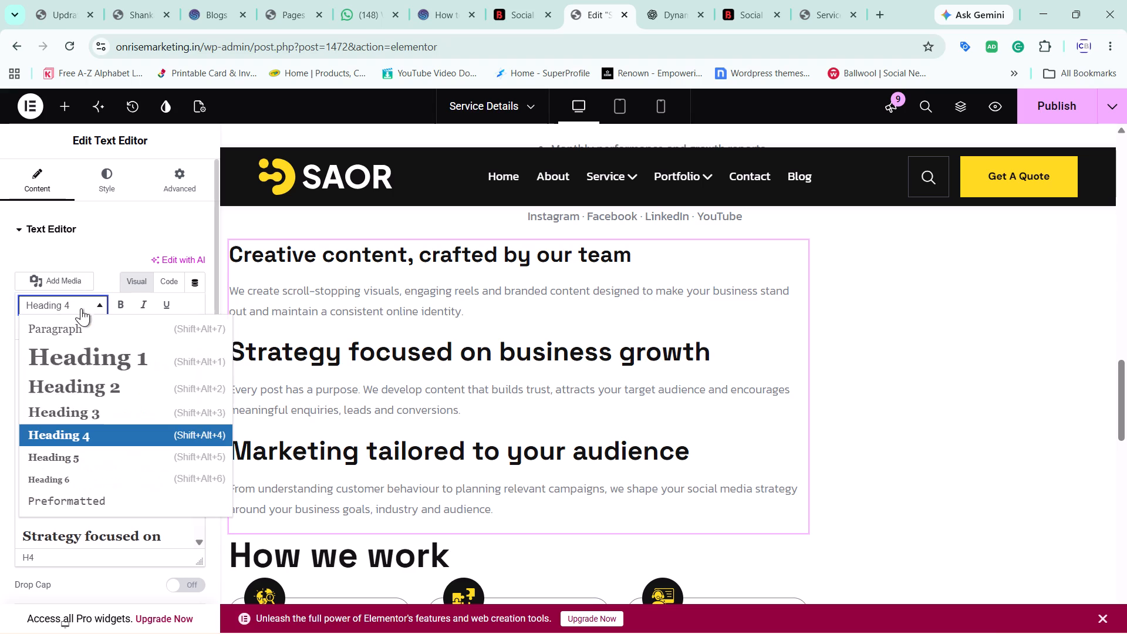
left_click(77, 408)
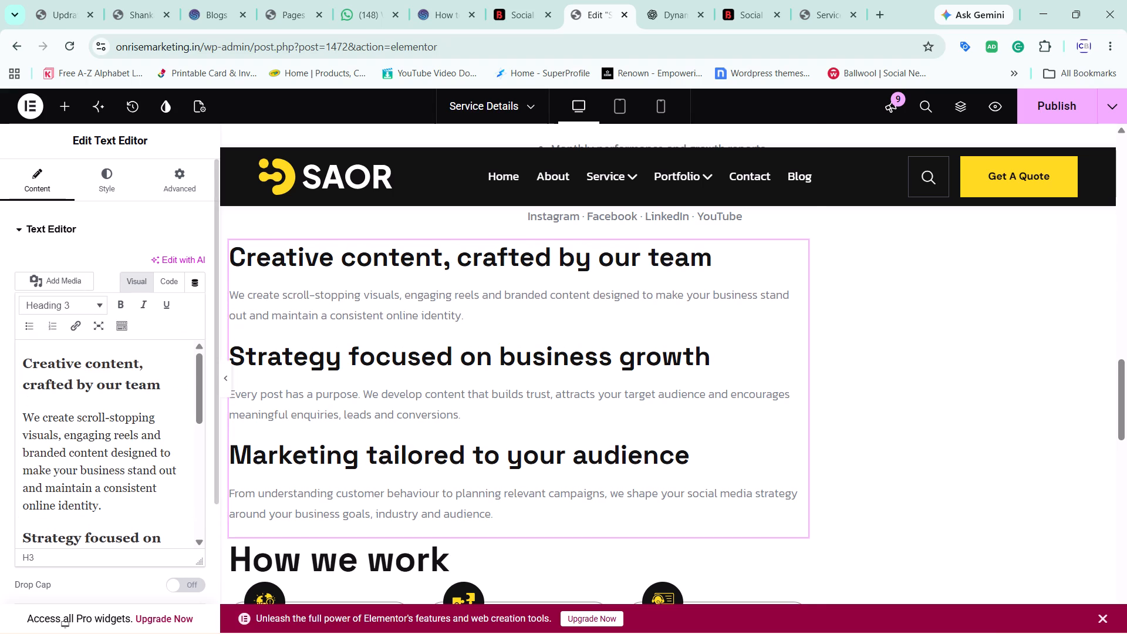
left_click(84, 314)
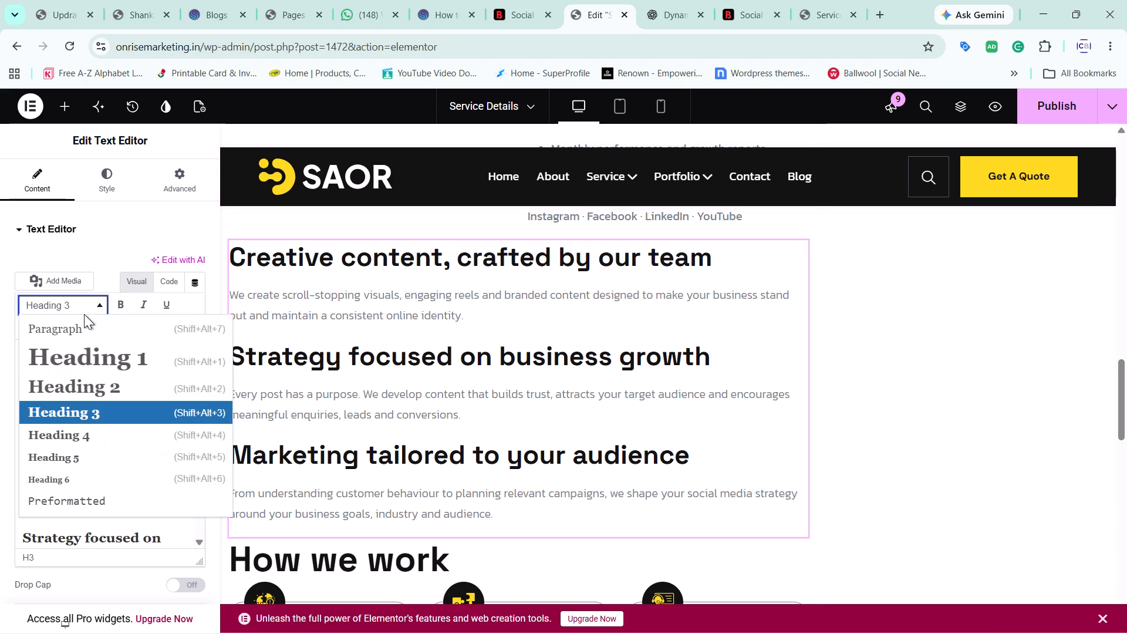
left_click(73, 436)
Set the "Strategy focused on business growth" heading to Heading 4.
scroll(79, 423, "down", 1)
left_click(75, 425)
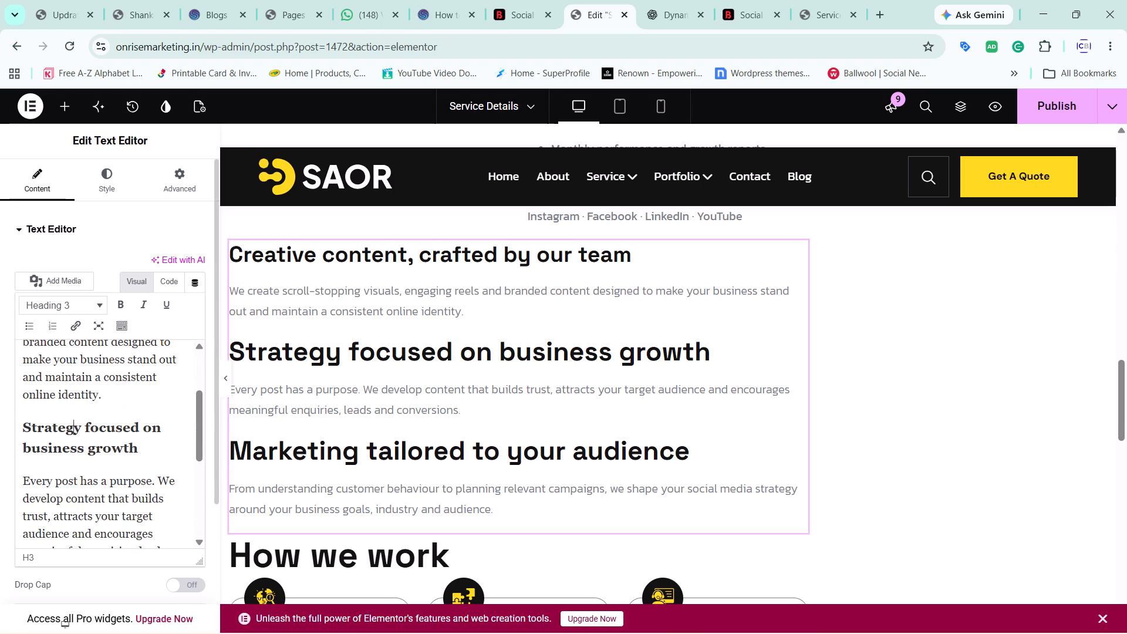
double_click(110, 418)
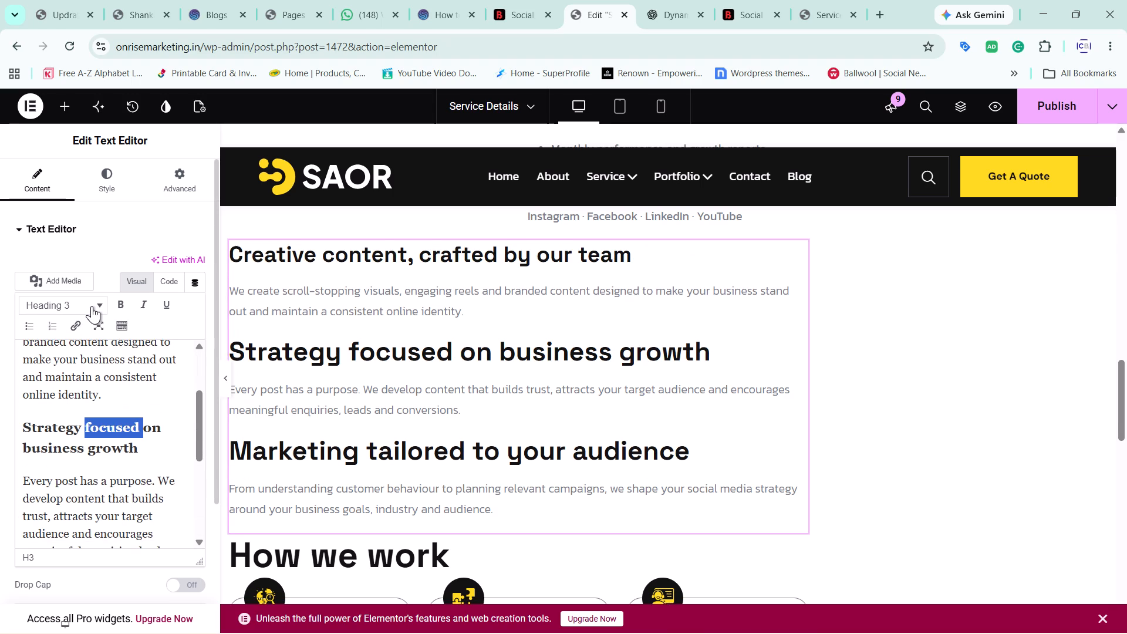
left_click(92, 306)
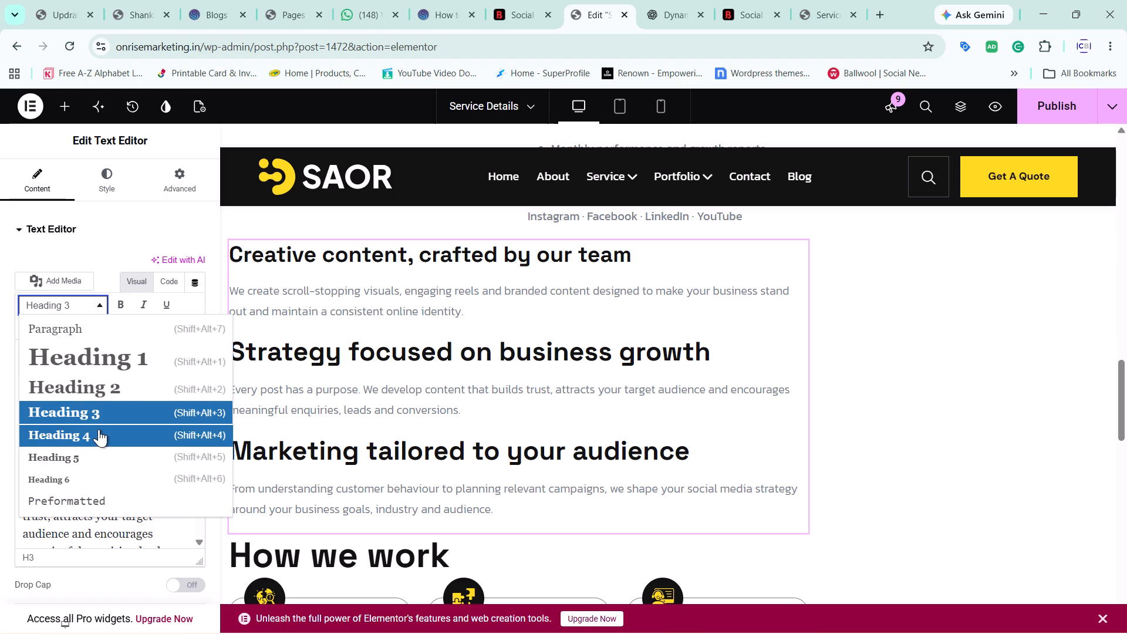
left_click(99, 429)
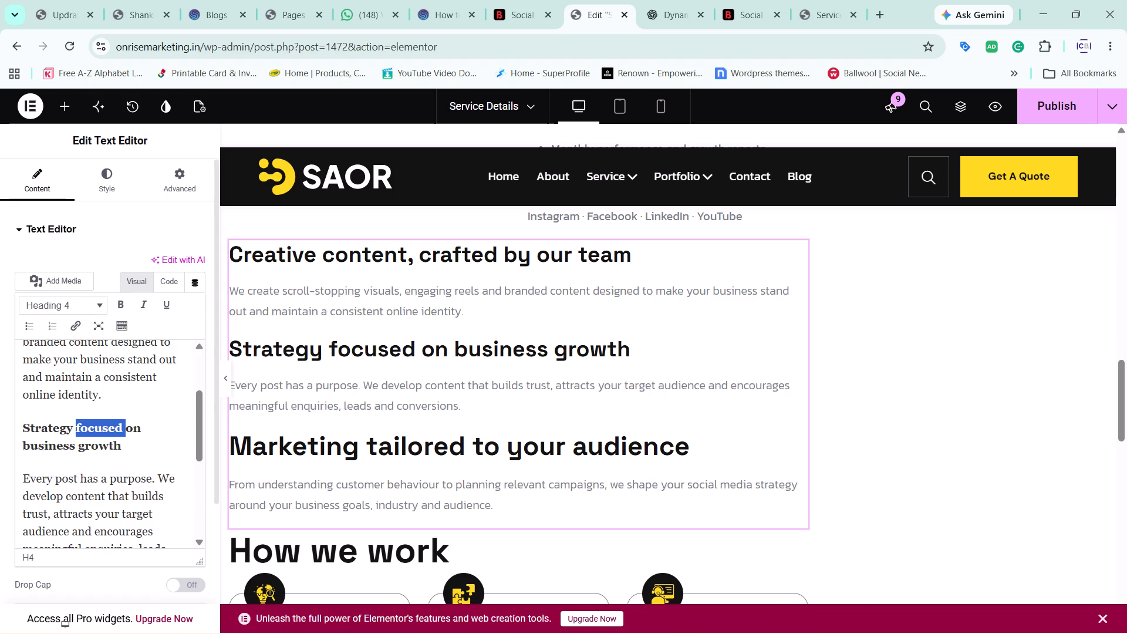
Set the "Marketing tailored to your audience" heading to Heading 4.
scroll(112, 483, "down", 1)
left_click(106, 477)
double_click(106, 477)
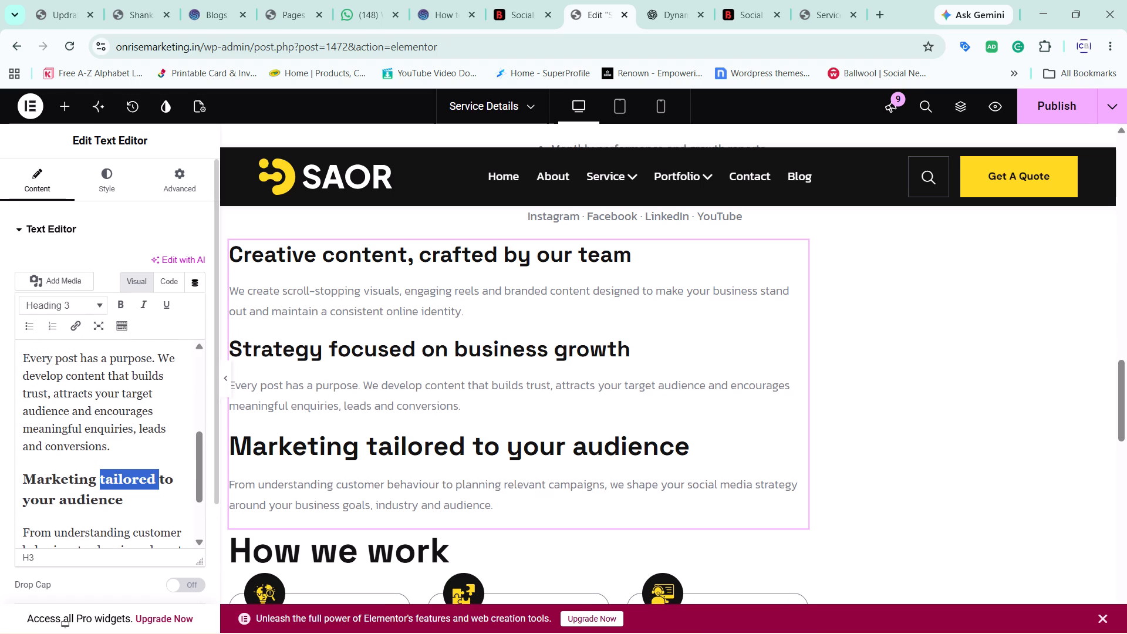
left_click(87, 309)
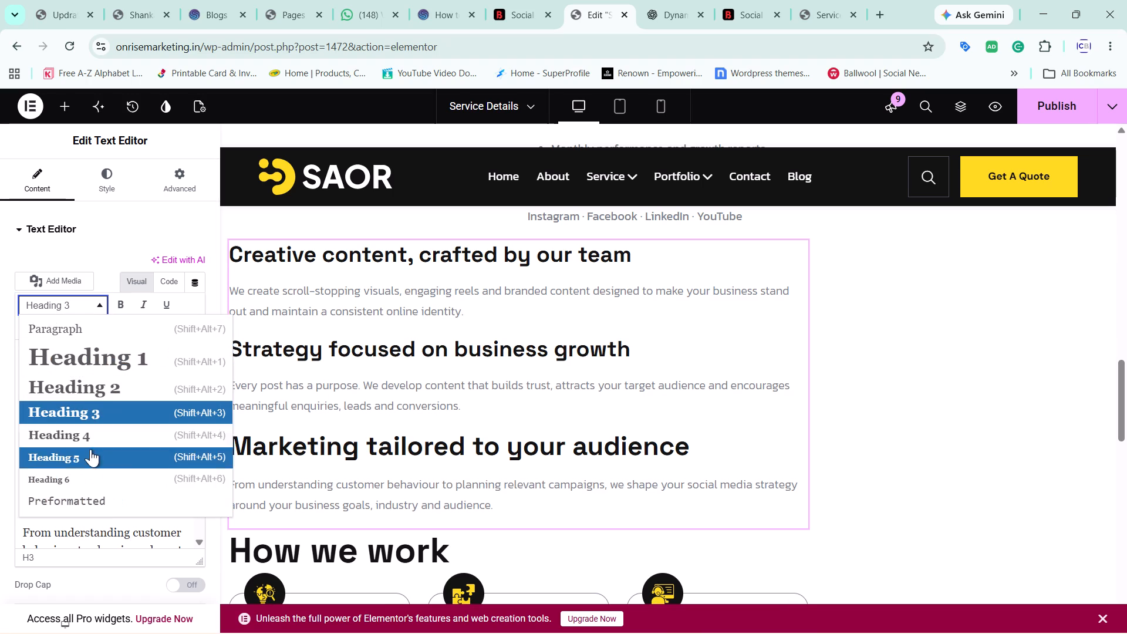
left_click(90, 437)
Check the rest of the page preview below the text block and publish the Service Details page with the resized headings.
scroll(521, 435, "down", 1)
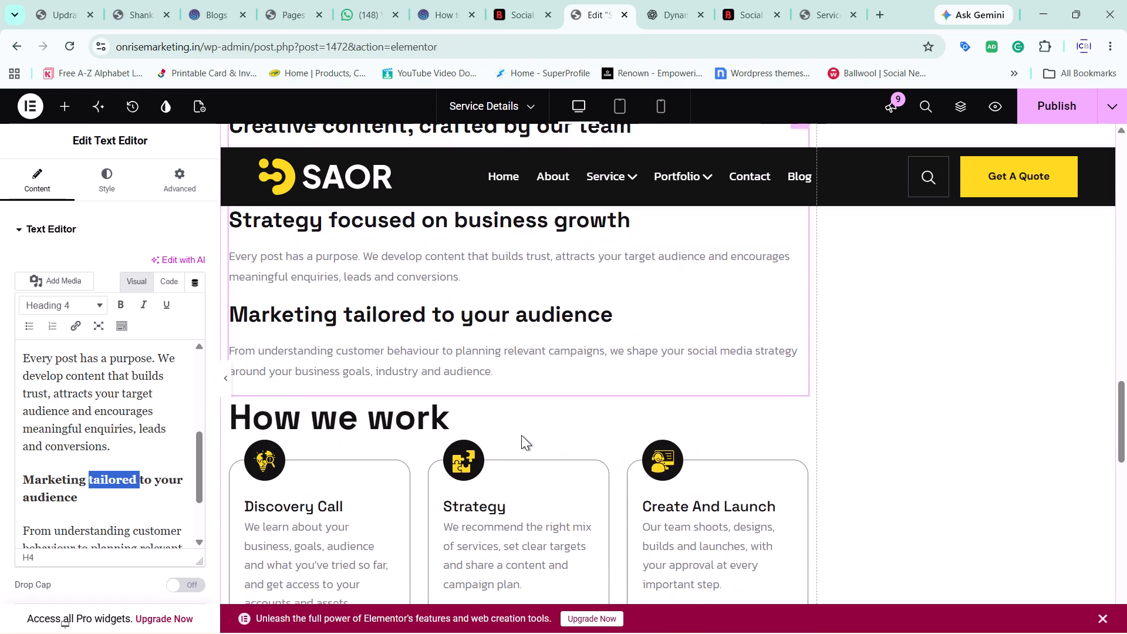
scroll(521, 435, "down", 7)
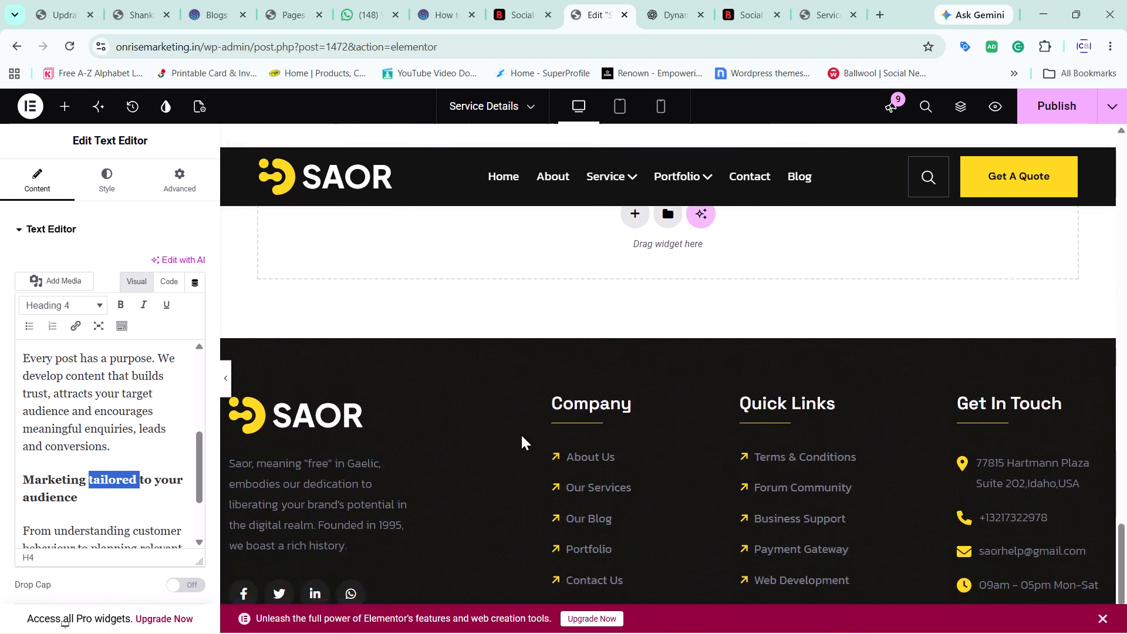
scroll(521, 435, "up", 5)
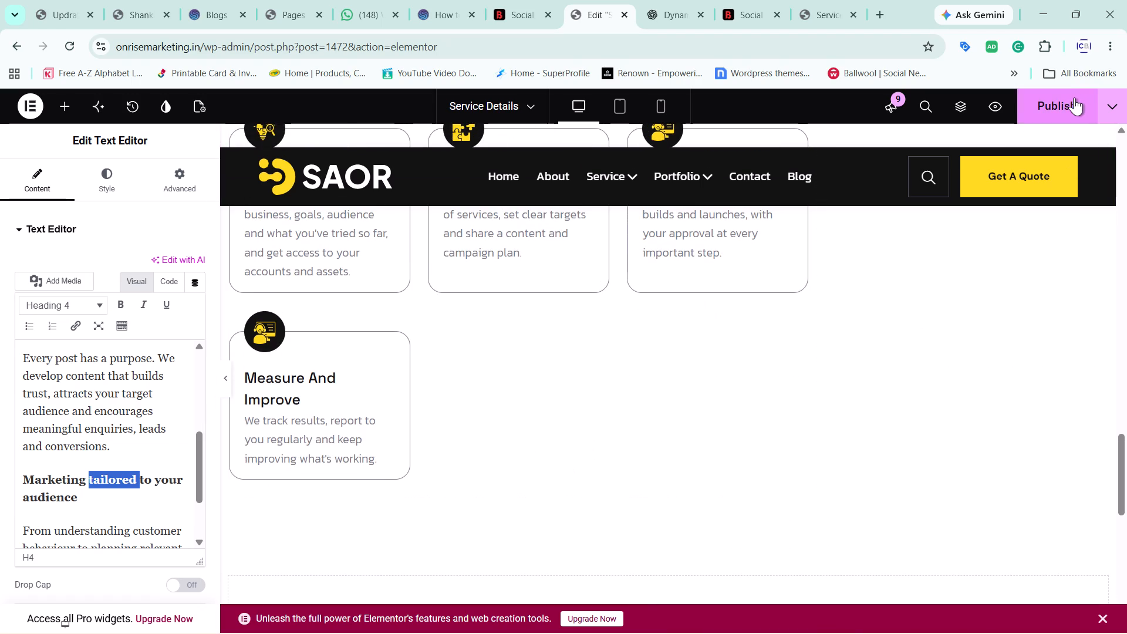
left_click(1074, 97)
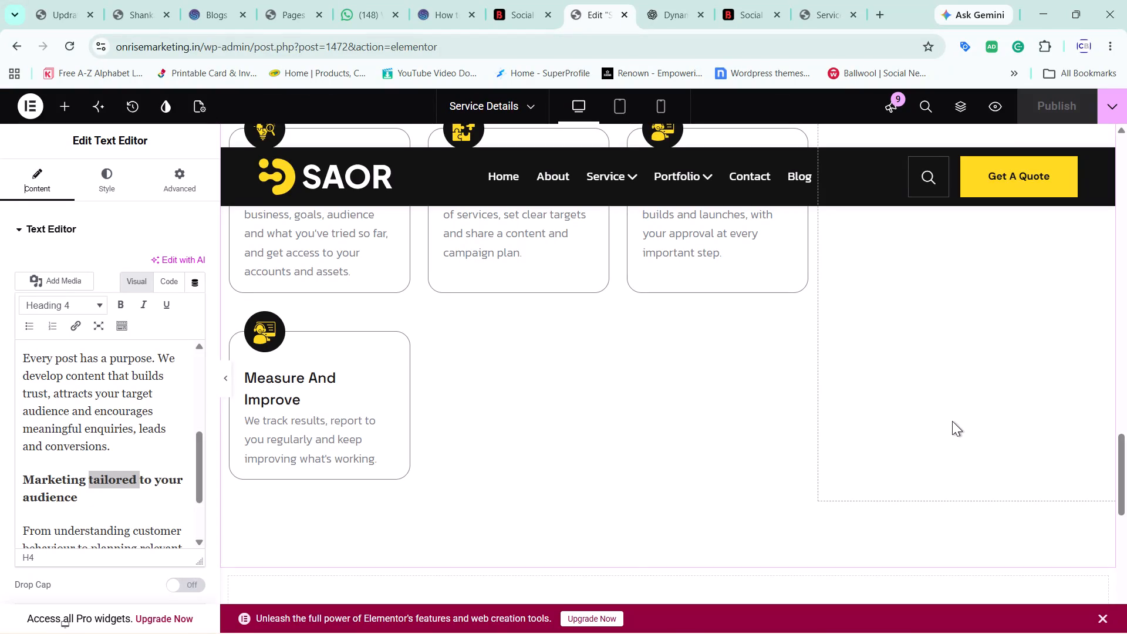
Switch to the live service-details page and review its main image, introduction text and sidebar contact box.
left_click(830, 5)
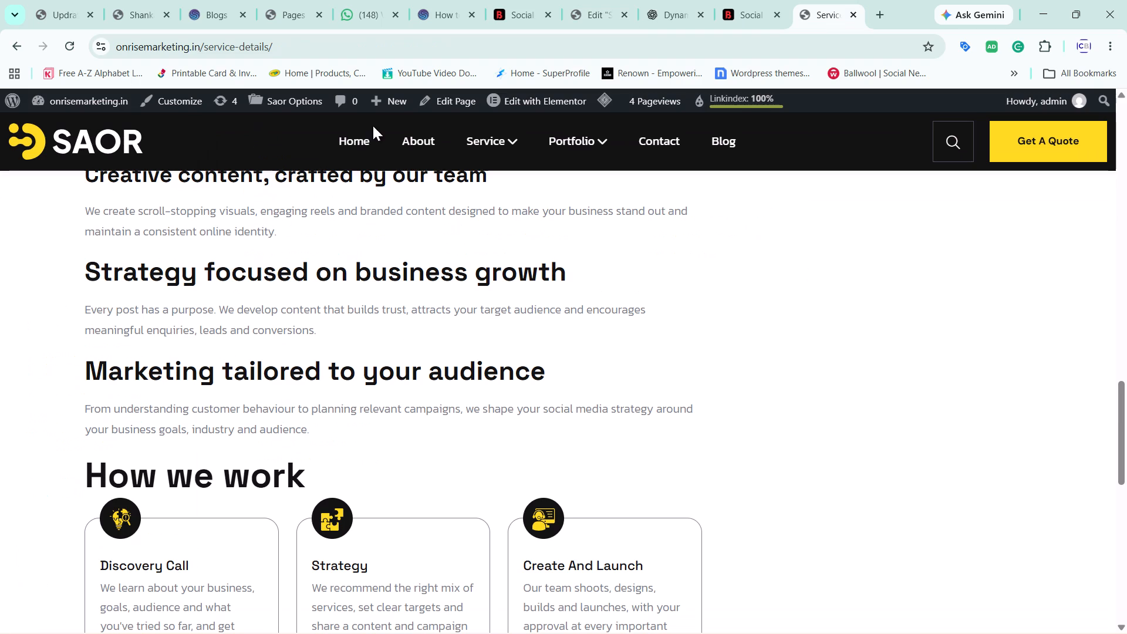
scroll(137, 238, "up", 9)
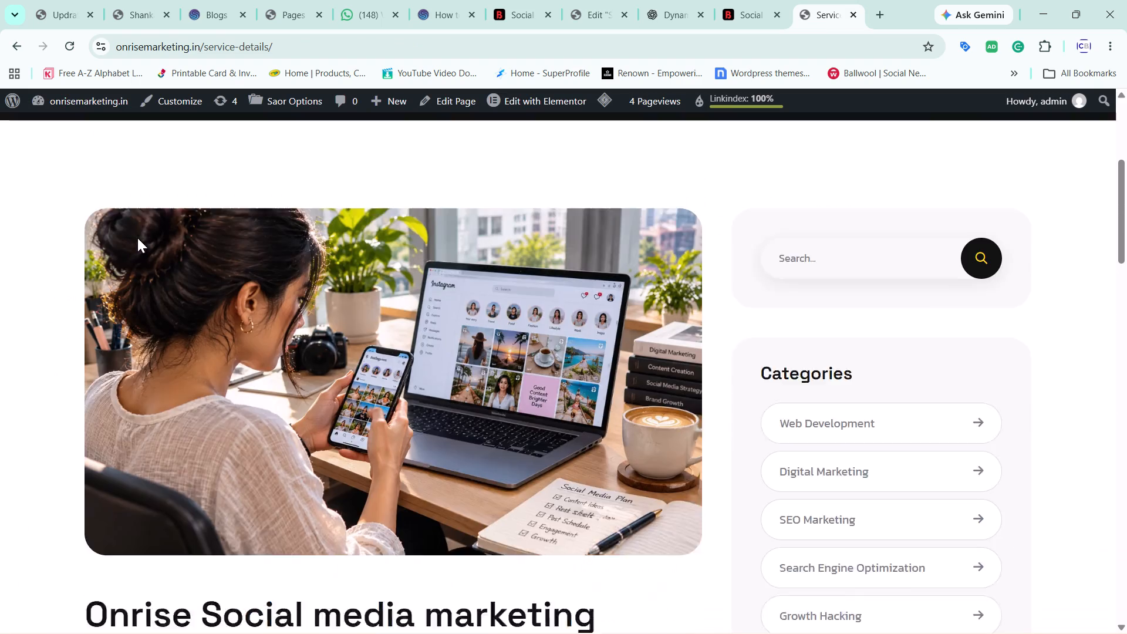
scroll(137, 238, "down", 4)
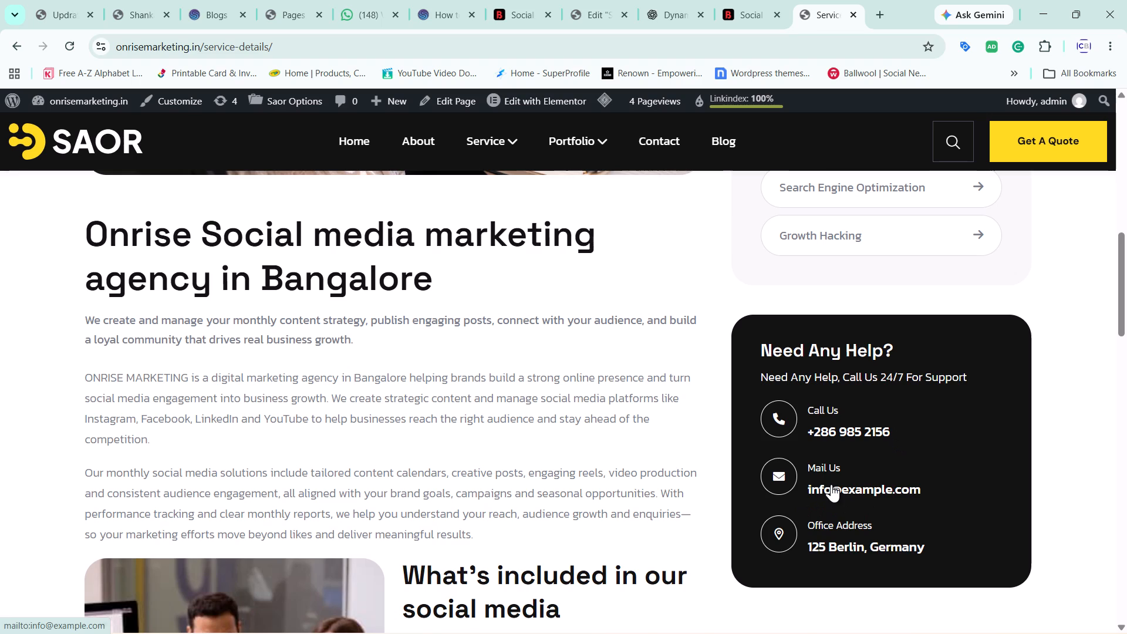
Reload the live service-details page and review its sections from the main image down to the How we work cards and footer.
left_click(75, 41)
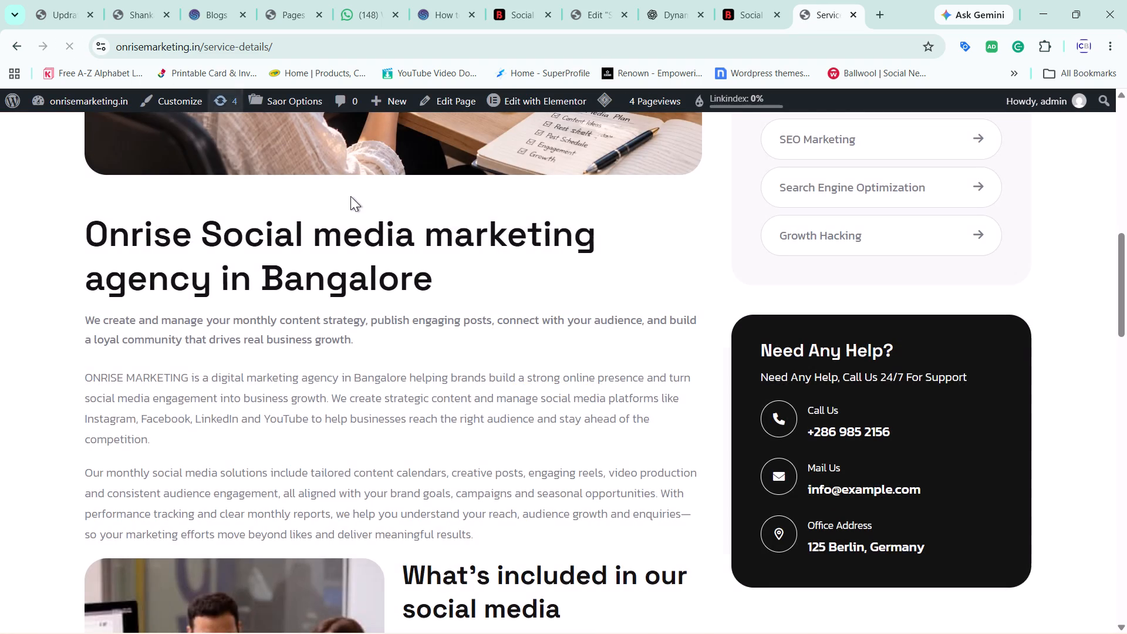
scroll(350, 196, "down", 5)
scroll(350, 196, "up", 1)
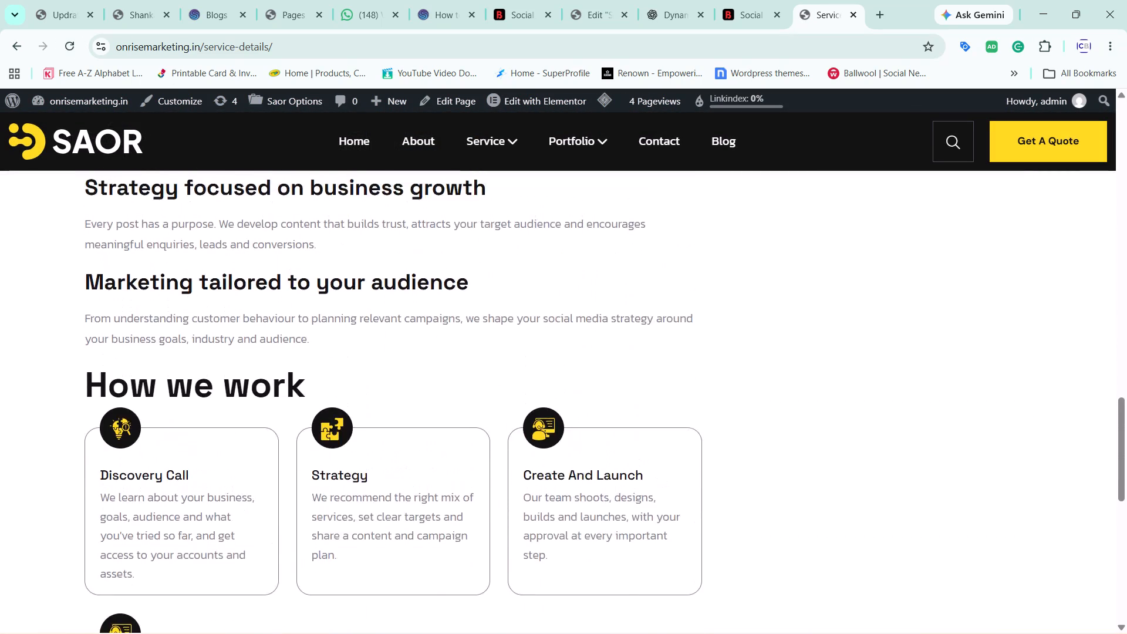
scroll(350, 196, "down", 1)
scroll(350, 196, "up", 1)
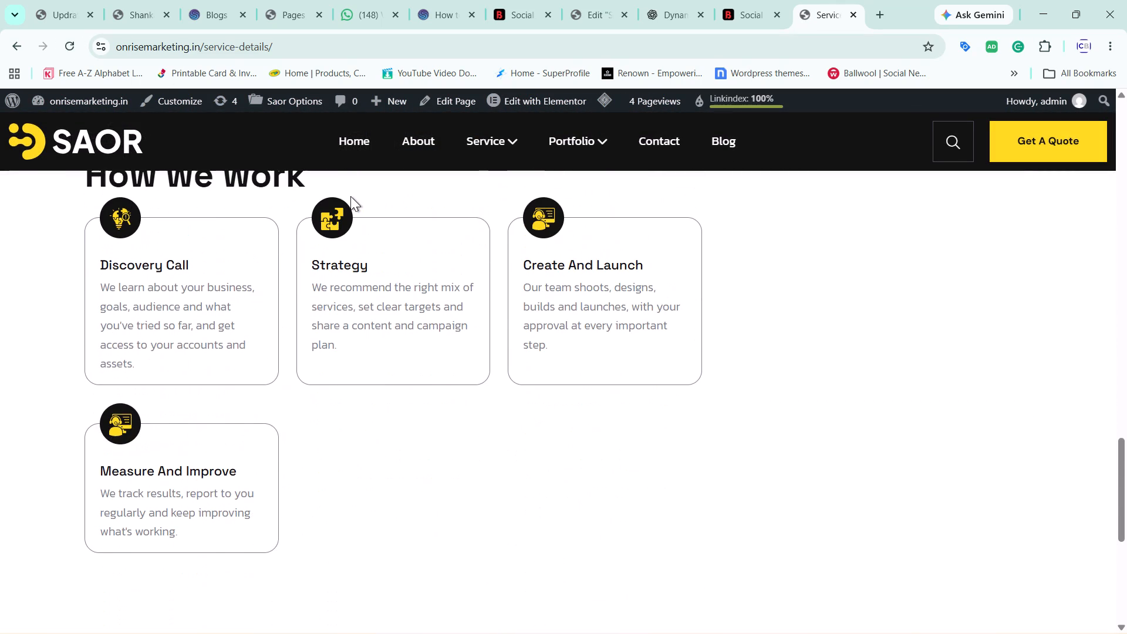
scroll(350, 196, "up", 2)
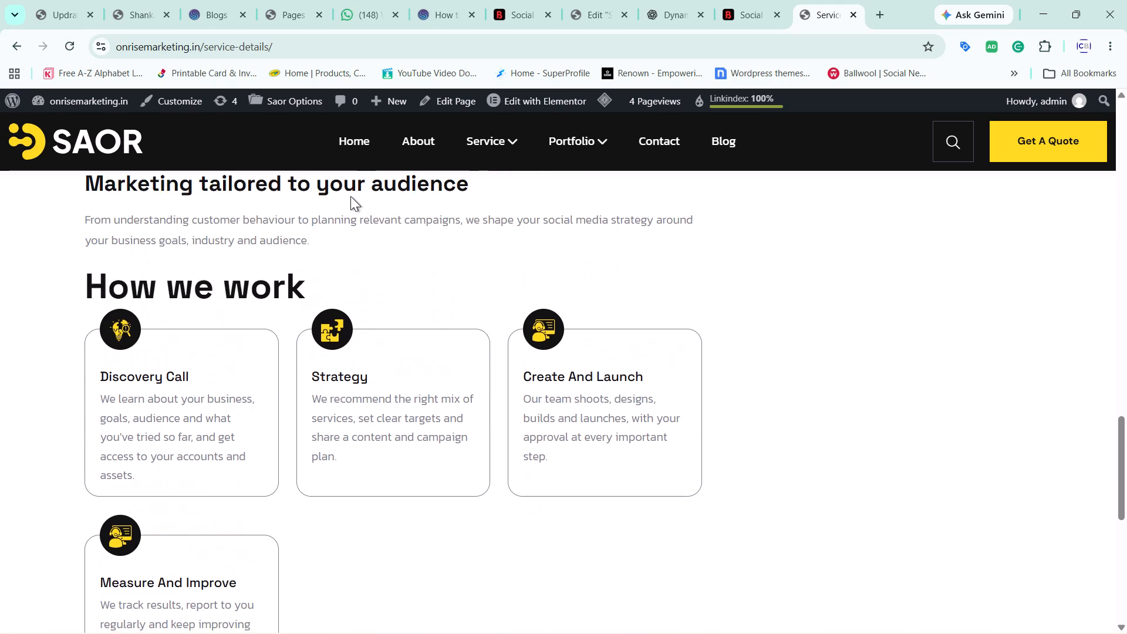
scroll(350, 196, "up", 5)
scroll(350, 196, "down", 2)
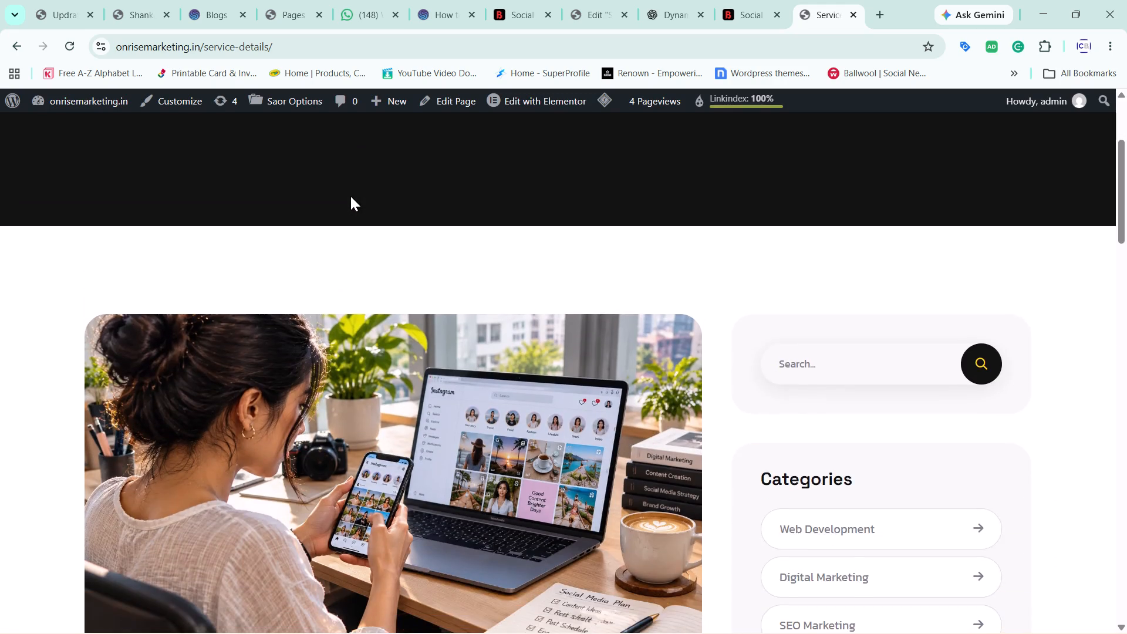
scroll(350, 196, "down", 6)
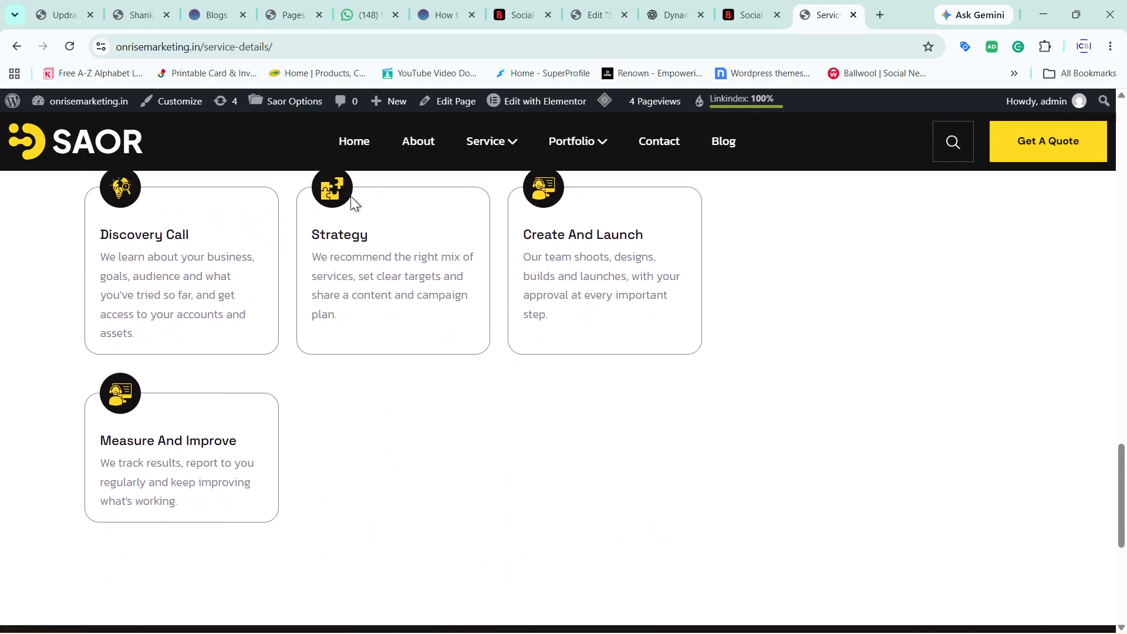
scroll(350, 196, "down", 1)
scroll(350, 196, "up", 2)
scroll(350, 196, "down", 5)
scroll(350, 196, "up", 2)
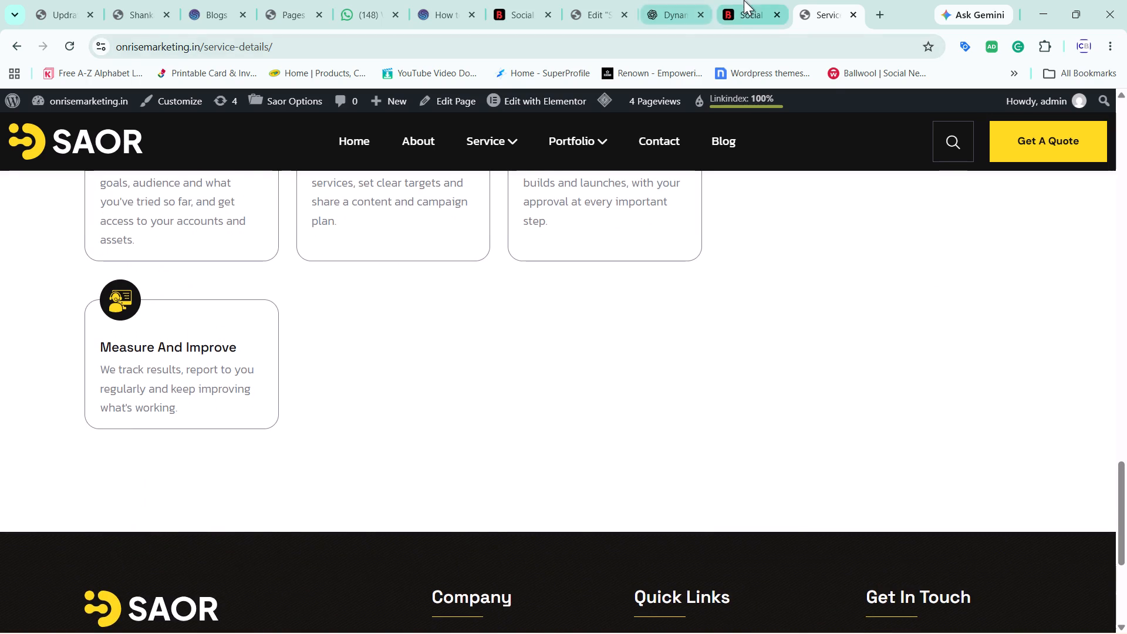
left_click(744, 0)
scroll(640, 362, "down", 4)
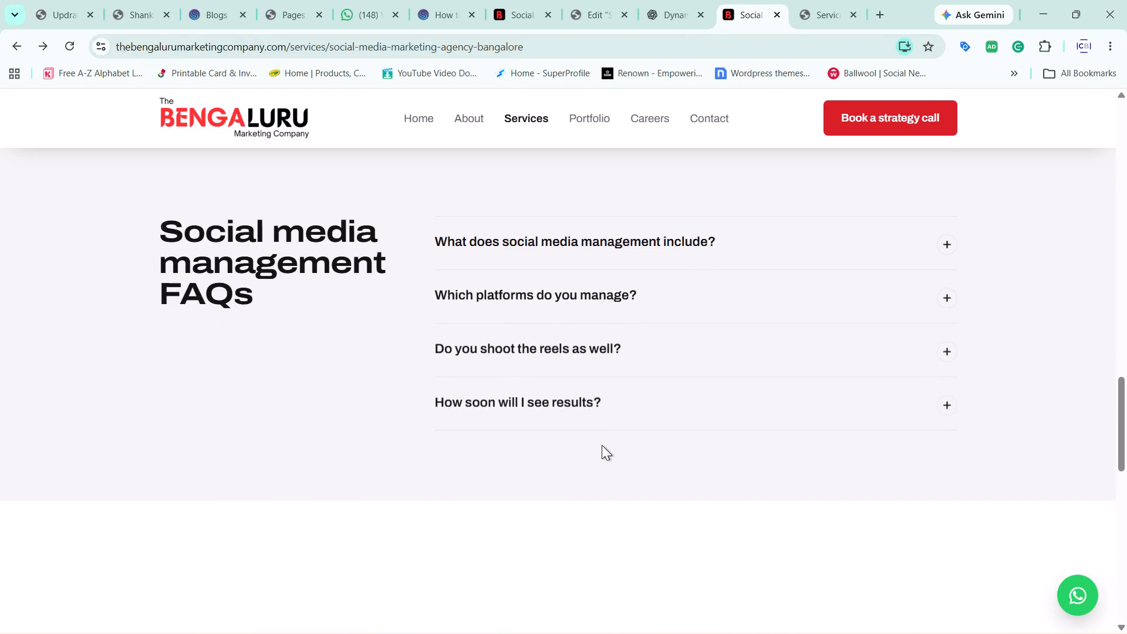
scroll(602, 445, "up", 1)
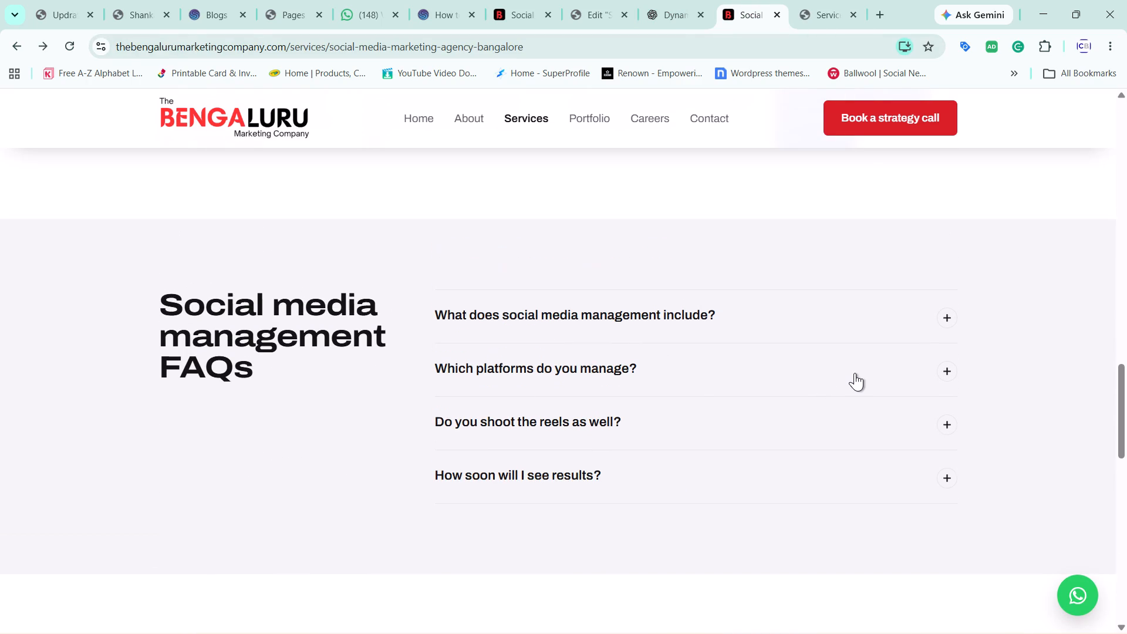
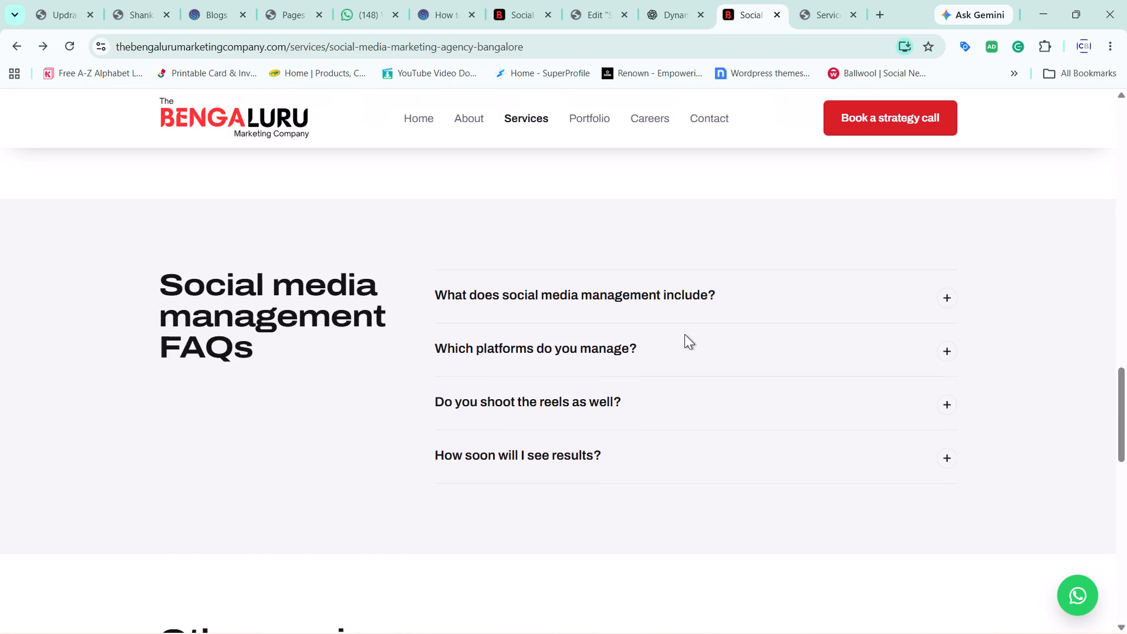
Open the live service-details page in the Elementor editor and locate the empty container below the How we work cards.
left_click(838, 6)
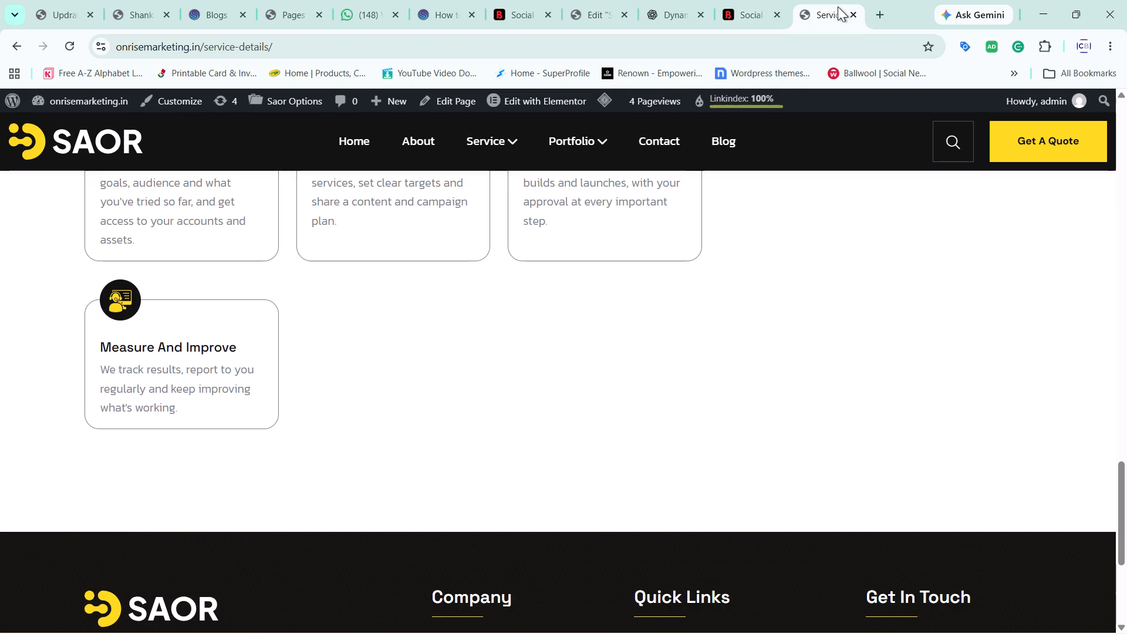
left_click(555, 101)
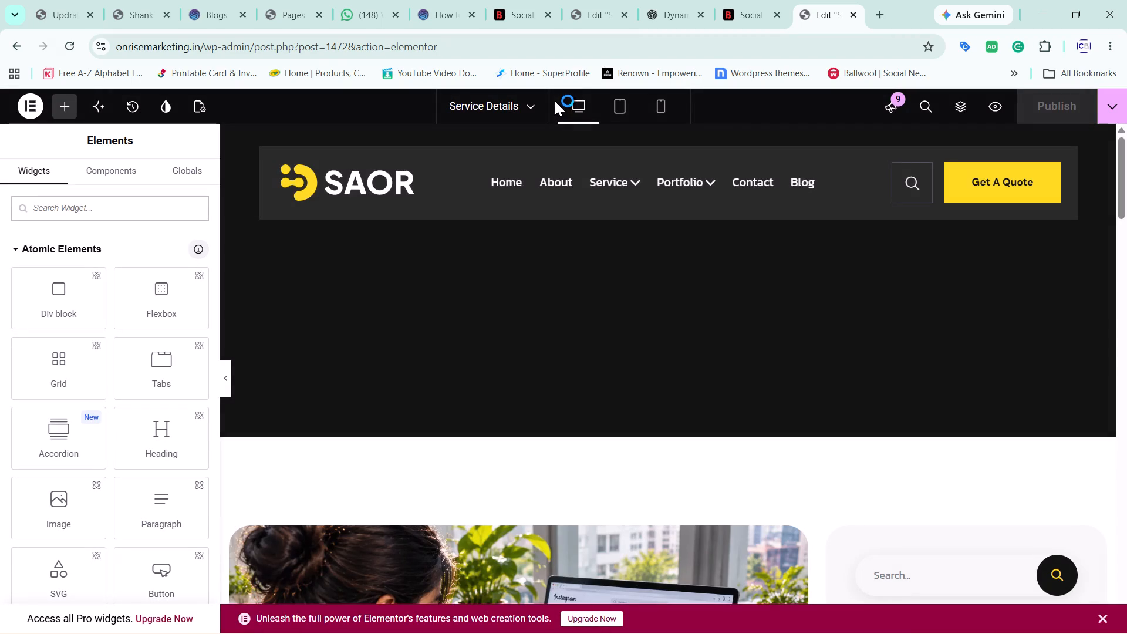
scroll(555, 101, "down", 5)
scroll(512, 365, "down", 6)
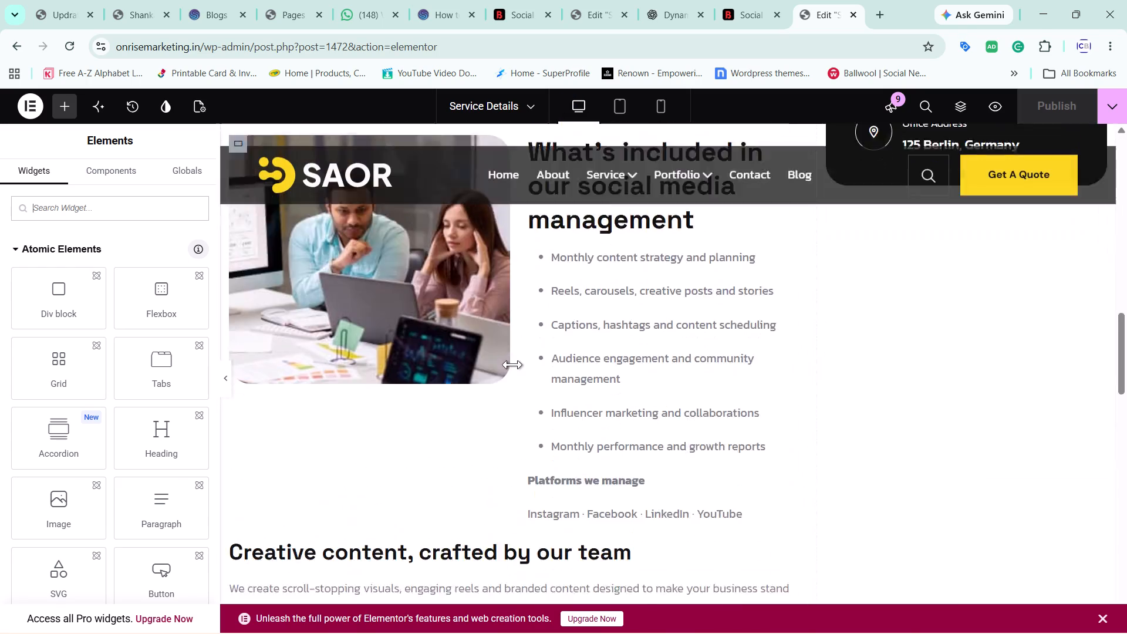
scroll(512, 365, "down", 5)
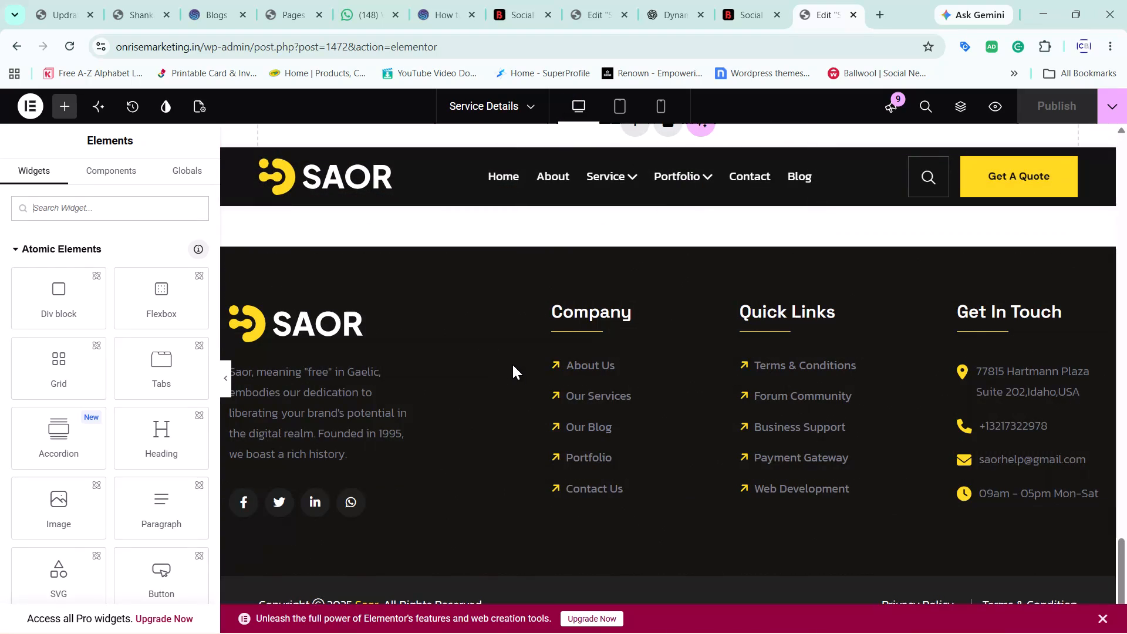
scroll(512, 365, "down", 3)
scroll(512, 365, "up", 5)
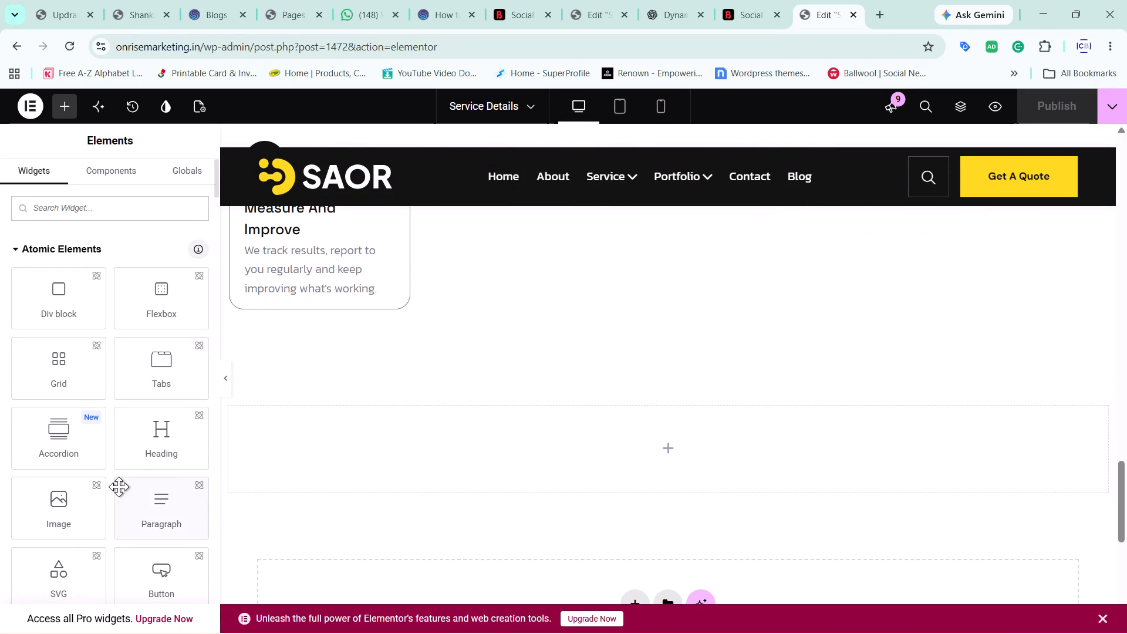
Browse the available widgets and search them for "list".
scroll(119, 487, "down", 1)
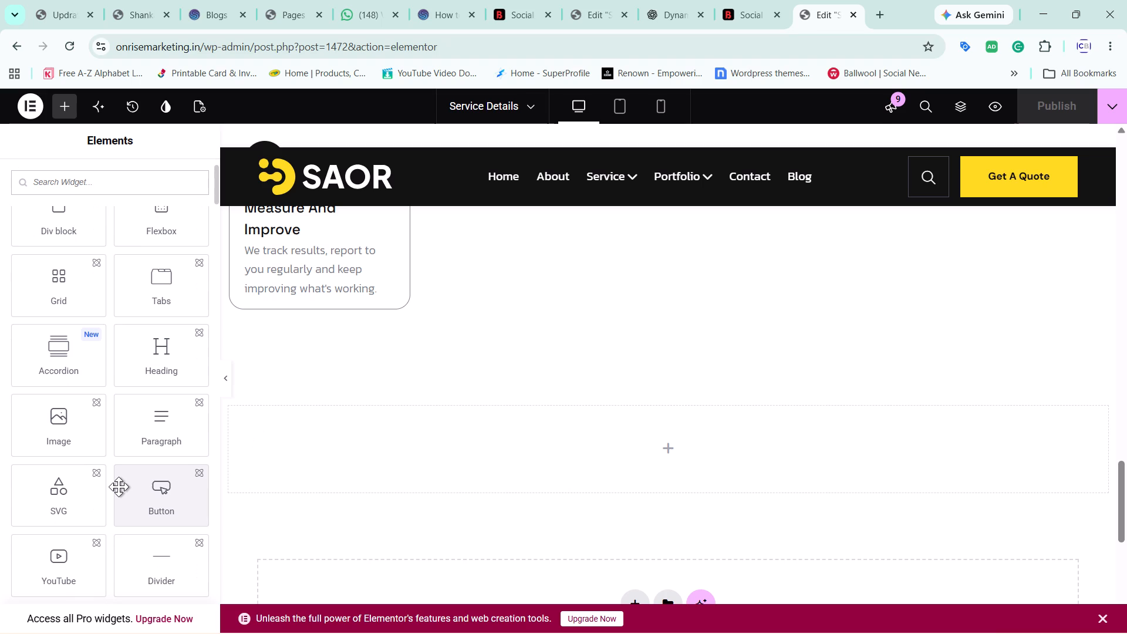
scroll(119, 487, "down", 3)
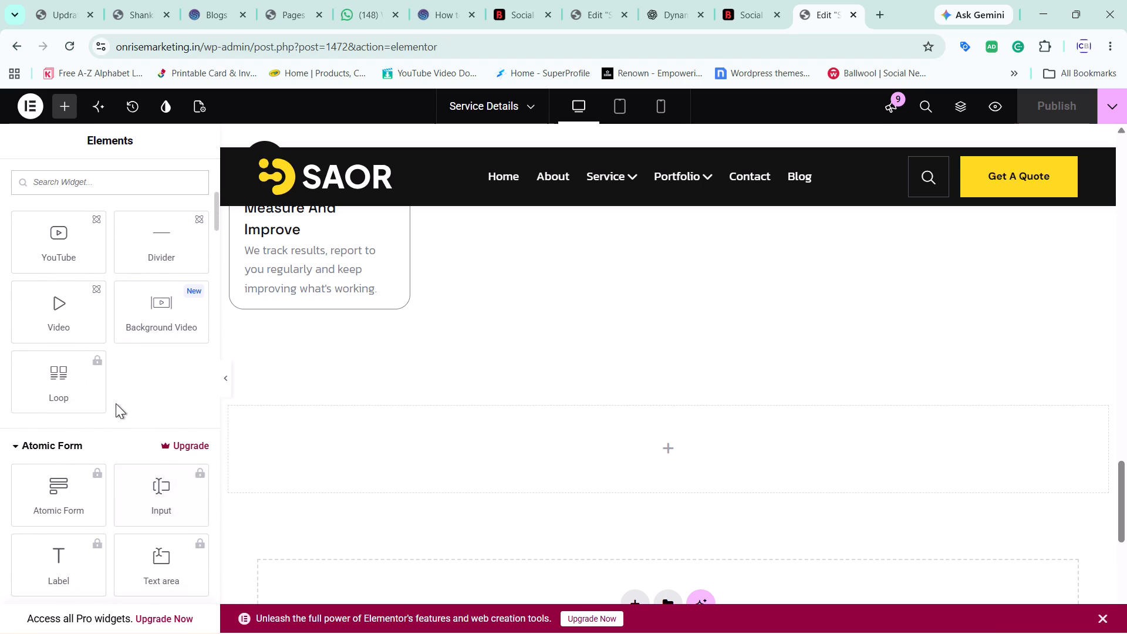
scroll(116, 403, "down", 6)
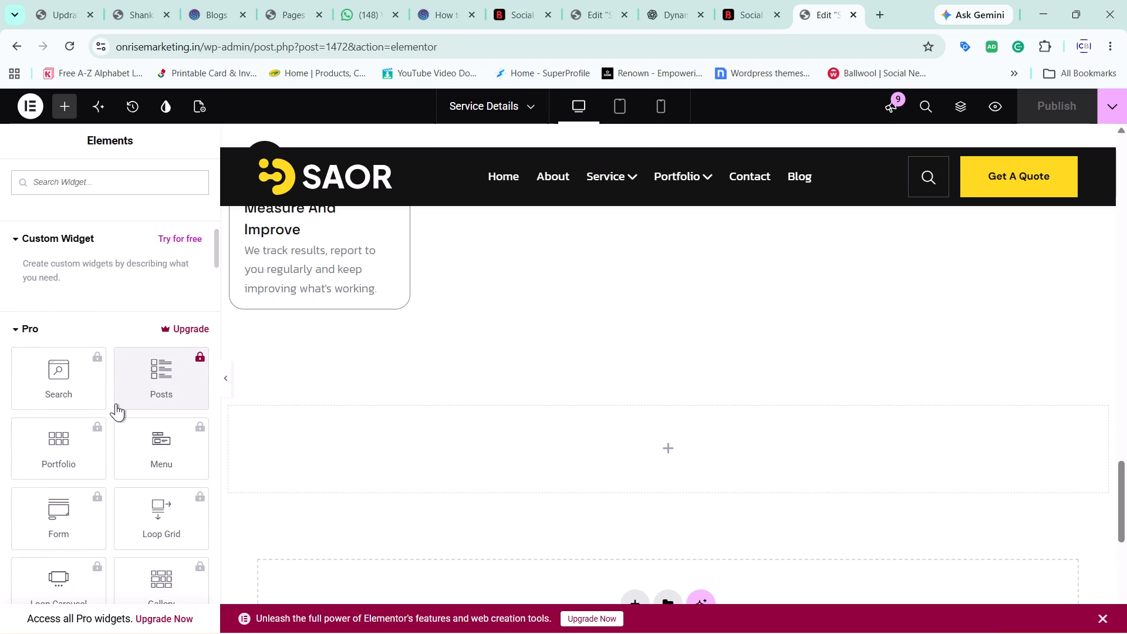
scroll(116, 403, "down", 2)
left_click(112, 173)
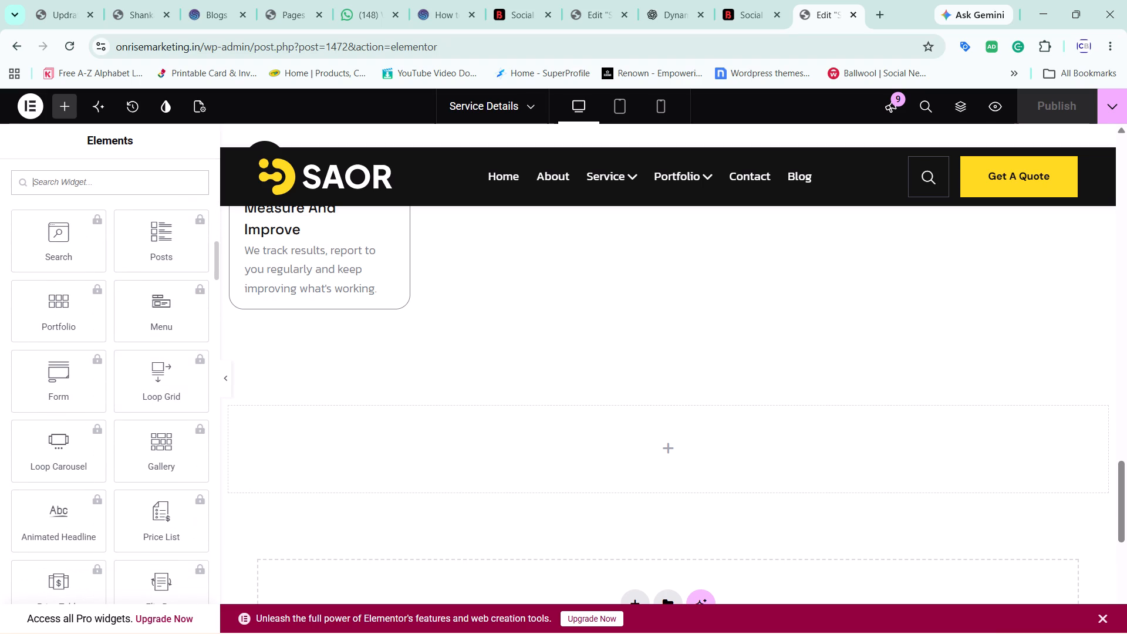
type("li")
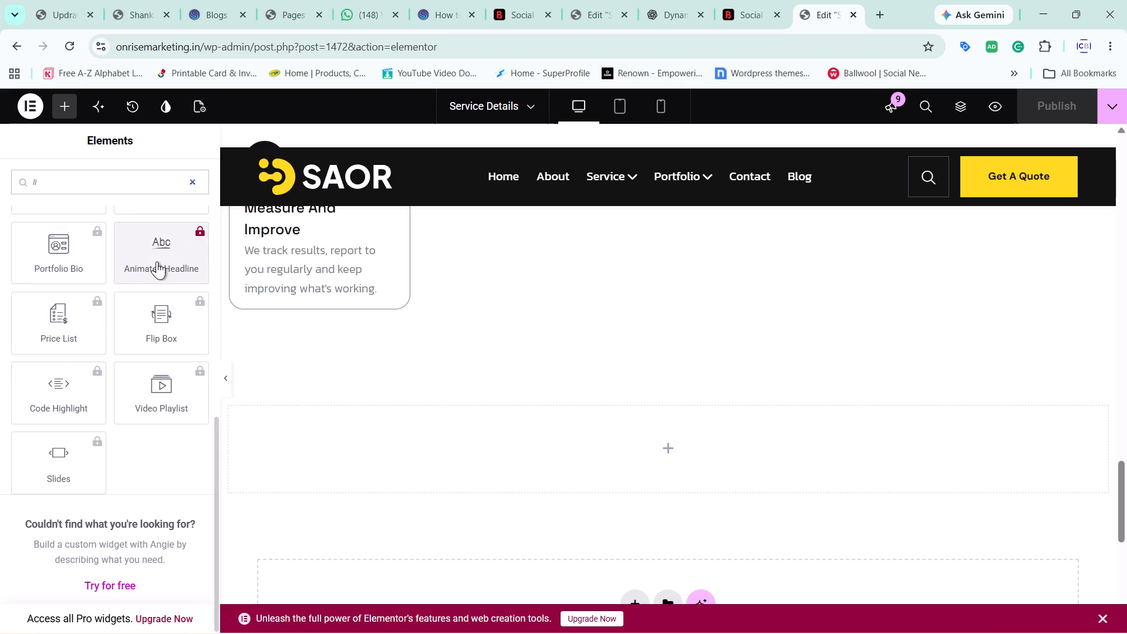
left_click(114, 176)
key("ctrl+a")
key("Delete")
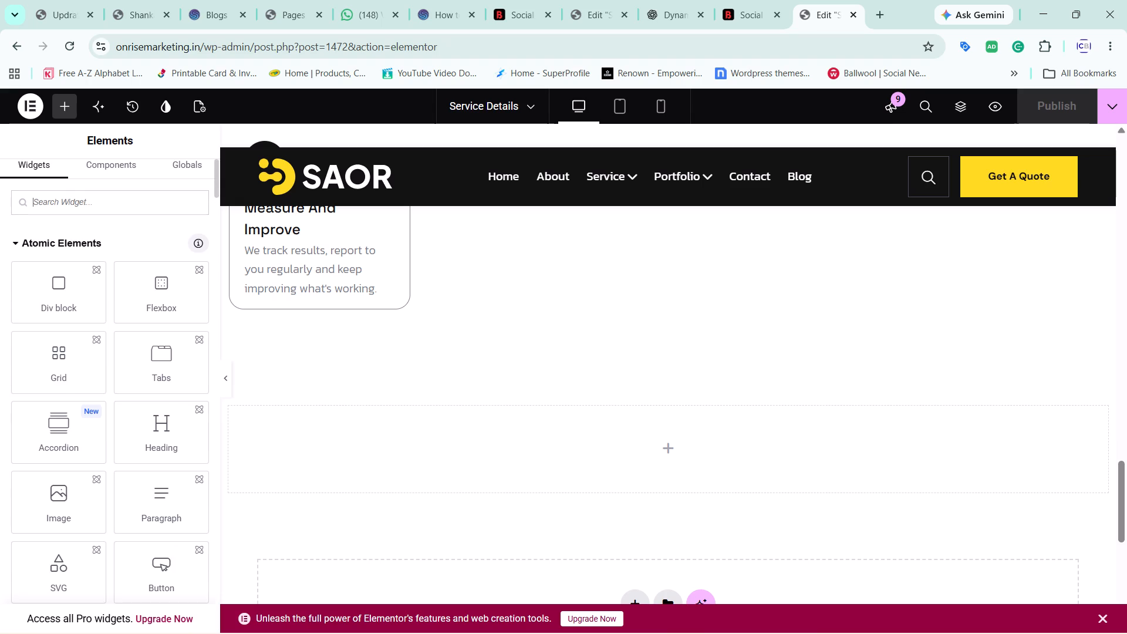
key("l")
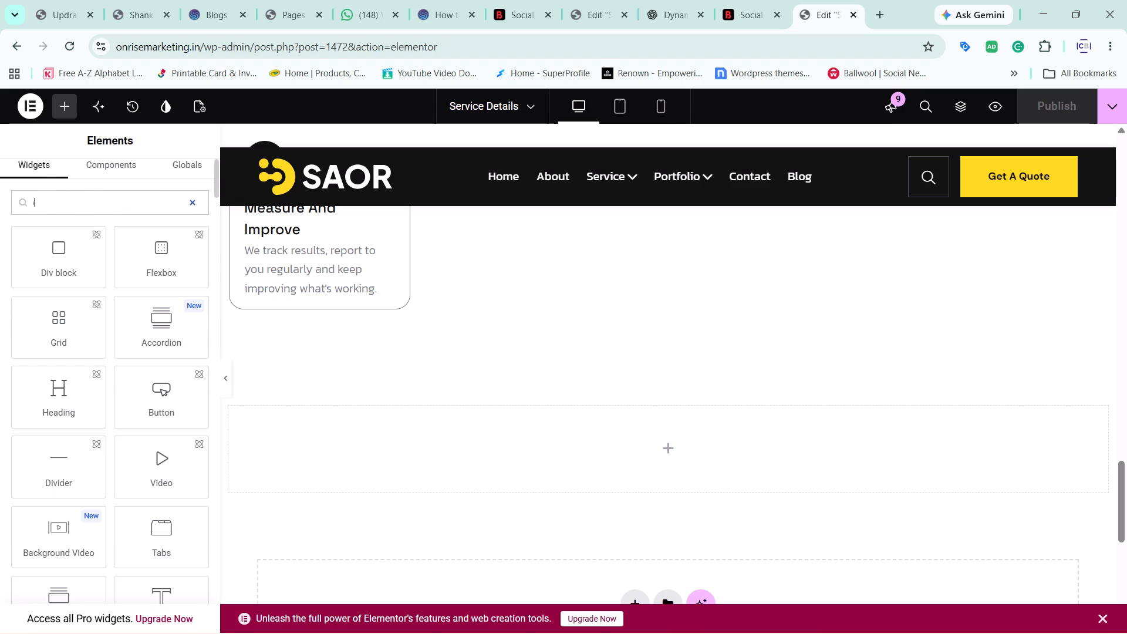
type("ist")
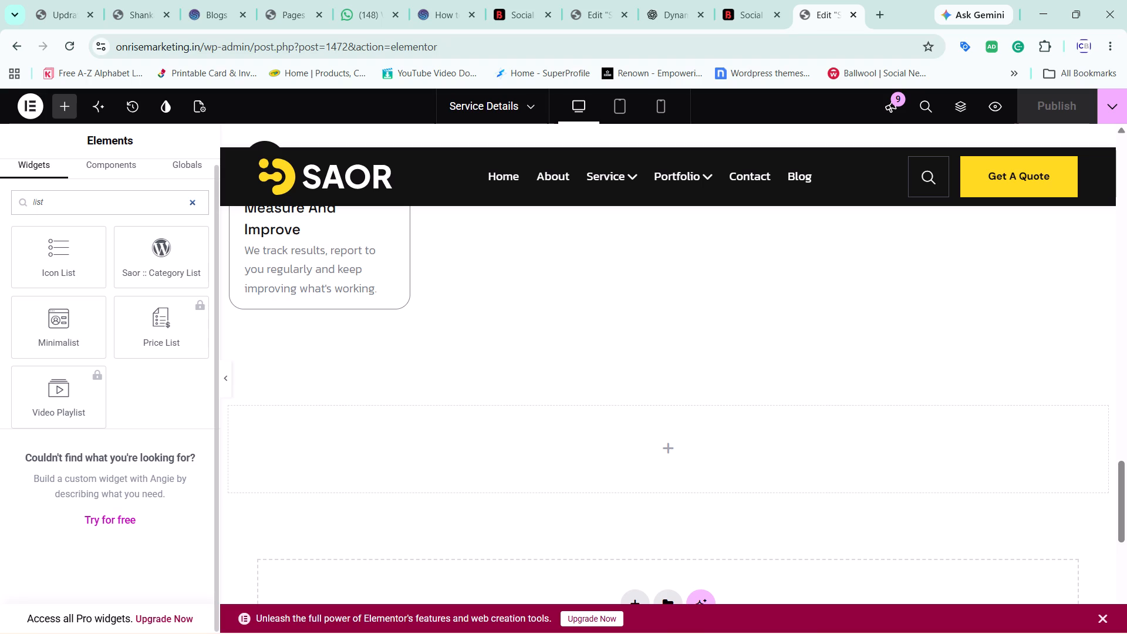
Search the widgets for "faq" and place the Faq widget in the empty container below the How we work cards.
triple_click(100, 205)
left_click(100, 205)
key("Delete")
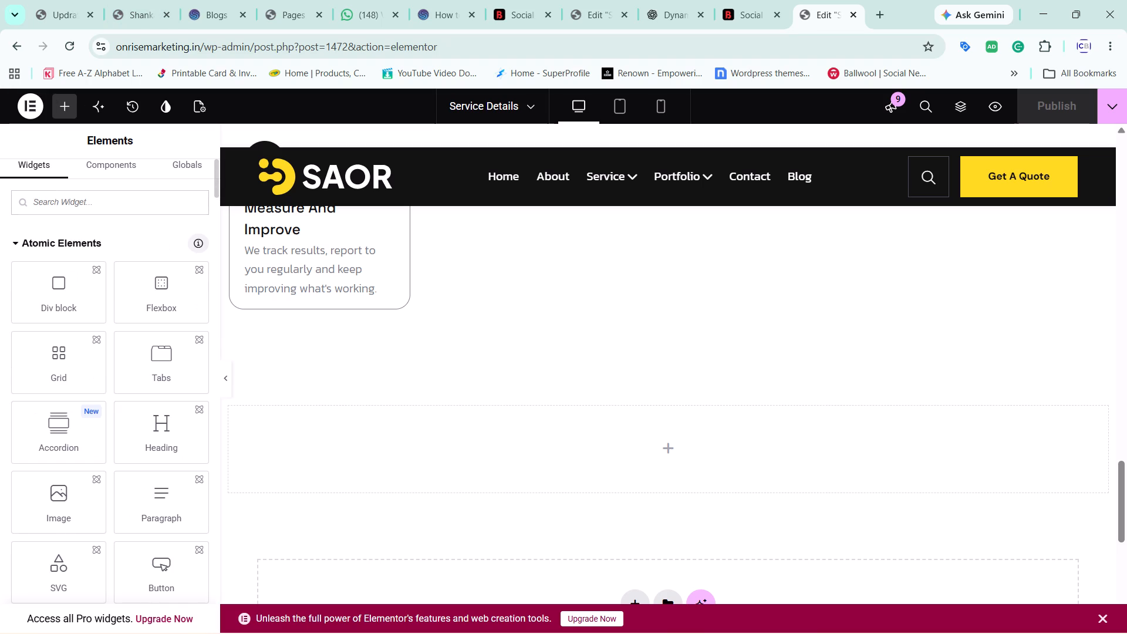
type("faq")
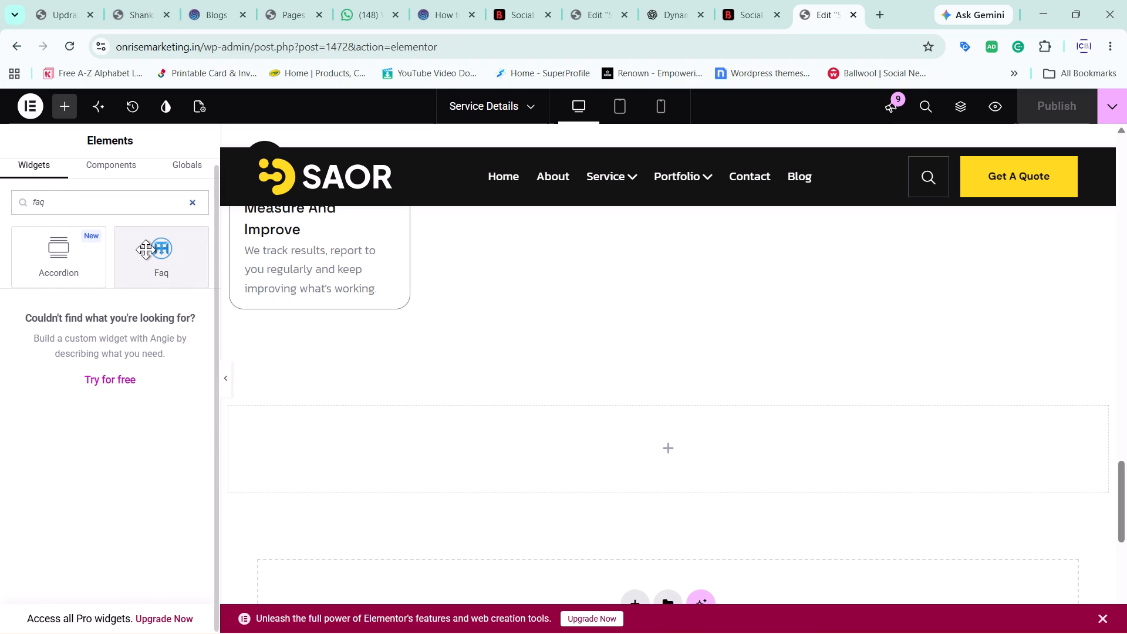
left_click_drag(146, 249, 618, 437)
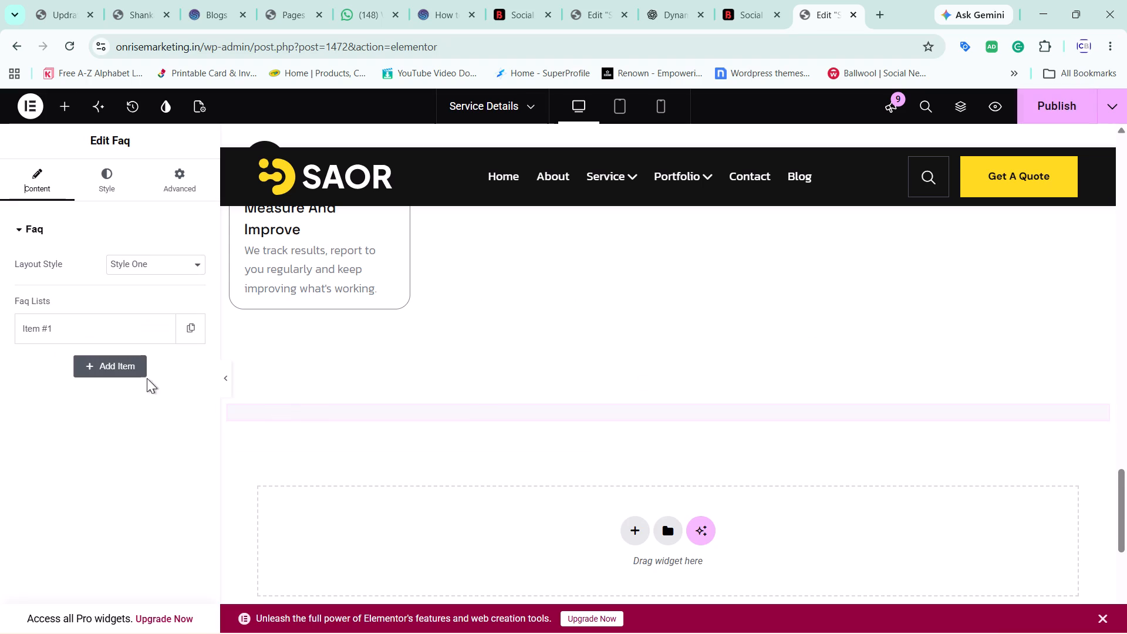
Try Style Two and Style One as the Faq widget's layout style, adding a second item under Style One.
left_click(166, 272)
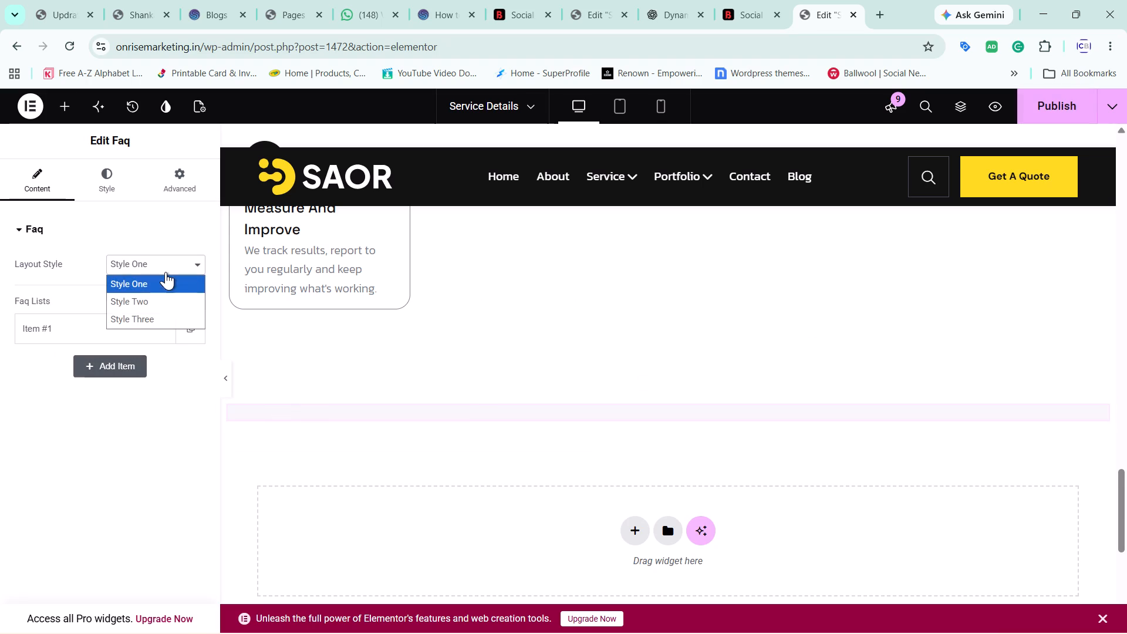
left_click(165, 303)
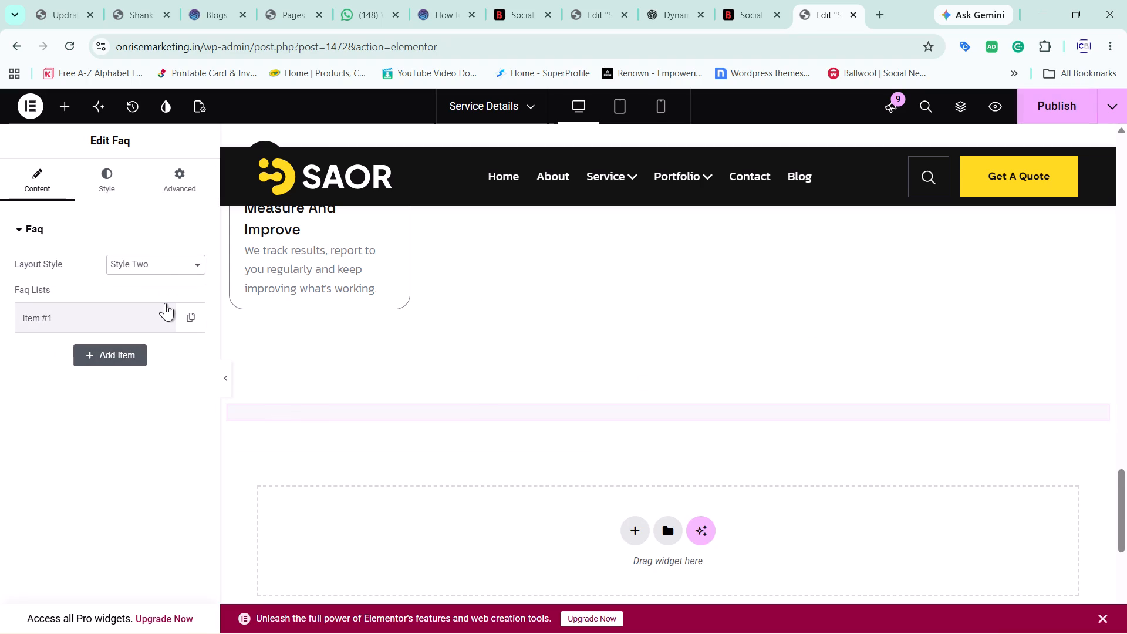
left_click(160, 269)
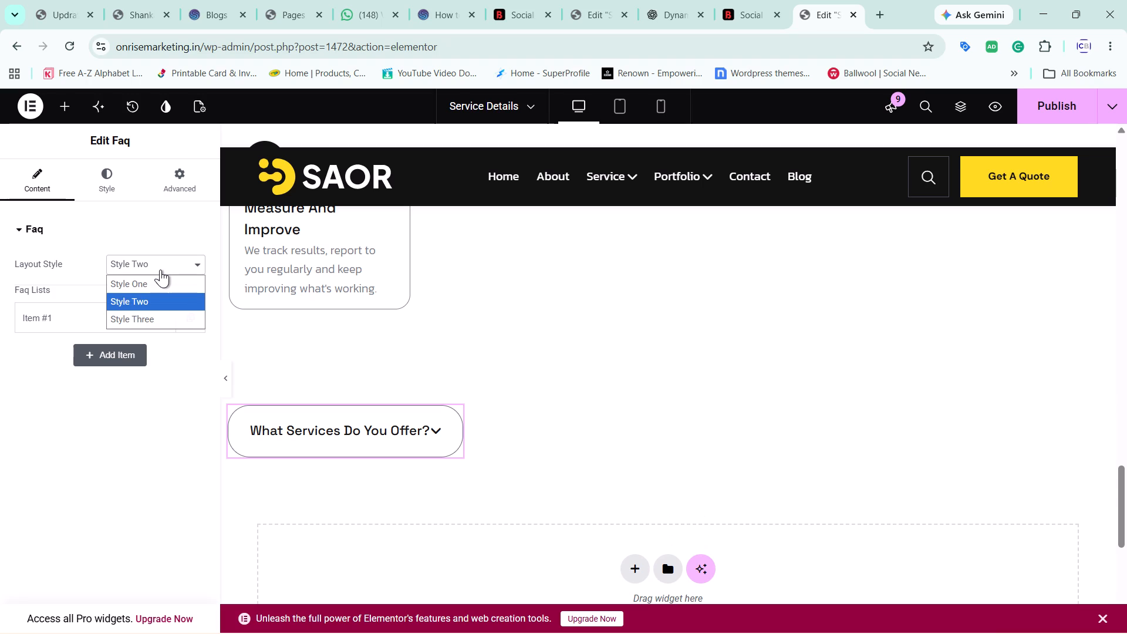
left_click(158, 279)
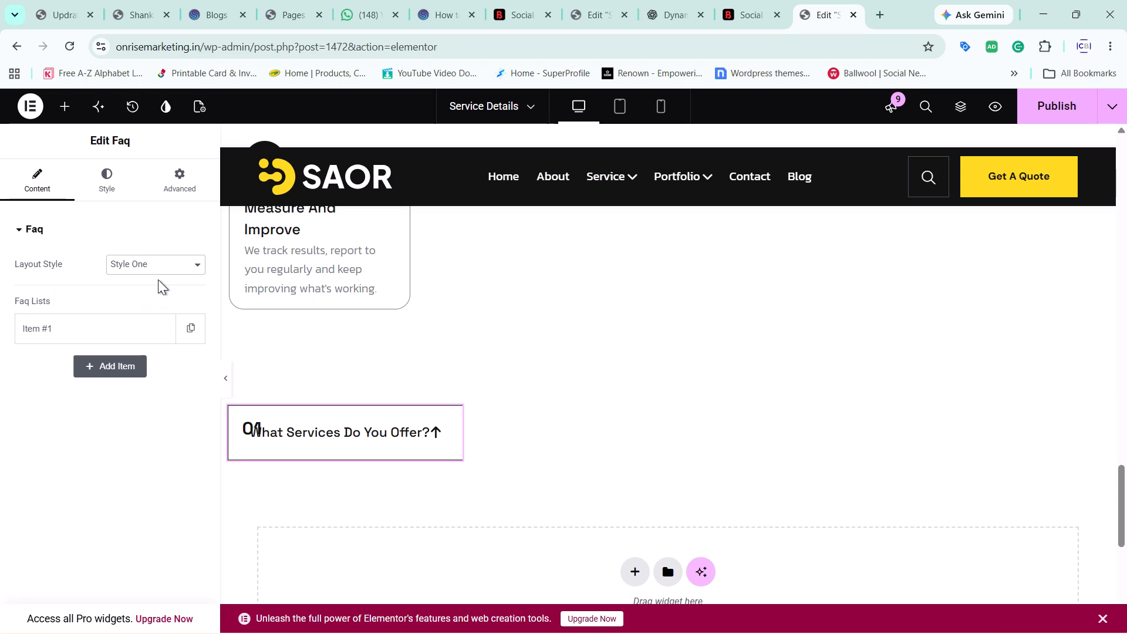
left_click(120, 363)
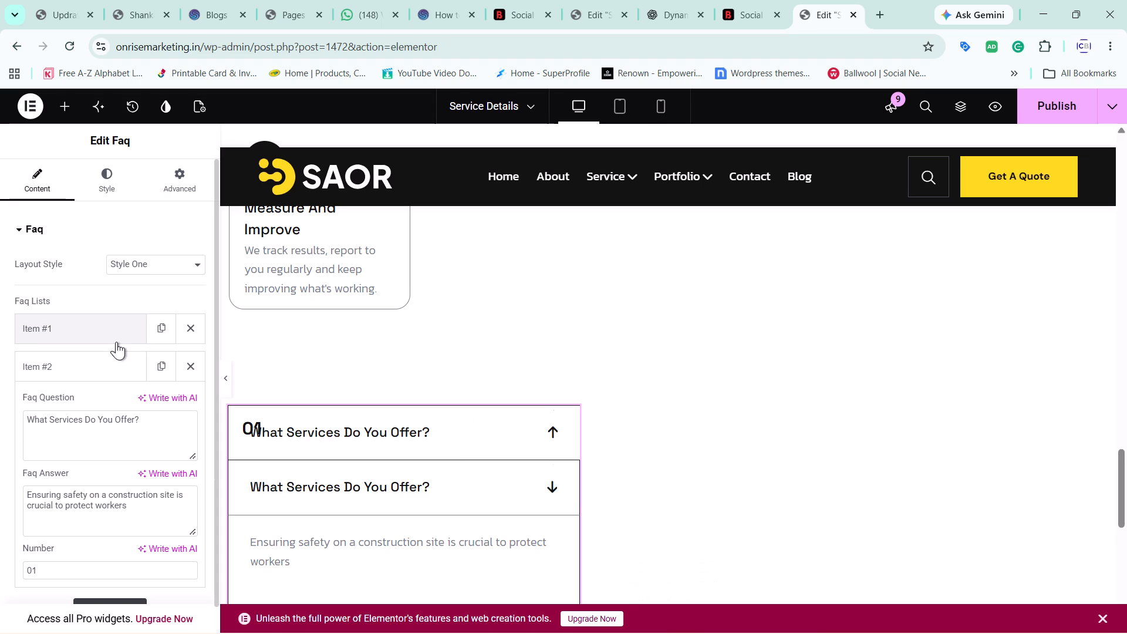
Set the Faq widget's layout style to Style Three.
left_click(153, 265)
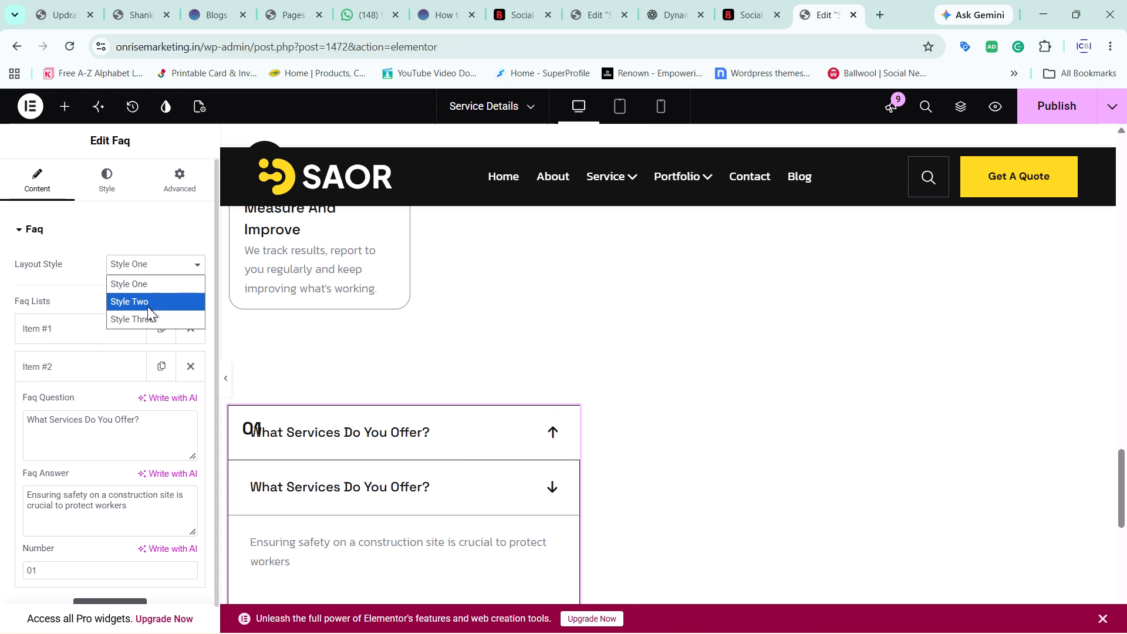
left_click(147, 315)
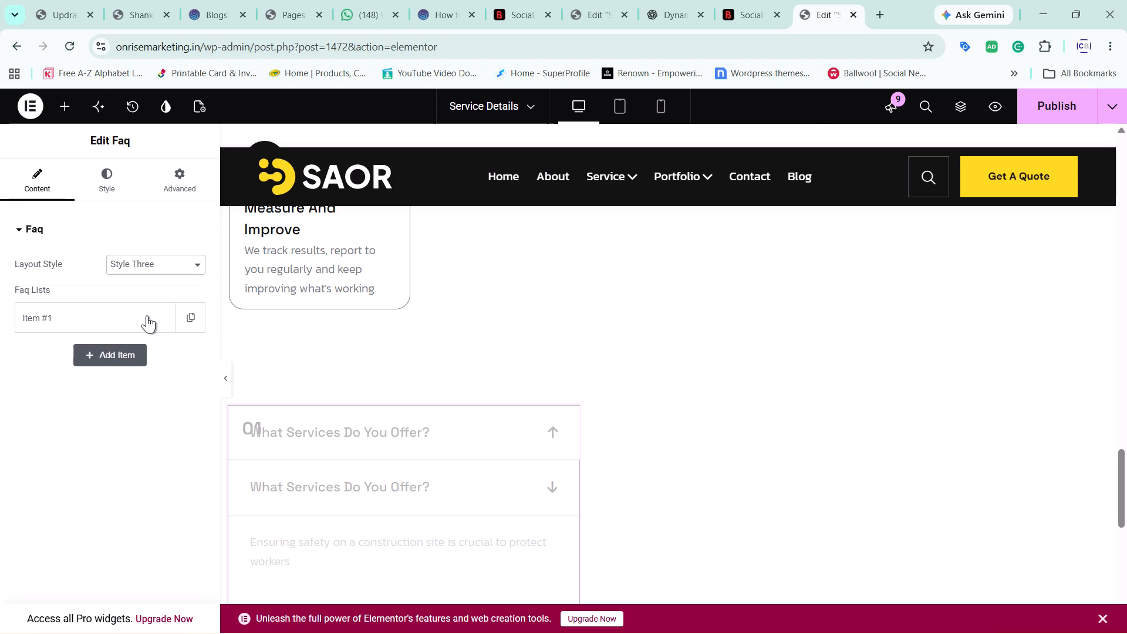
scroll(461, 352, "down", 4)
scroll(461, 352, "up", 2)
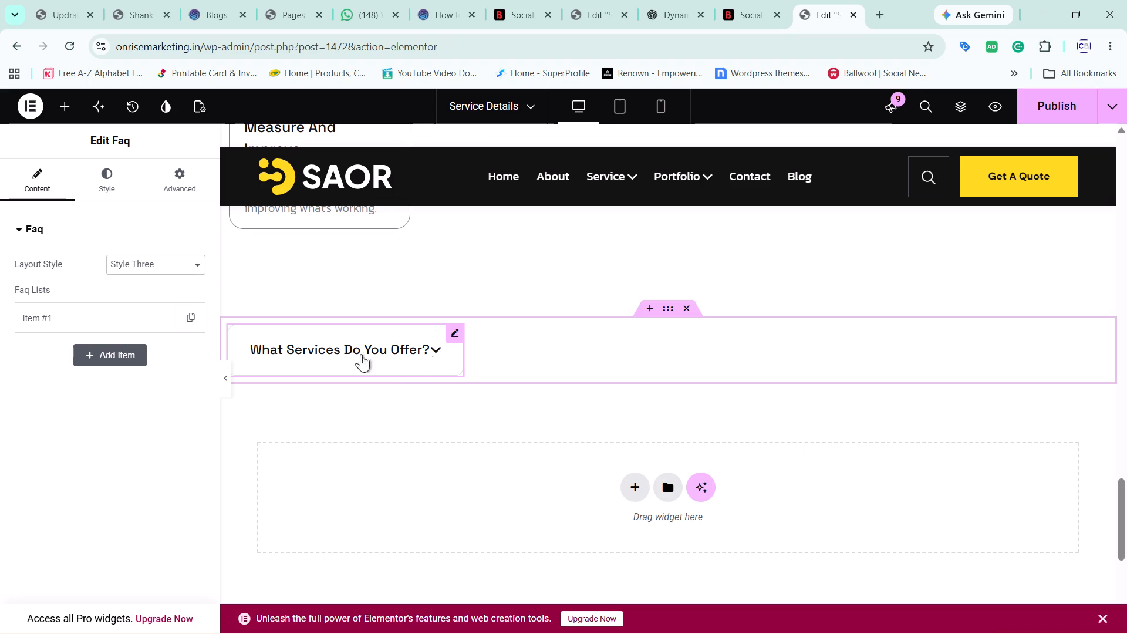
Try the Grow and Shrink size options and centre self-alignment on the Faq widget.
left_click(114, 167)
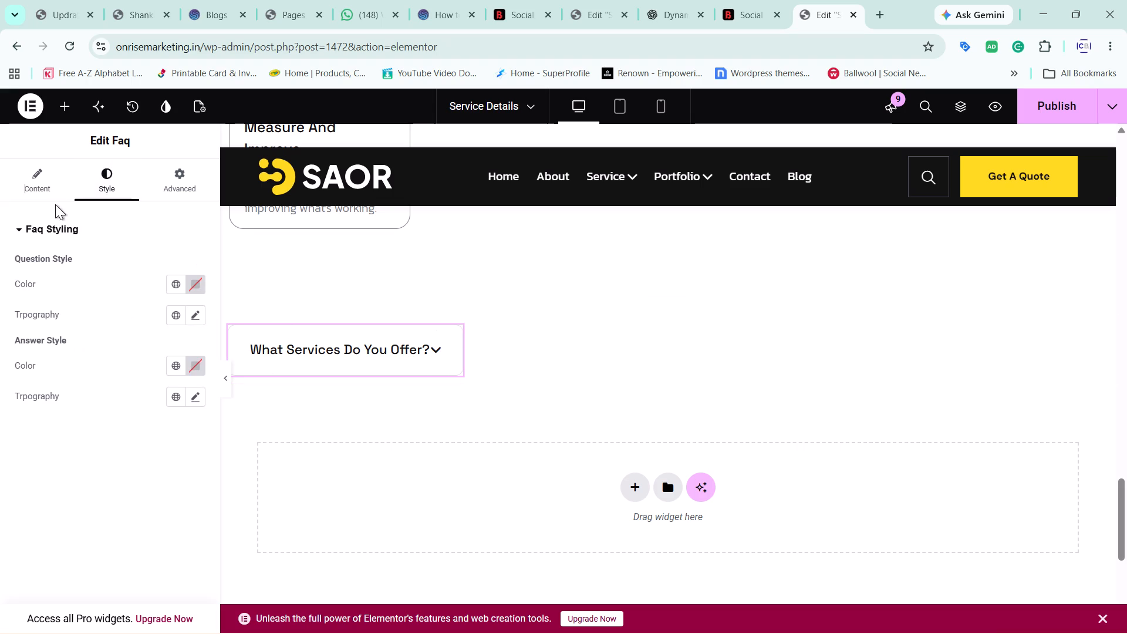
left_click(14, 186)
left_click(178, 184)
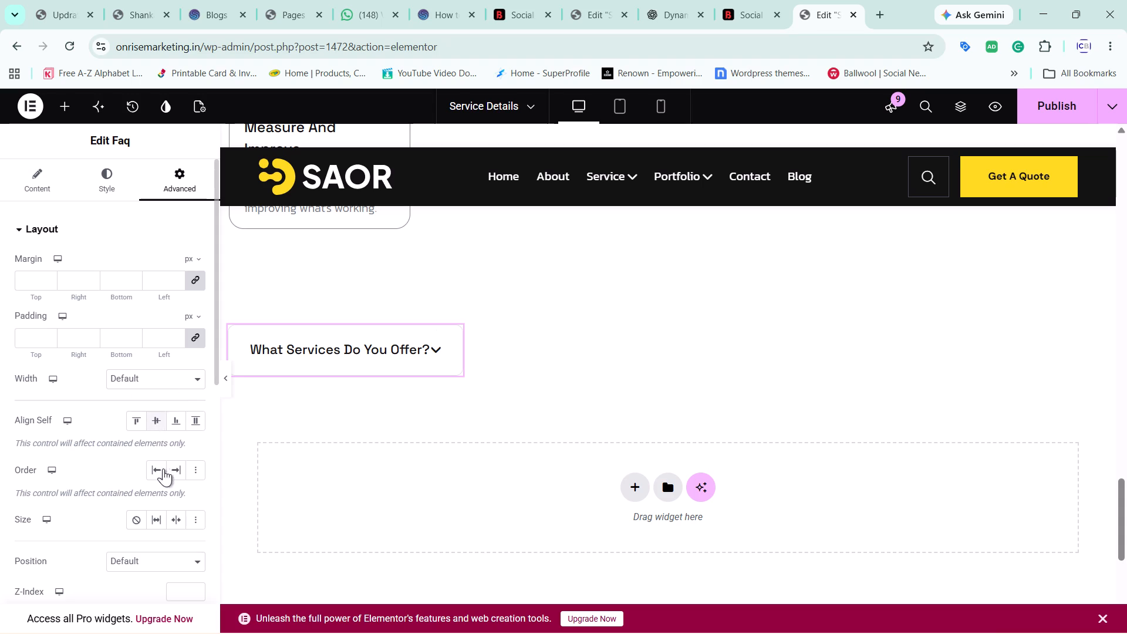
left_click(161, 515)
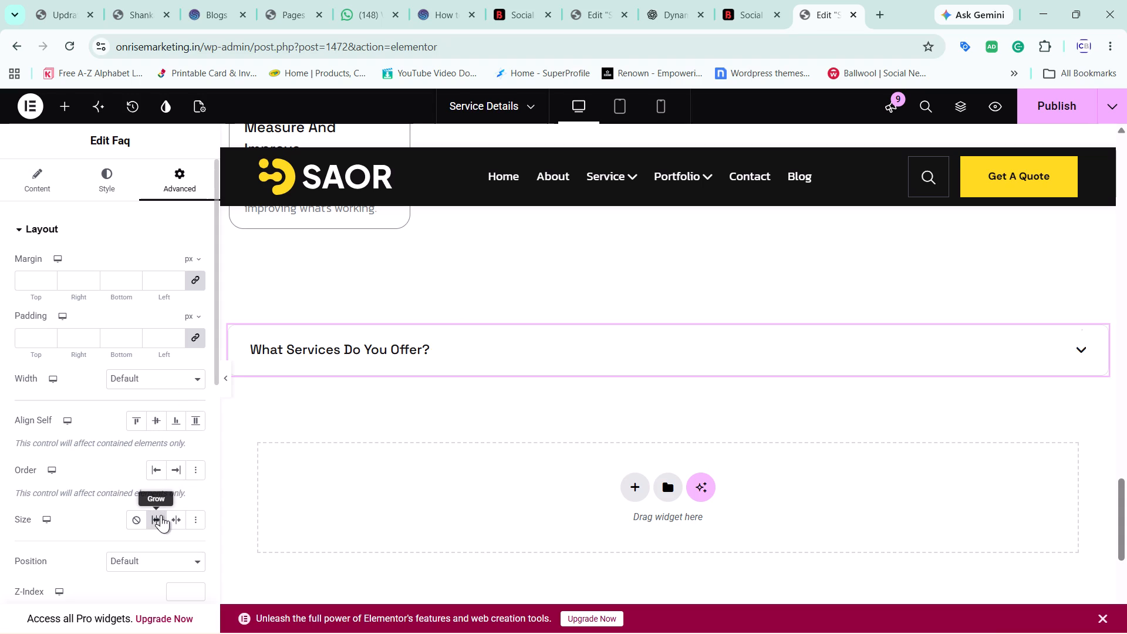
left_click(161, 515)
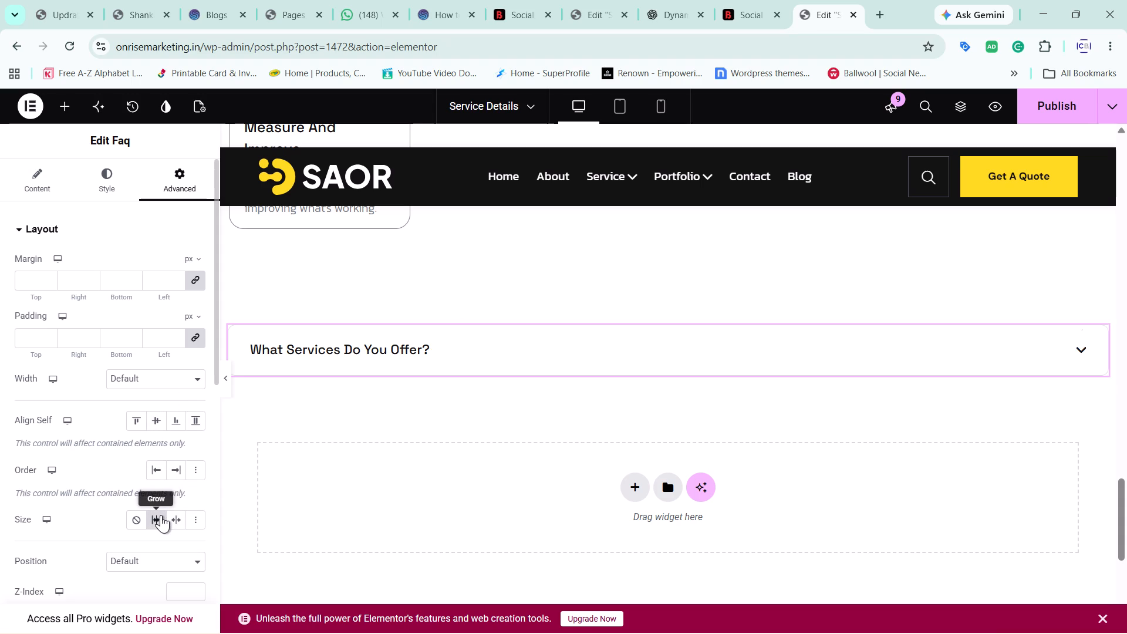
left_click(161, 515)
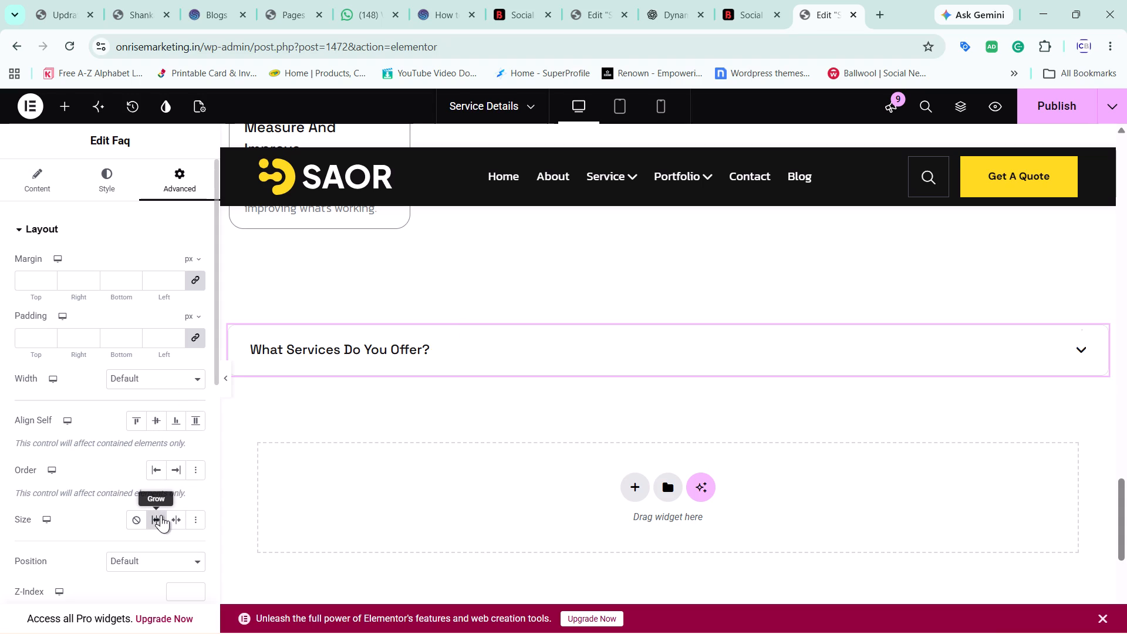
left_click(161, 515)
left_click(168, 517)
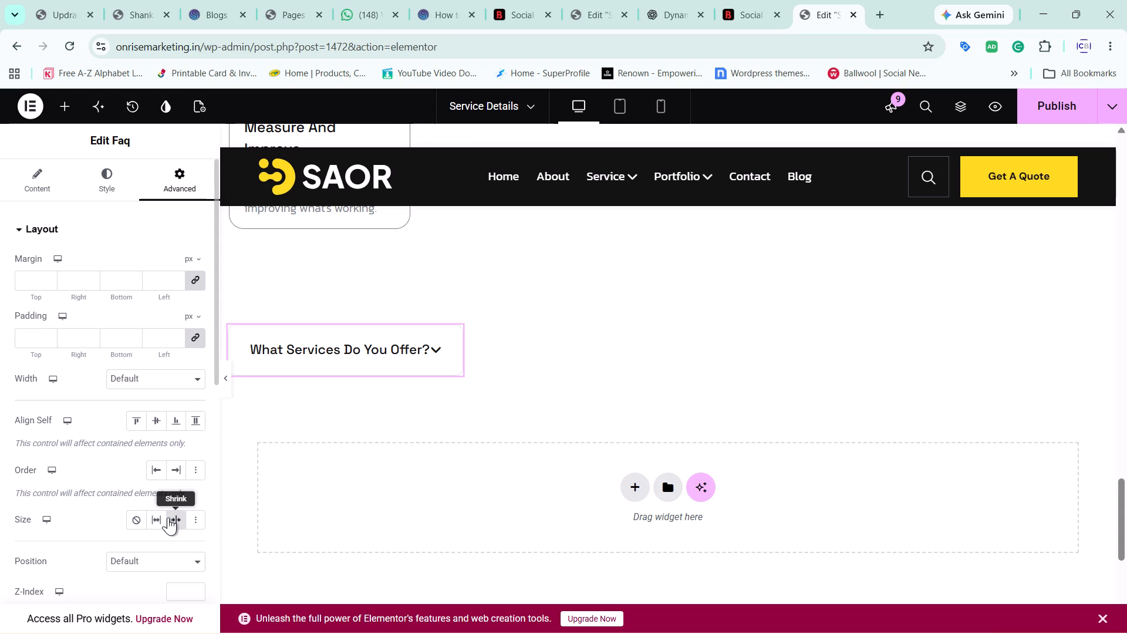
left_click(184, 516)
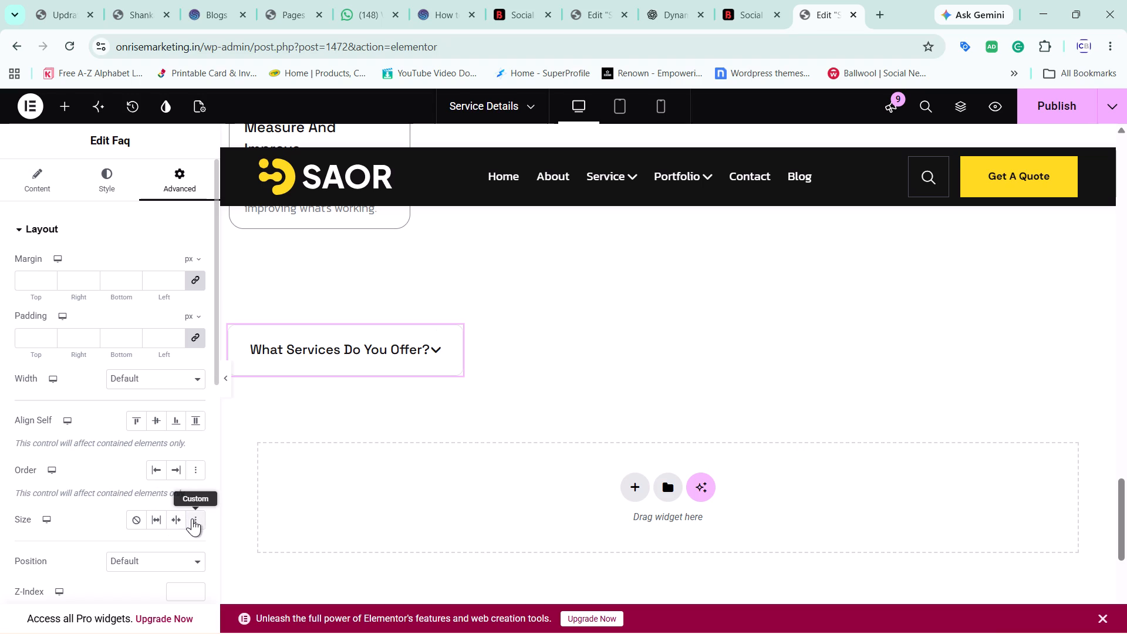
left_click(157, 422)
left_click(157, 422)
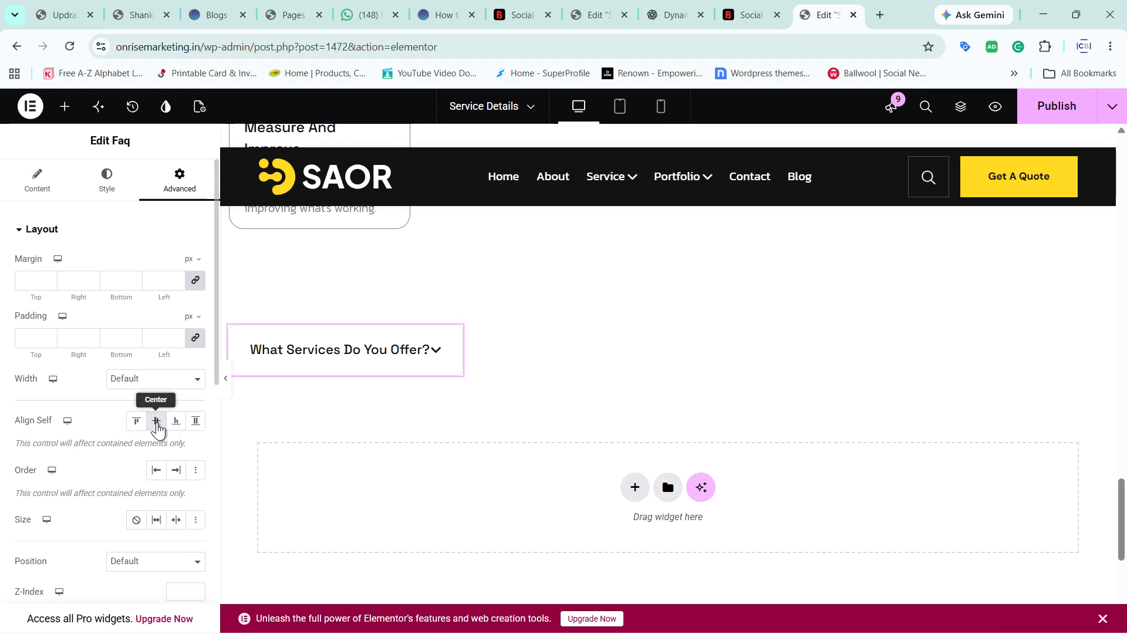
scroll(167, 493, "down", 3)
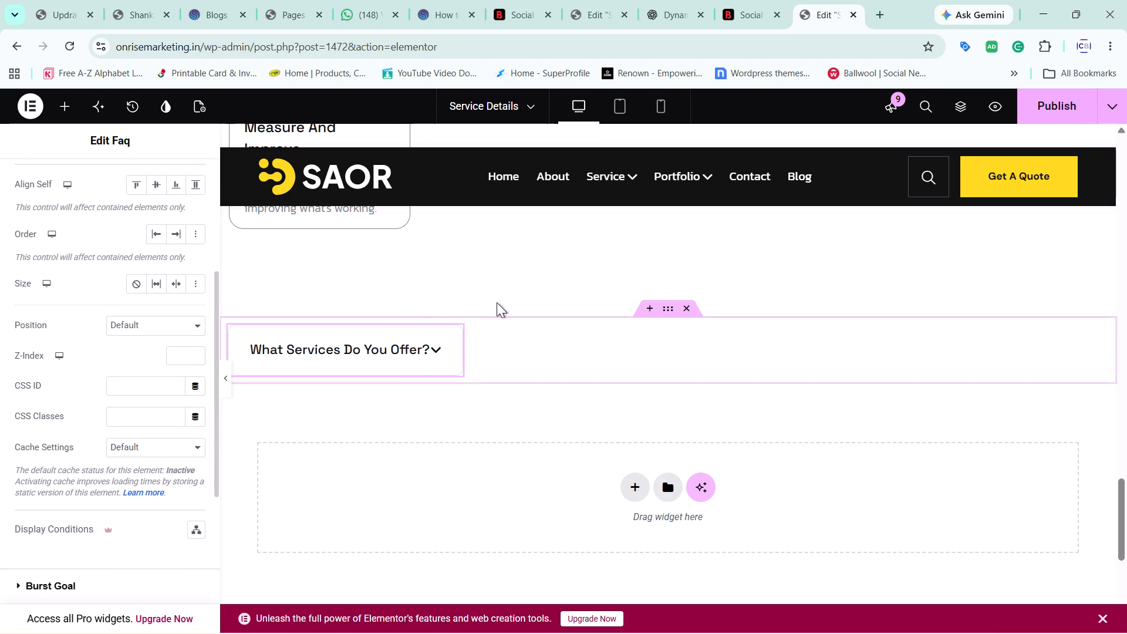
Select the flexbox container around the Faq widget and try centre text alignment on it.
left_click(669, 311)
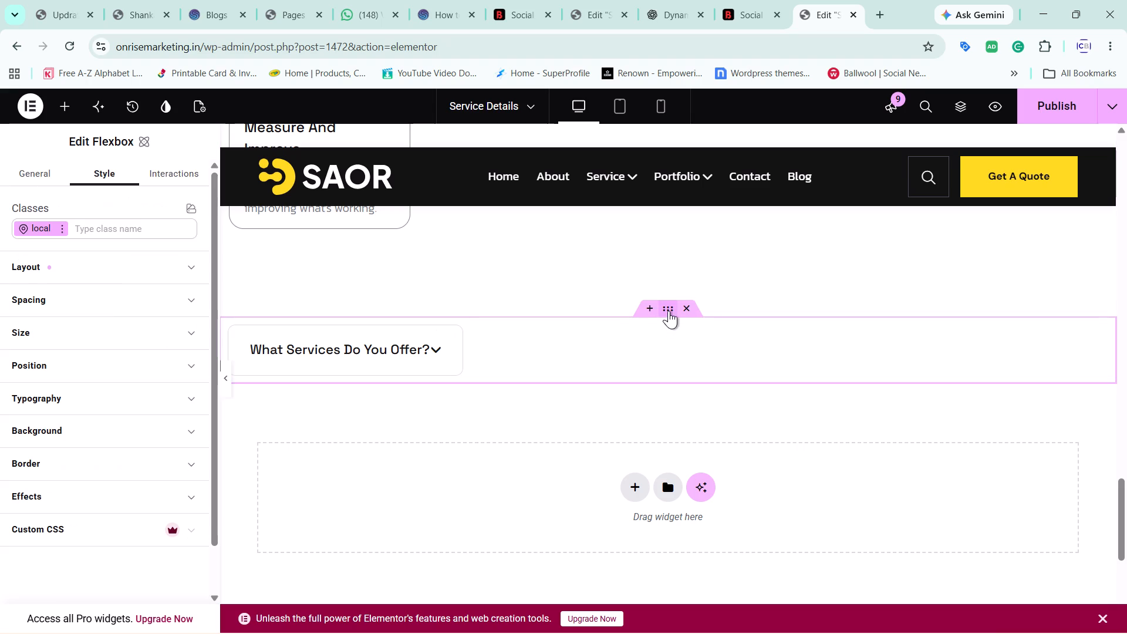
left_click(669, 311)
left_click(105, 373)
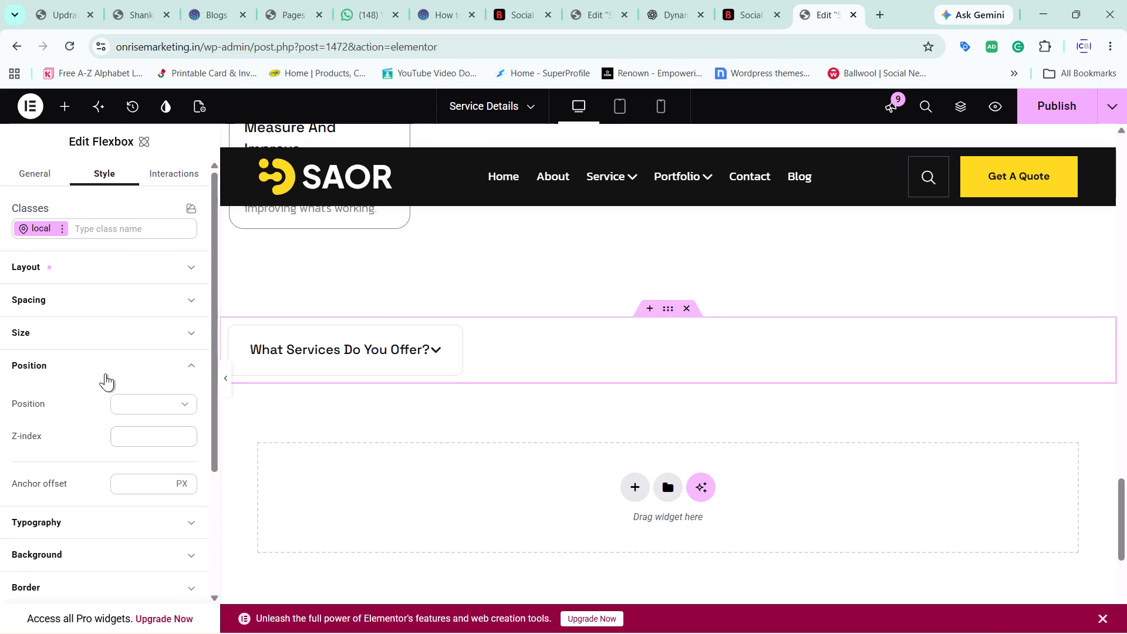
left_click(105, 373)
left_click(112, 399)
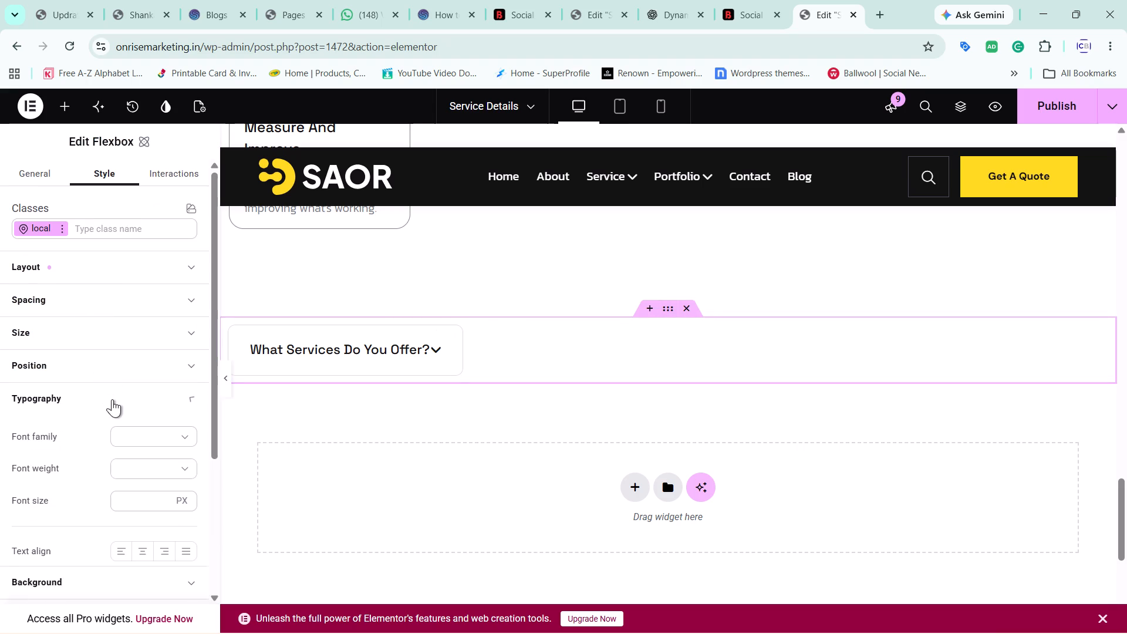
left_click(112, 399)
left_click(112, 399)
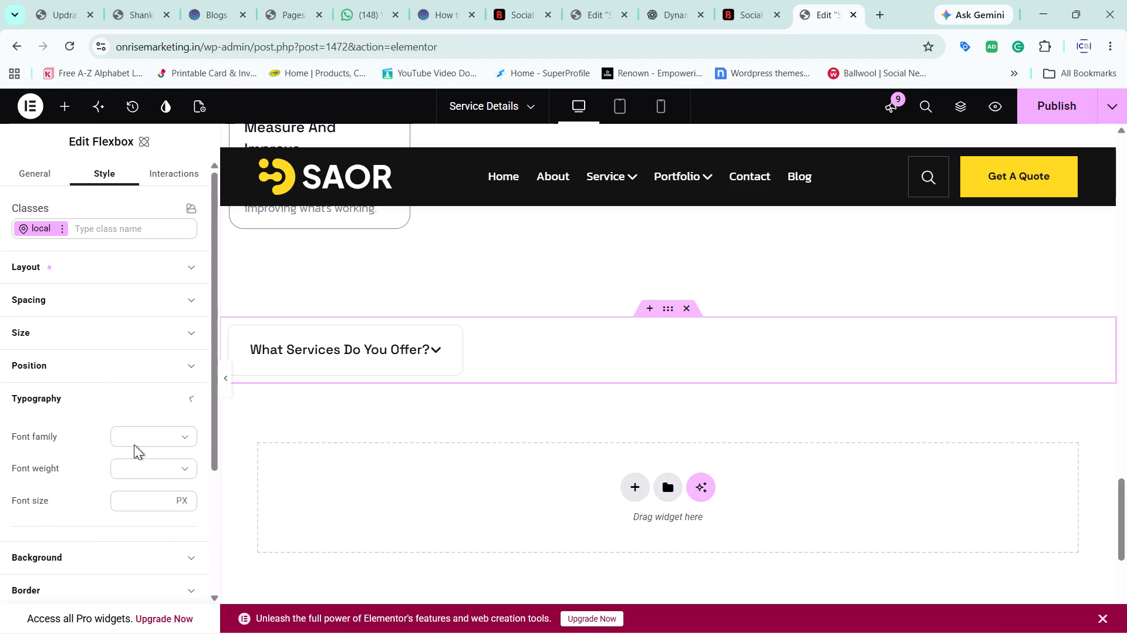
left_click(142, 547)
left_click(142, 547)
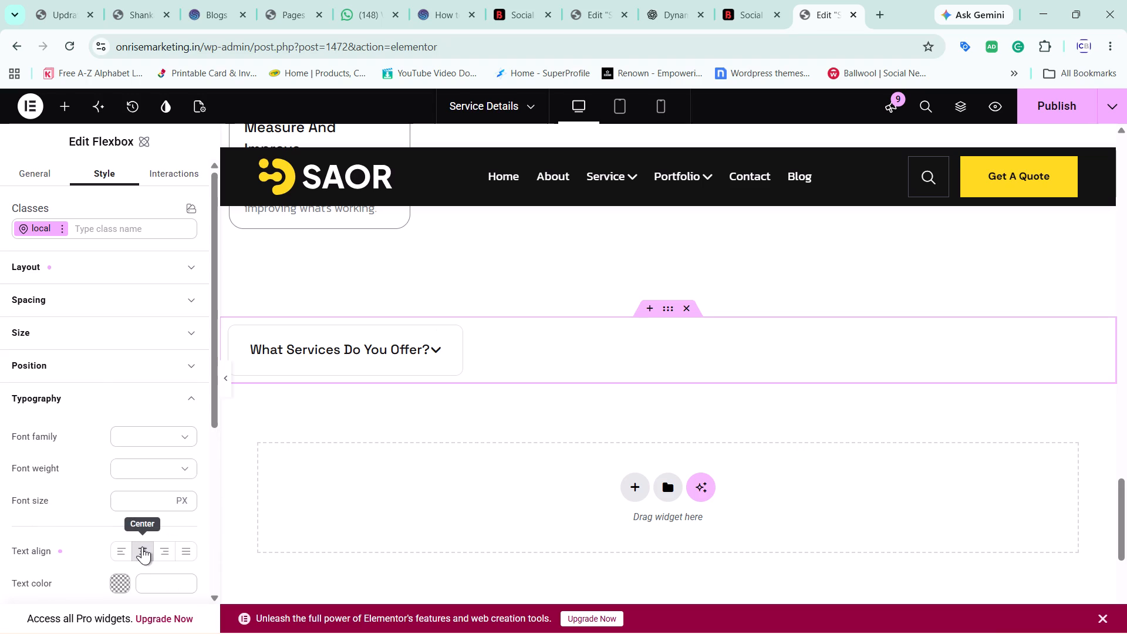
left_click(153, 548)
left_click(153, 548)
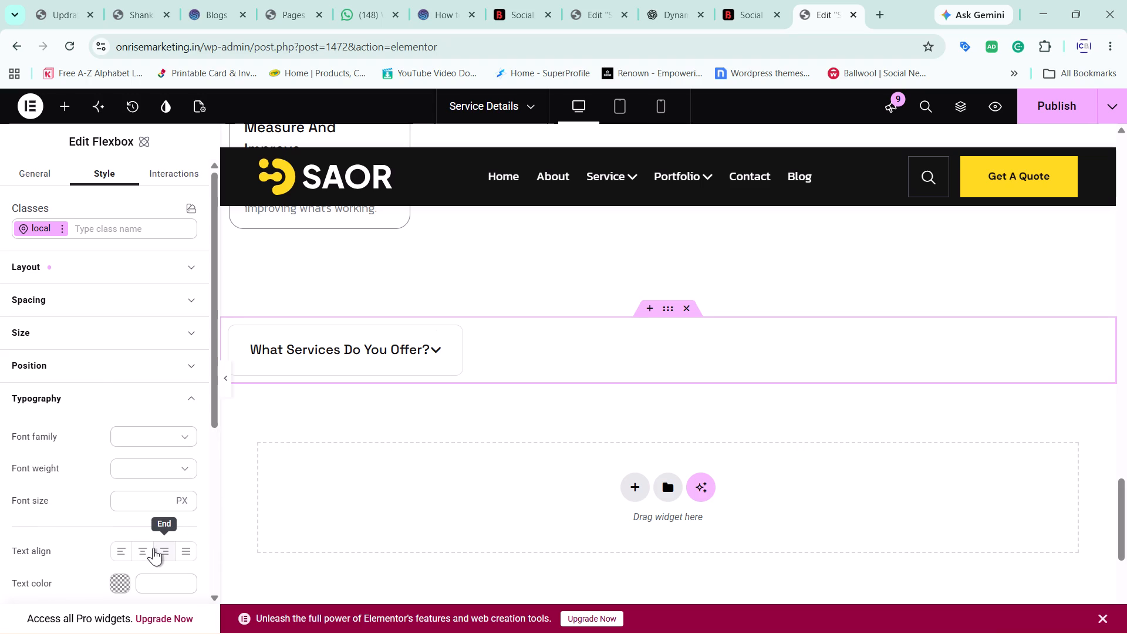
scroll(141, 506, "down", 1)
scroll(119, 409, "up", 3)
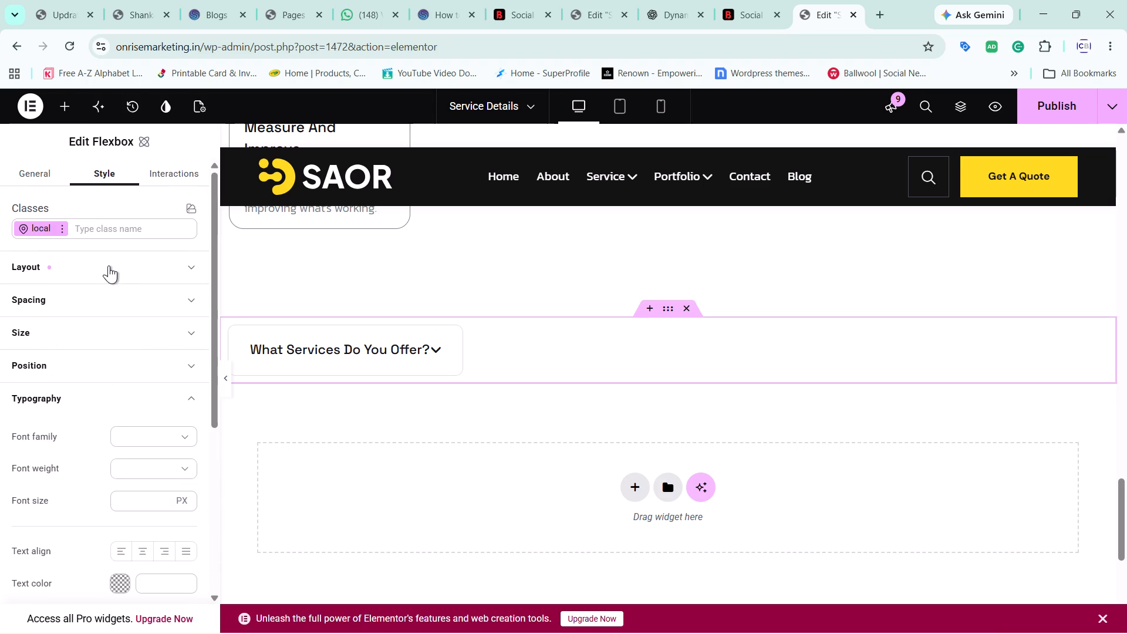
Set the justify content of the Faq widget's flexbox container to Center.
left_click(109, 266)
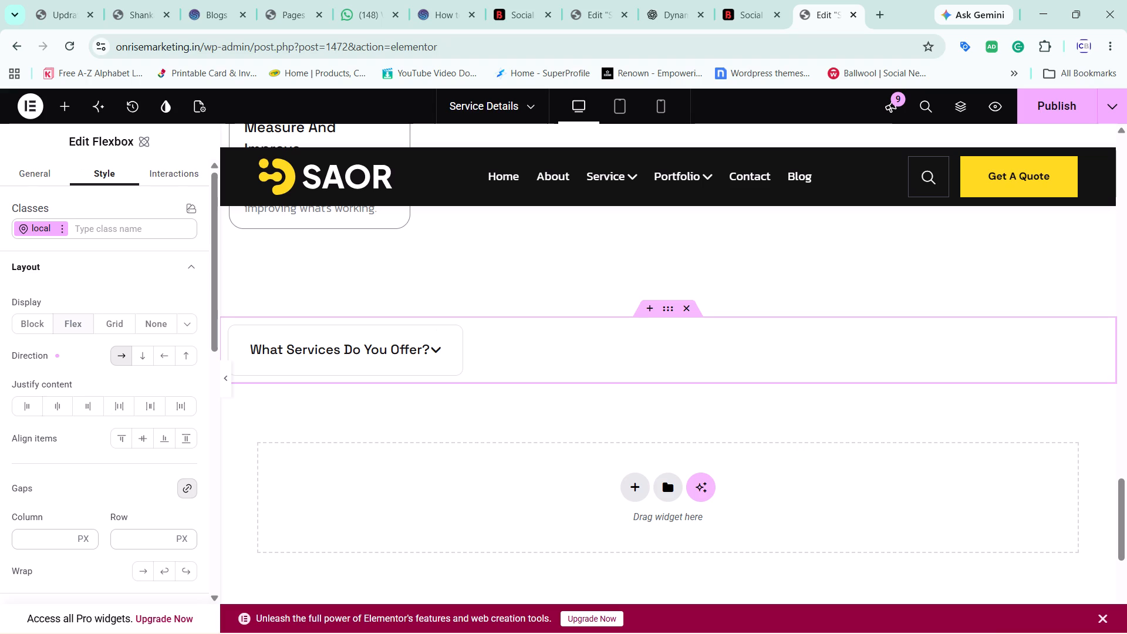
left_click(65, 402)
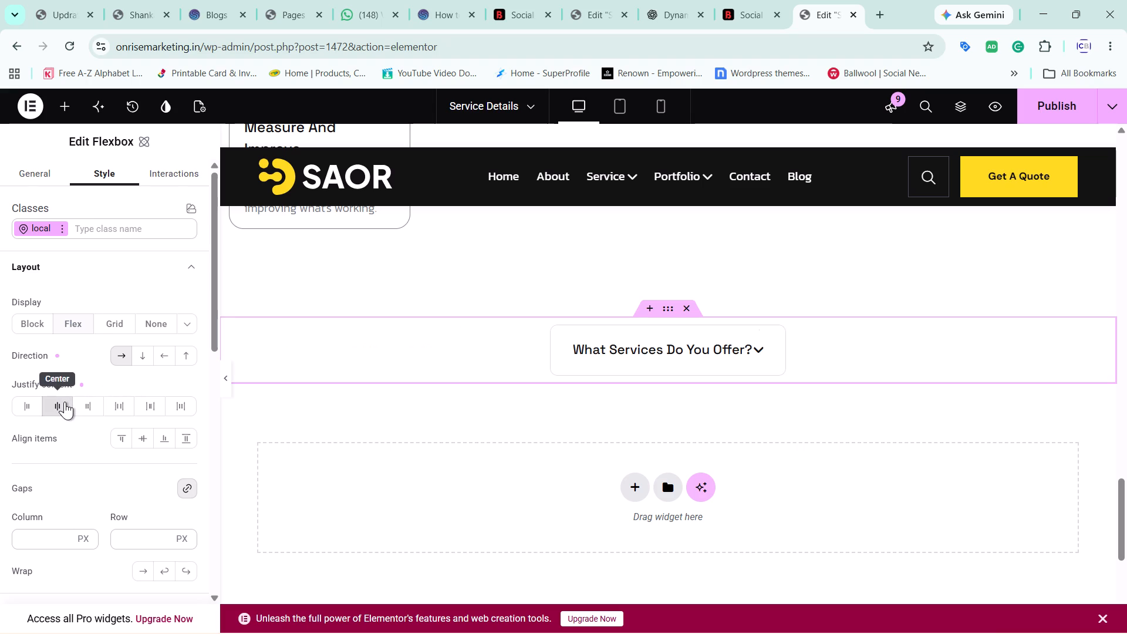
left_click(65, 402)
left_click(65, 402)
left_click(71, 321)
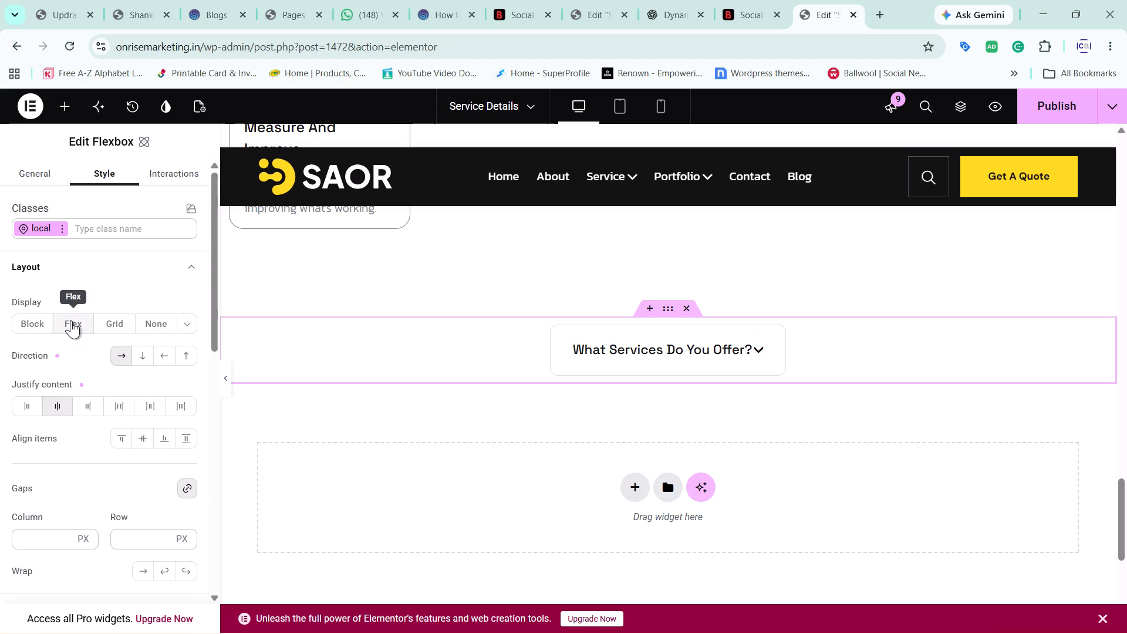
left_click(71, 321)
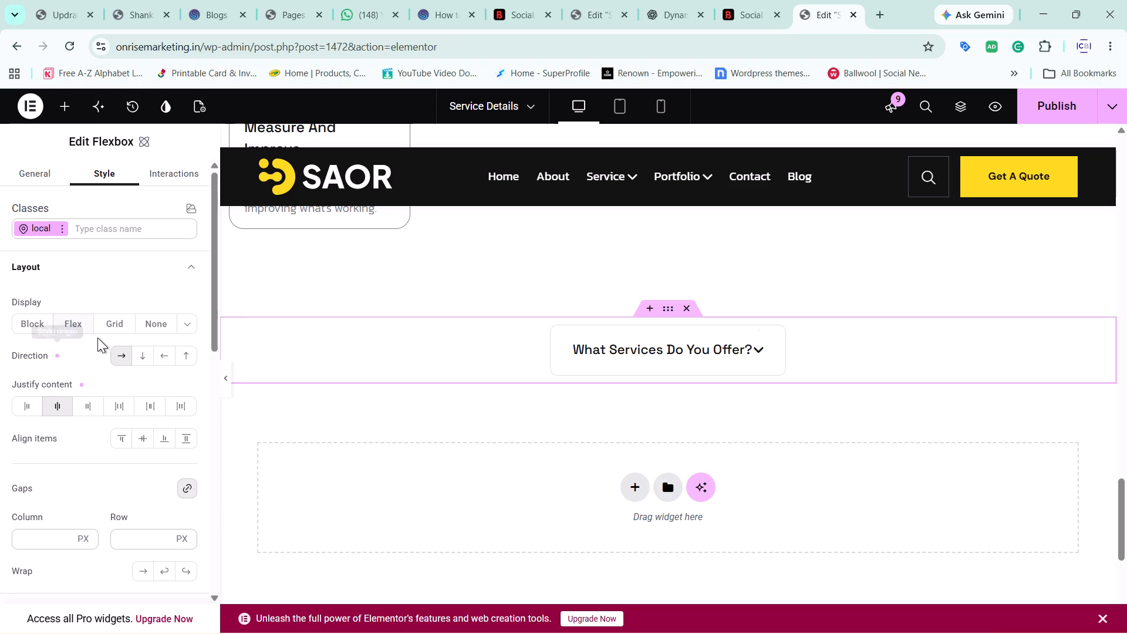
scroll(110, 361, "down", 4)
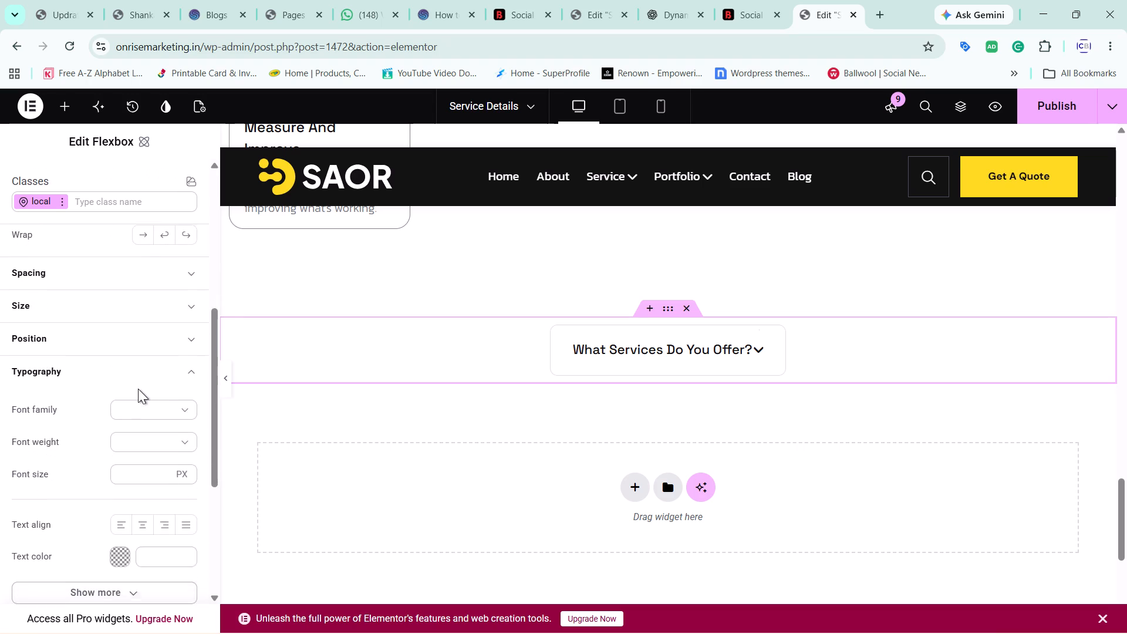
scroll(137, 398, "up", 1)
left_click(147, 310)
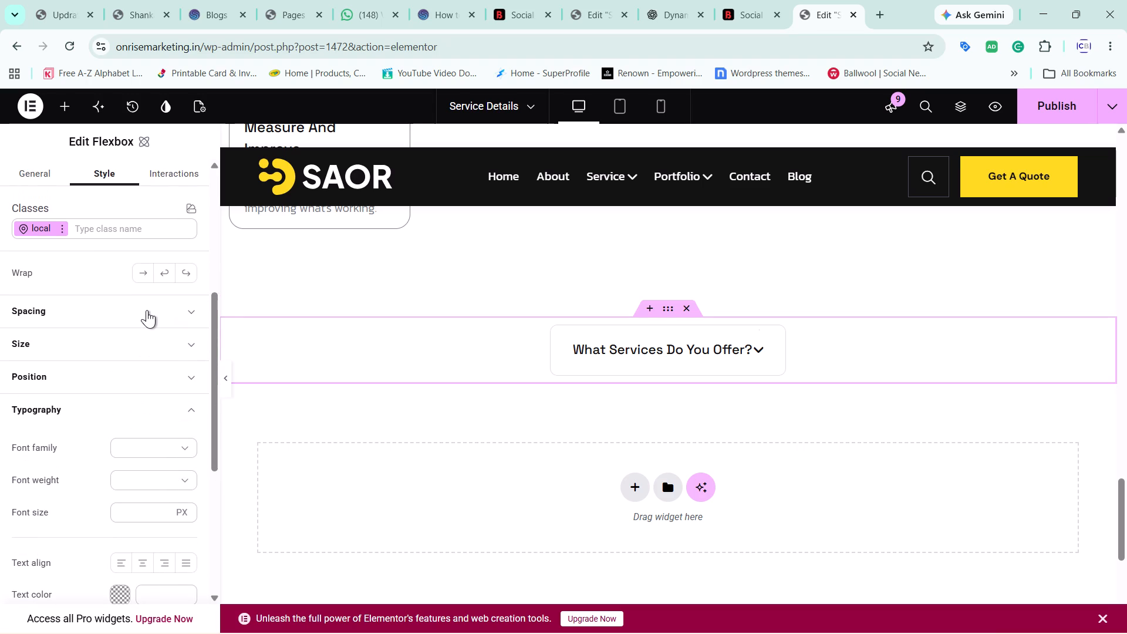
left_click(147, 310)
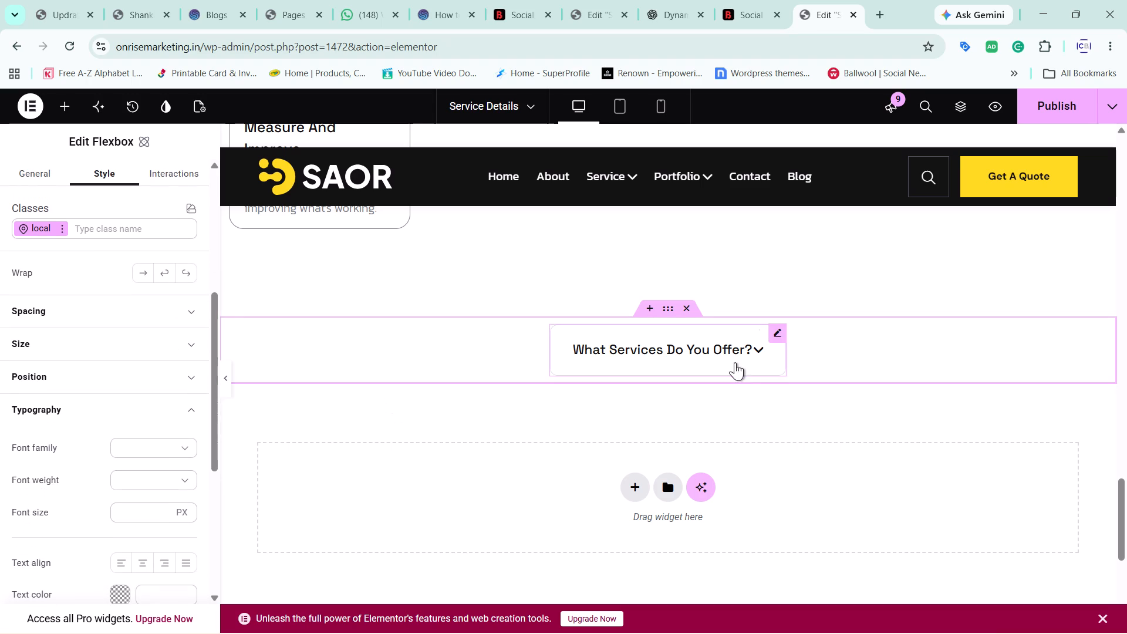
Expand and collapse the "What Services Do You Offer?" item to preview its answer.
left_click(761, 355)
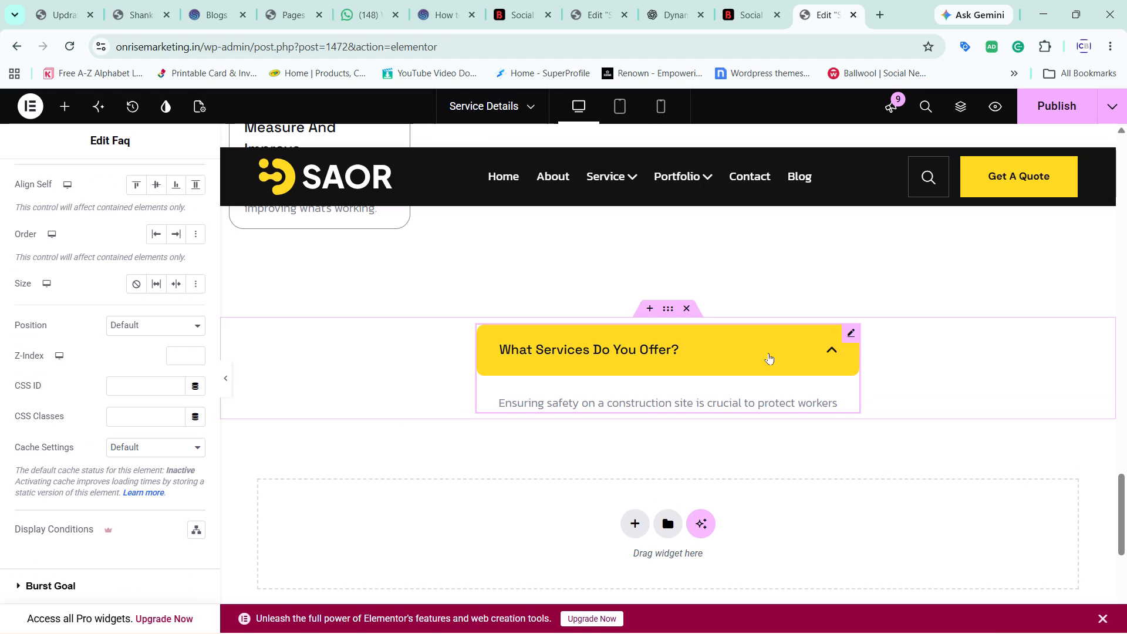
left_click(834, 346)
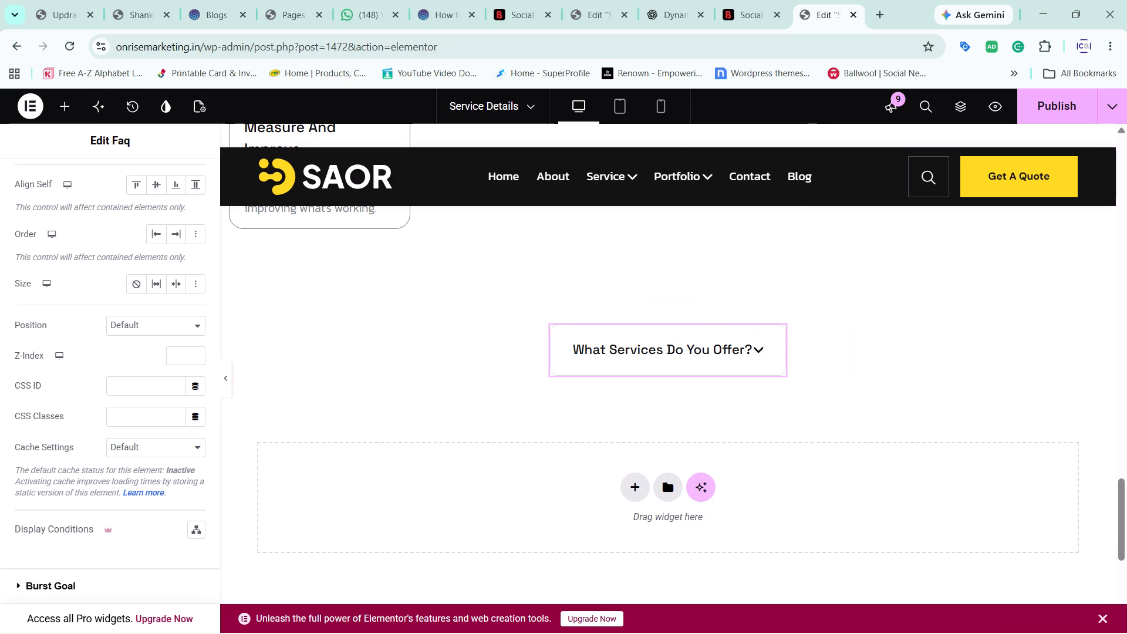
Publish the Service Details page.
left_click(1048, 105)
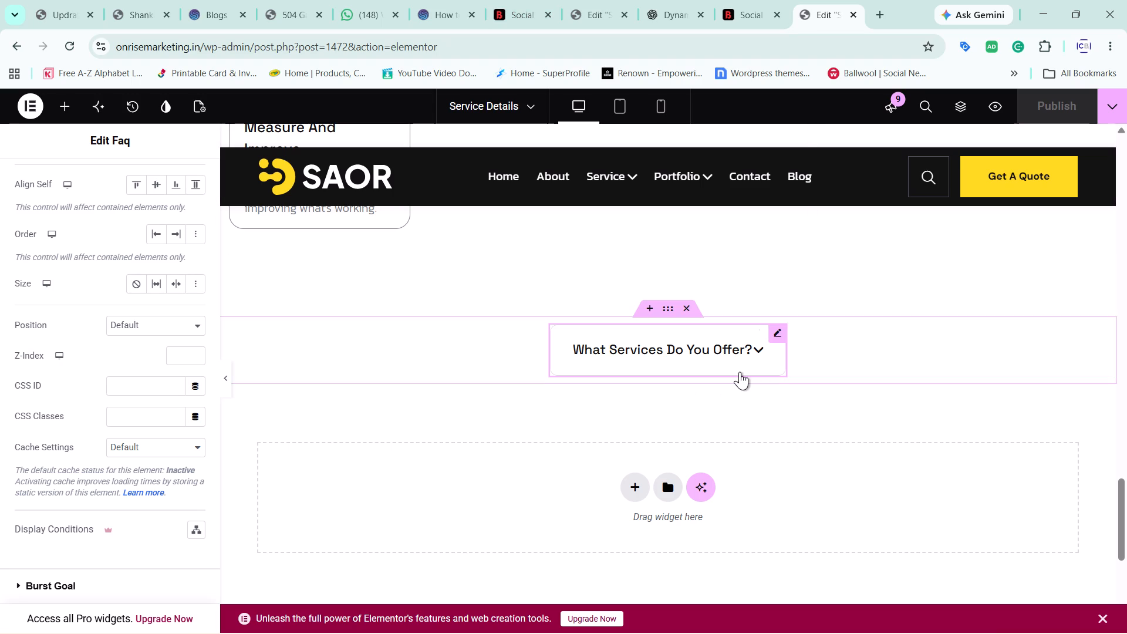
Load the live onrisemarketing.in site in a new browser tab and go to its Service Details page.
left_click(879, 14)
left_click(629, 54)
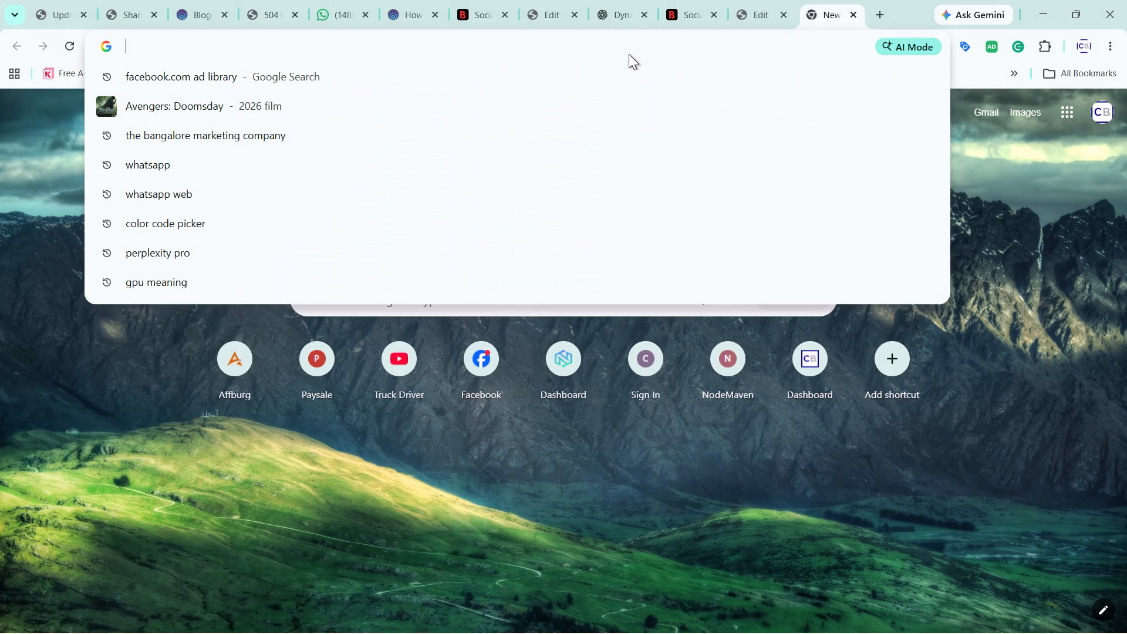
key("o")
key("Return")
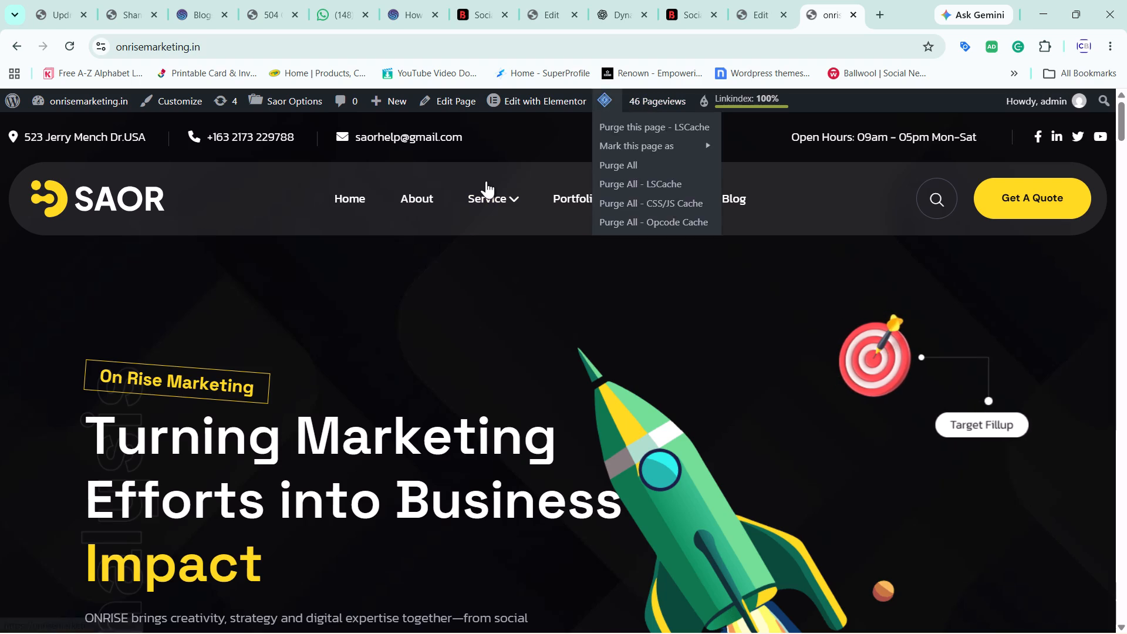
left_click(503, 255)
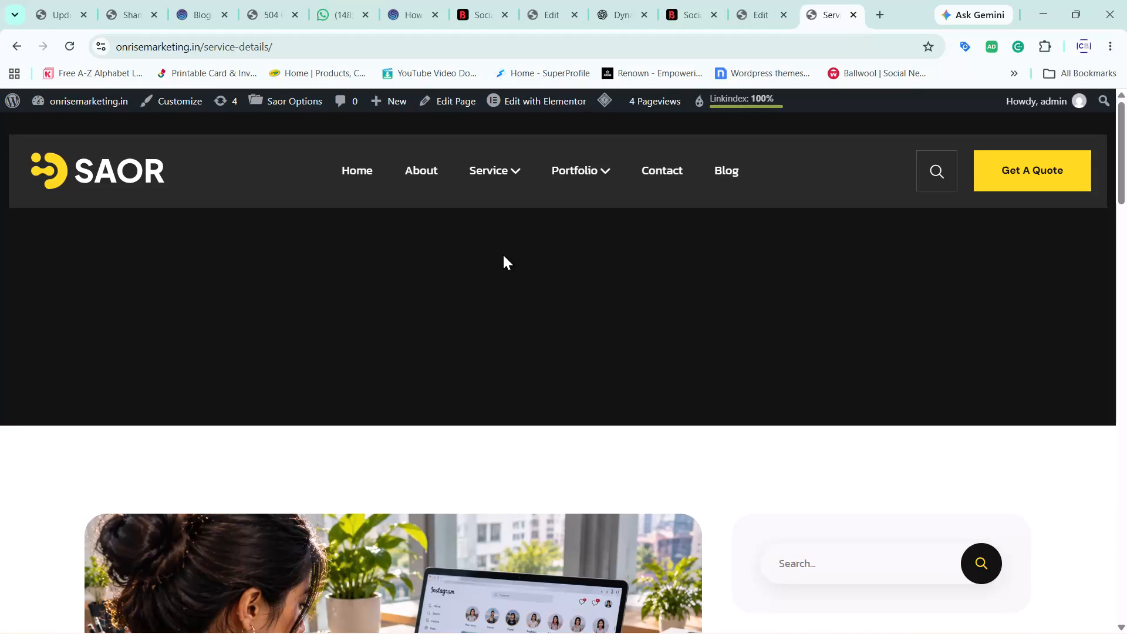
Review the live Service Details page down to the FAQ, expanding and collapsing the "What Services Do You Offer?" item.
scroll(503, 255, "down", 11)
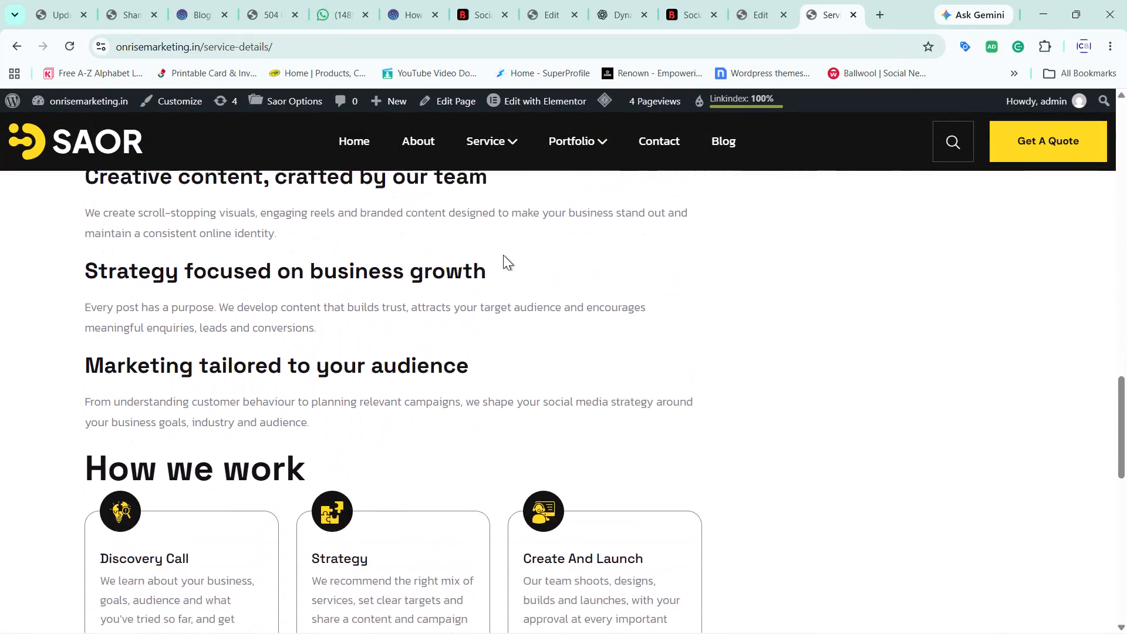
scroll(503, 255, "down", 4)
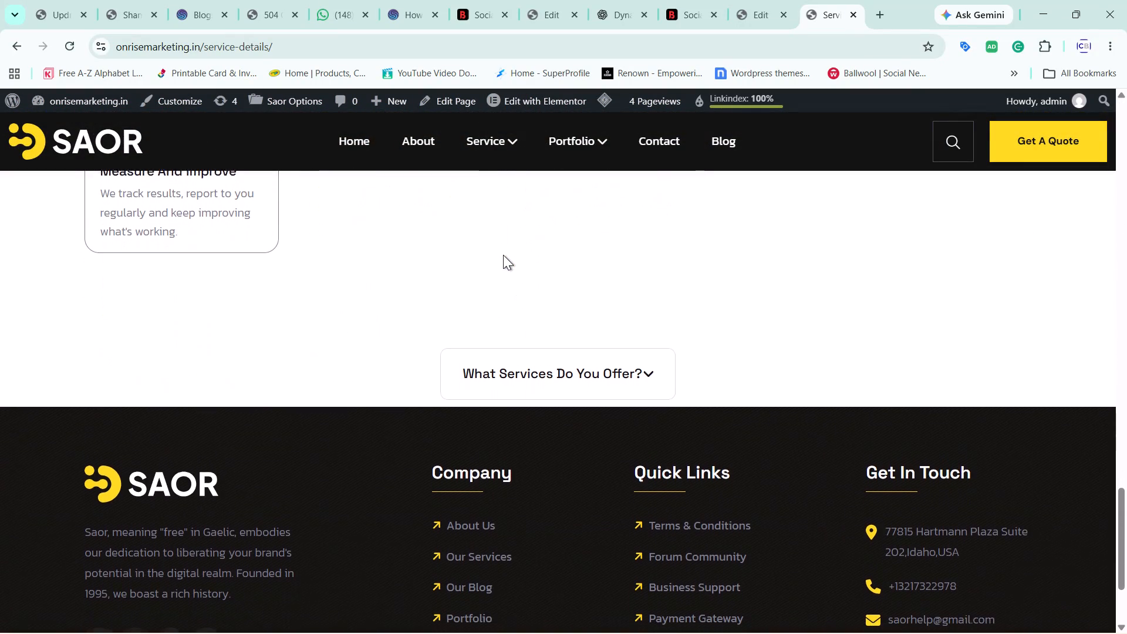
left_click(650, 387)
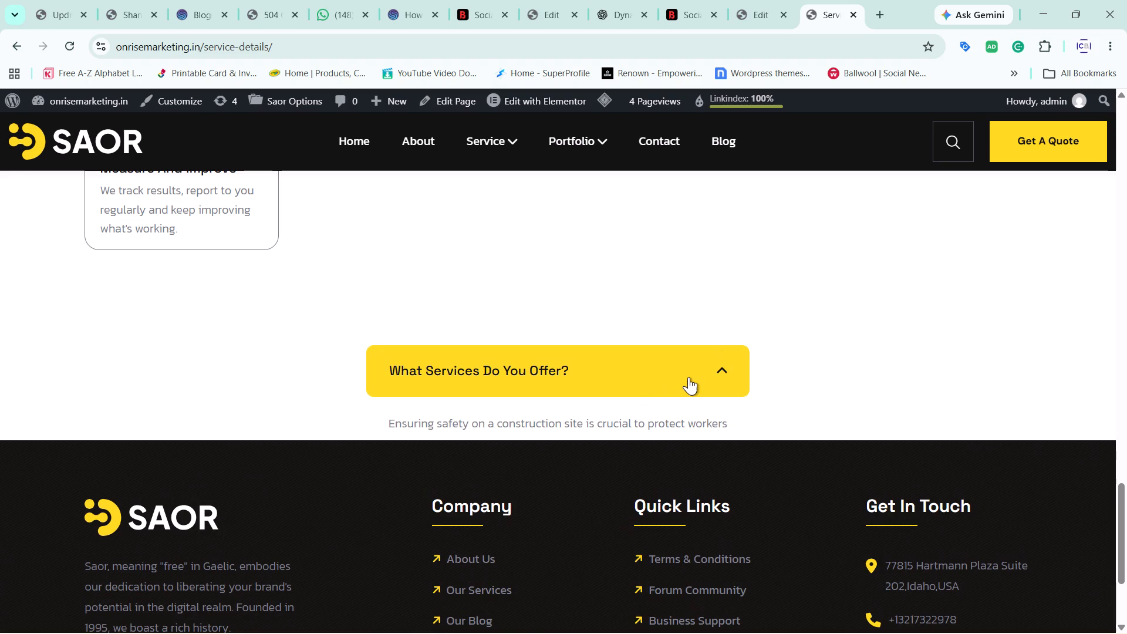
left_click(689, 377)
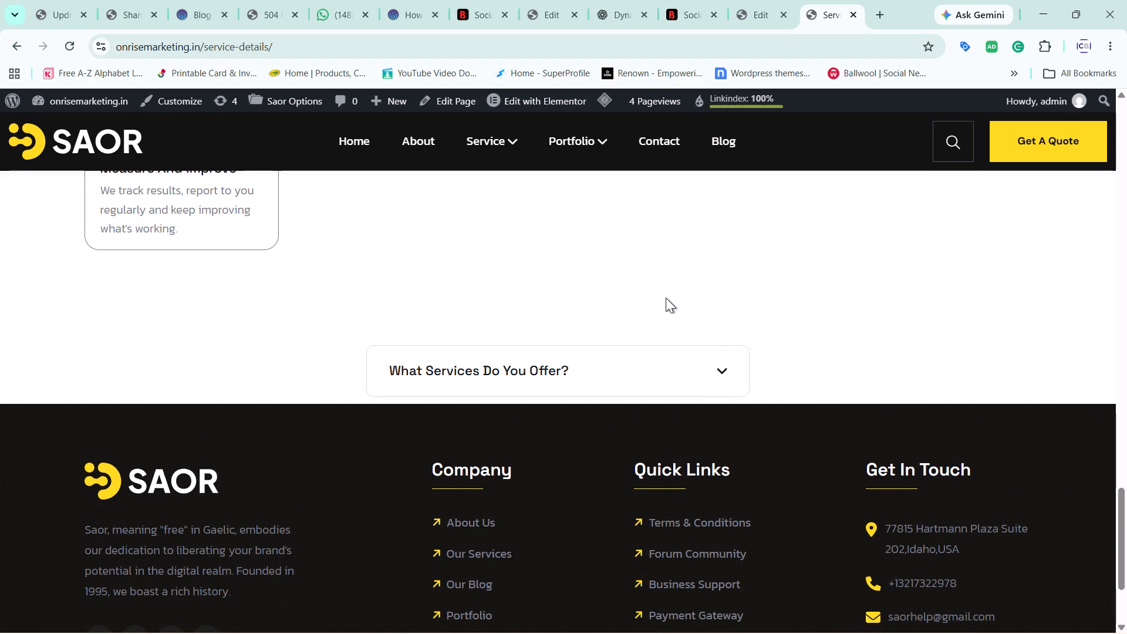
Return to the Service Details page in the Elementor editor and open the settings of the flexbox containing the FAQ.
left_click(773, 0)
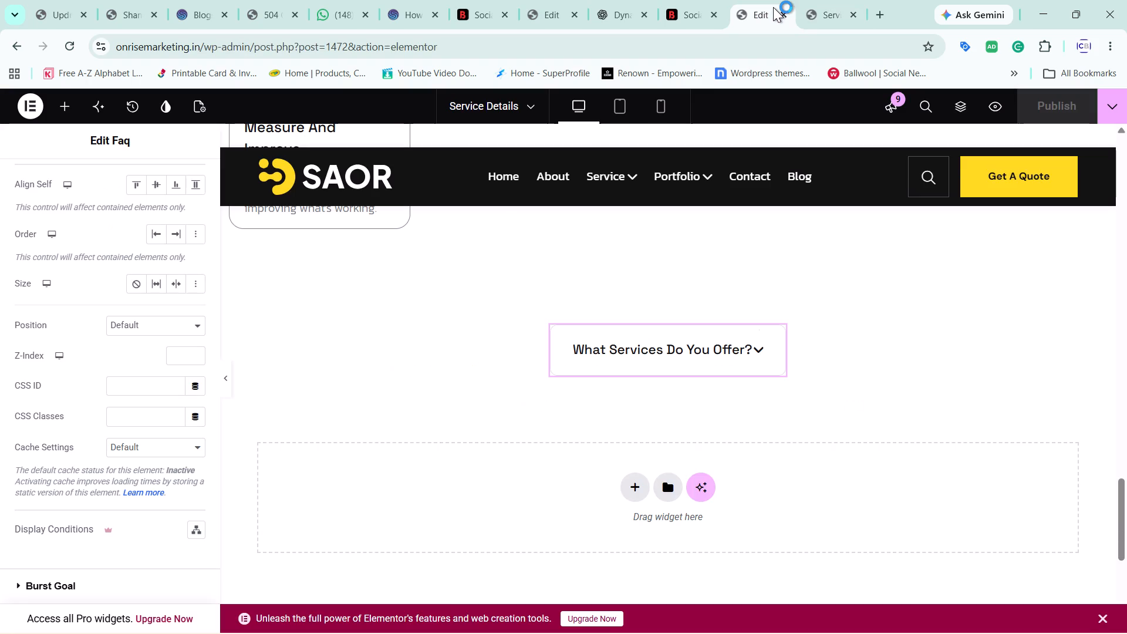
scroll(120, 282, "up", 5)
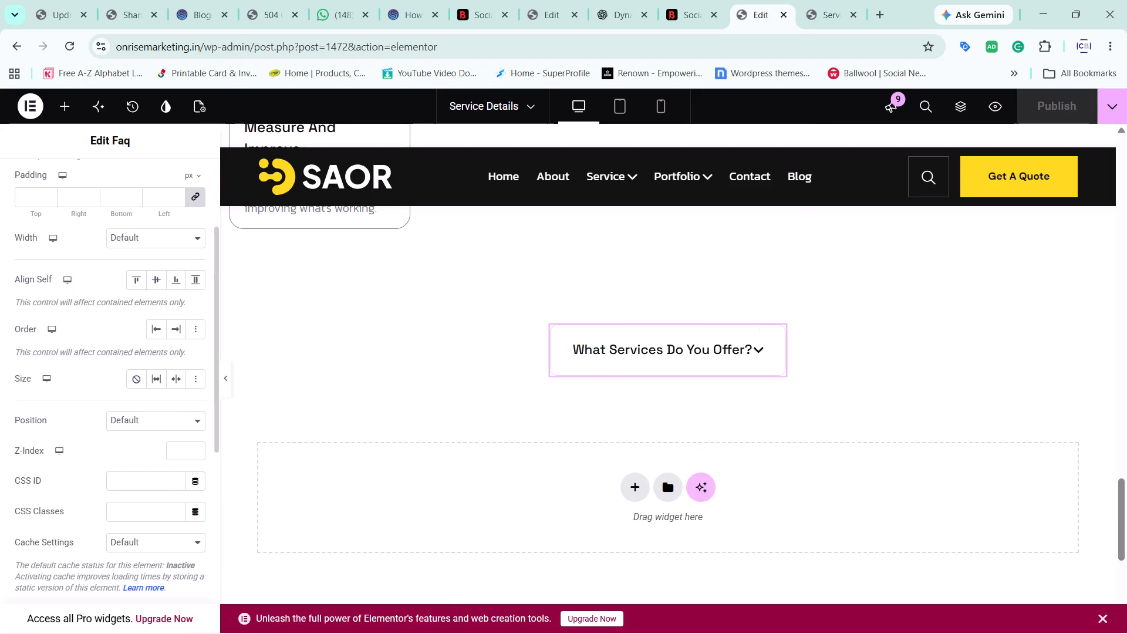
left_click(618, 339)
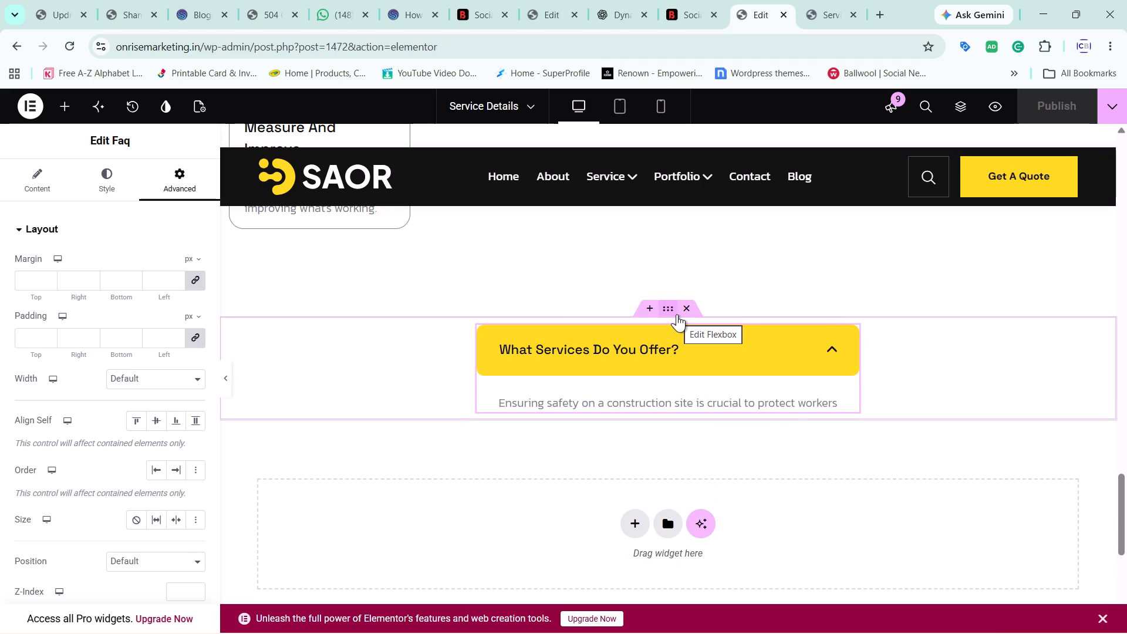
left_click(677, 314)
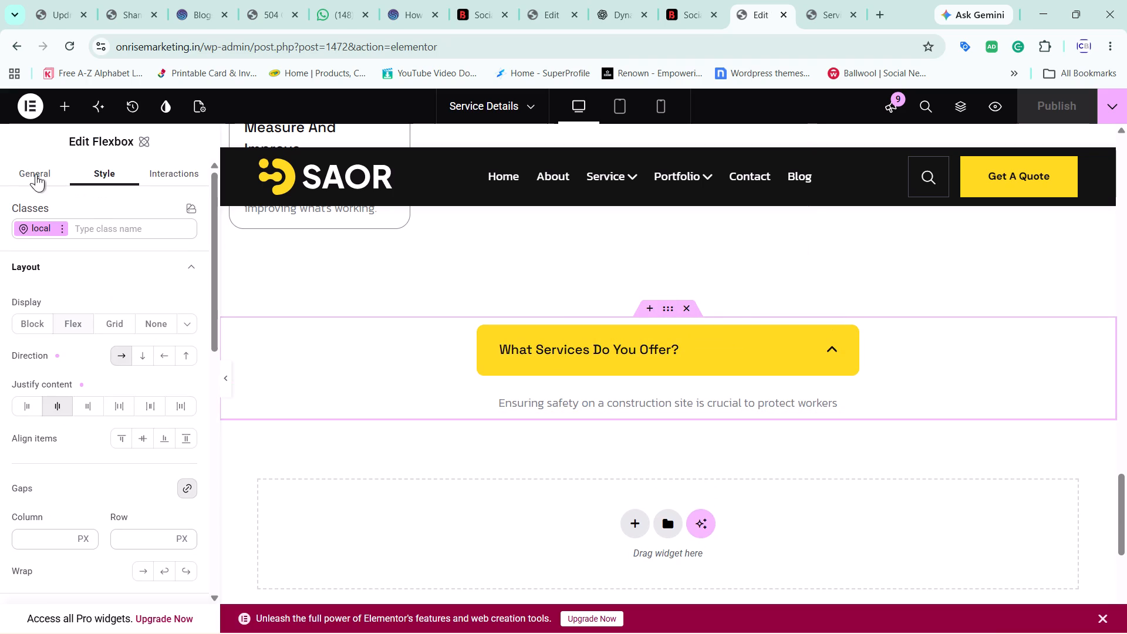
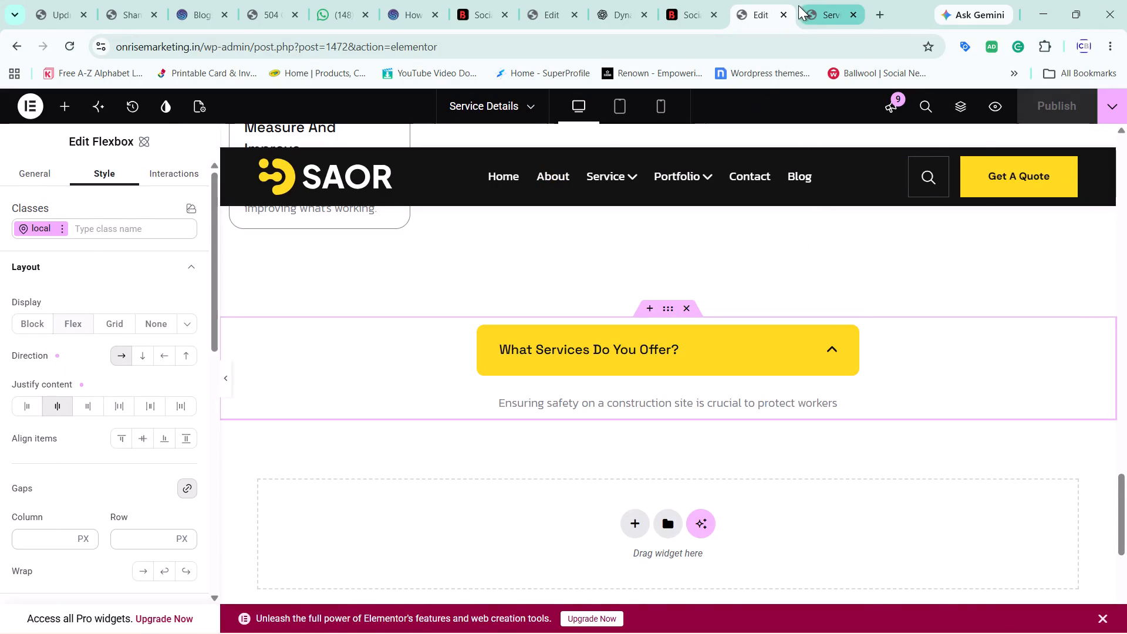
Compare the "What Services Do You Offer?" FAQ item on the live Service Details page with its Elementor editor version.
left_click(828, 3)
left_click(648, 367)
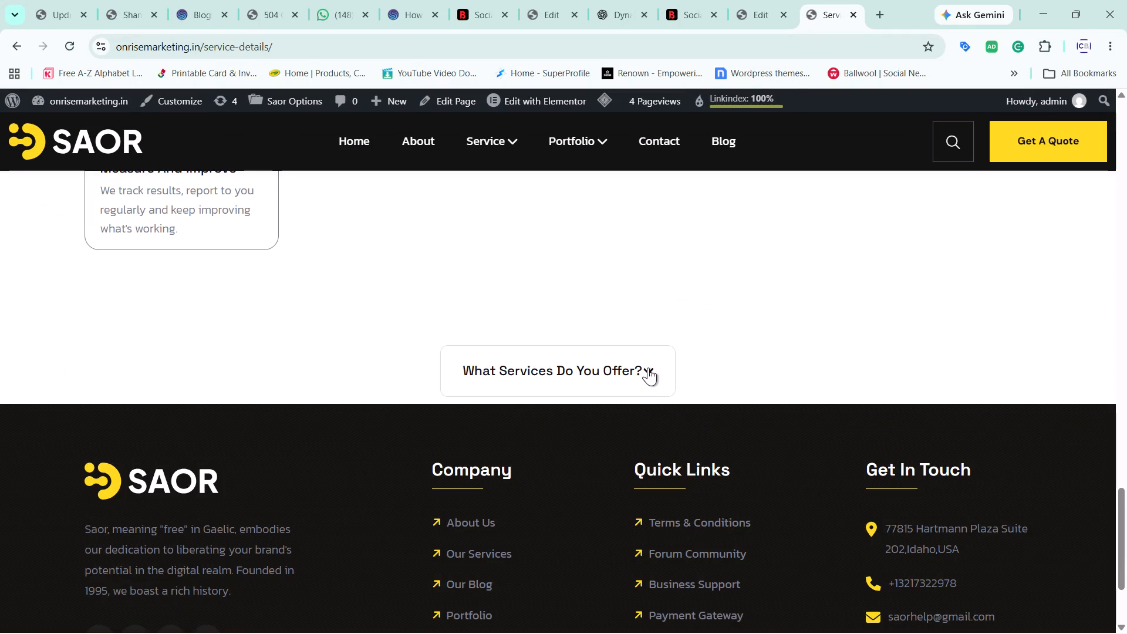
left_click(705, 365)
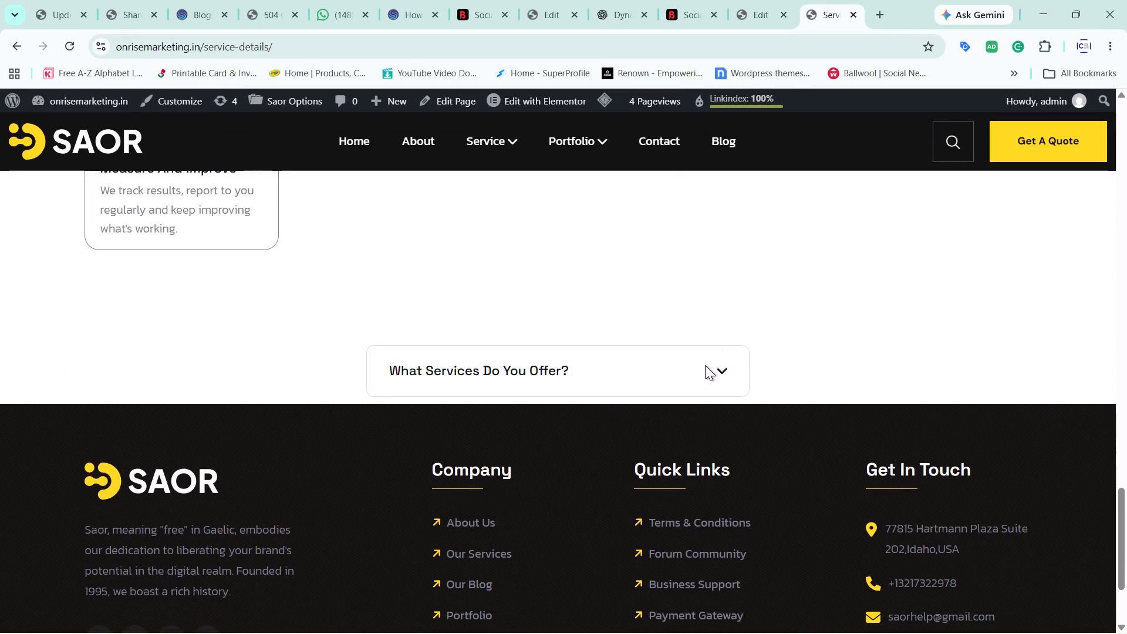
left_click(754, 0)
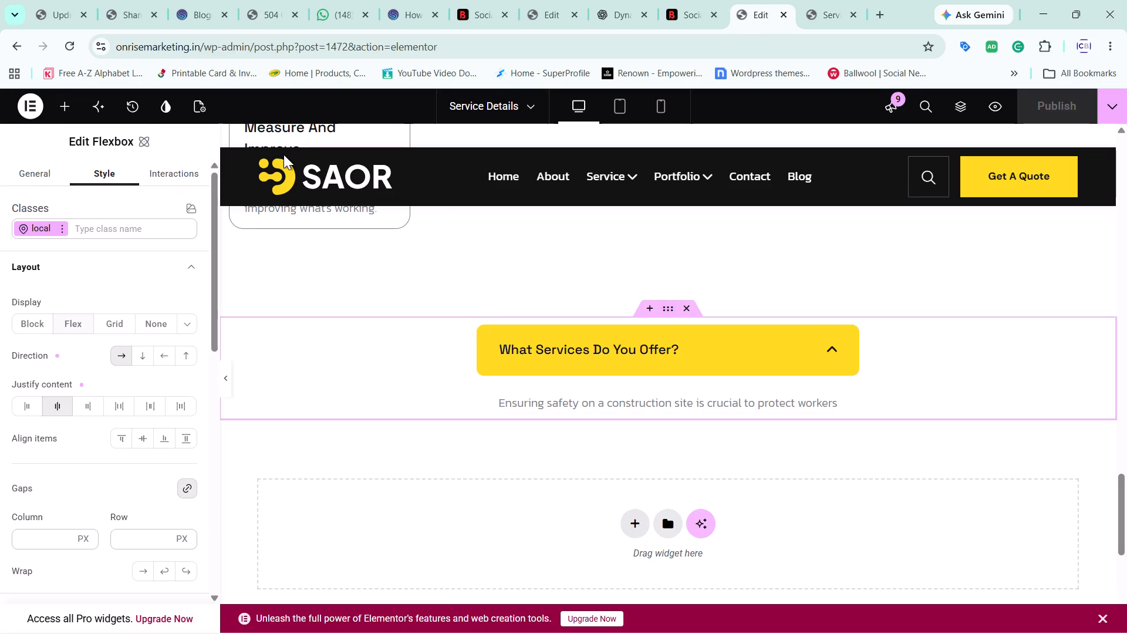
left_click(814, 4)
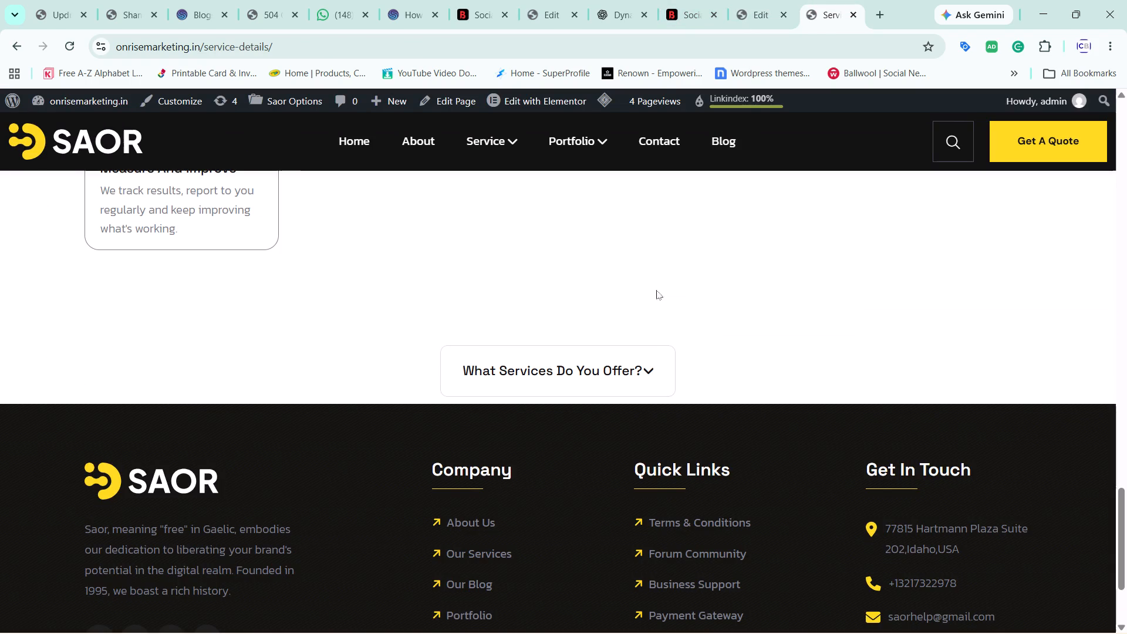
Copy the heading "Social media management FAQs" from the Bengaluru Marketing Company page and try toggling its first two FAQ items.
left_click(701, 18)
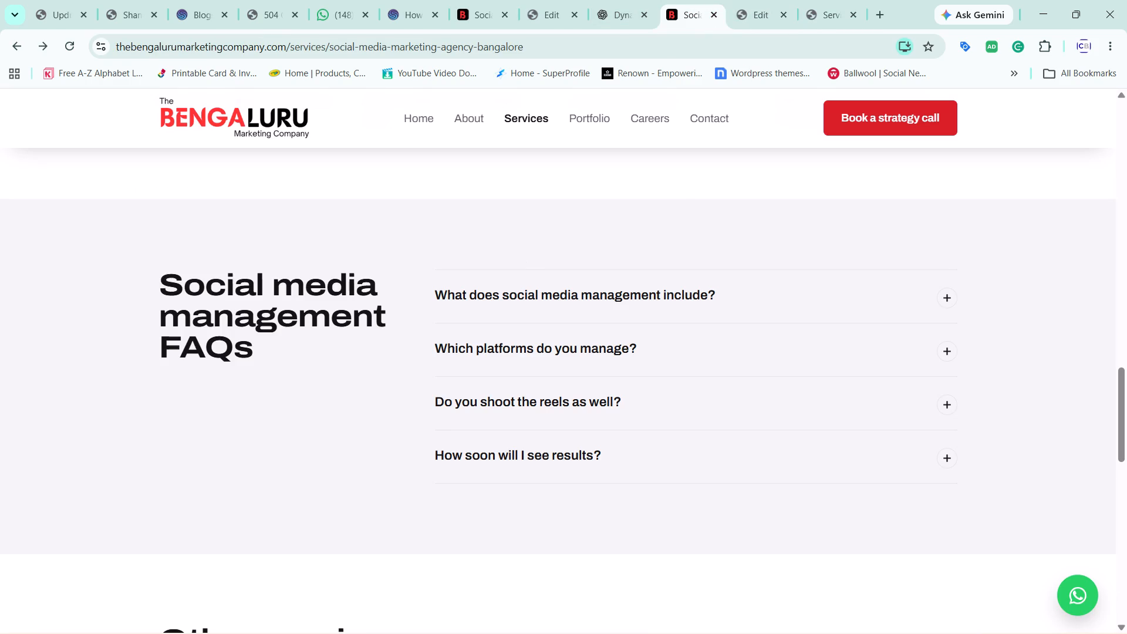
left_click_drag(166, 281, 275, 360)
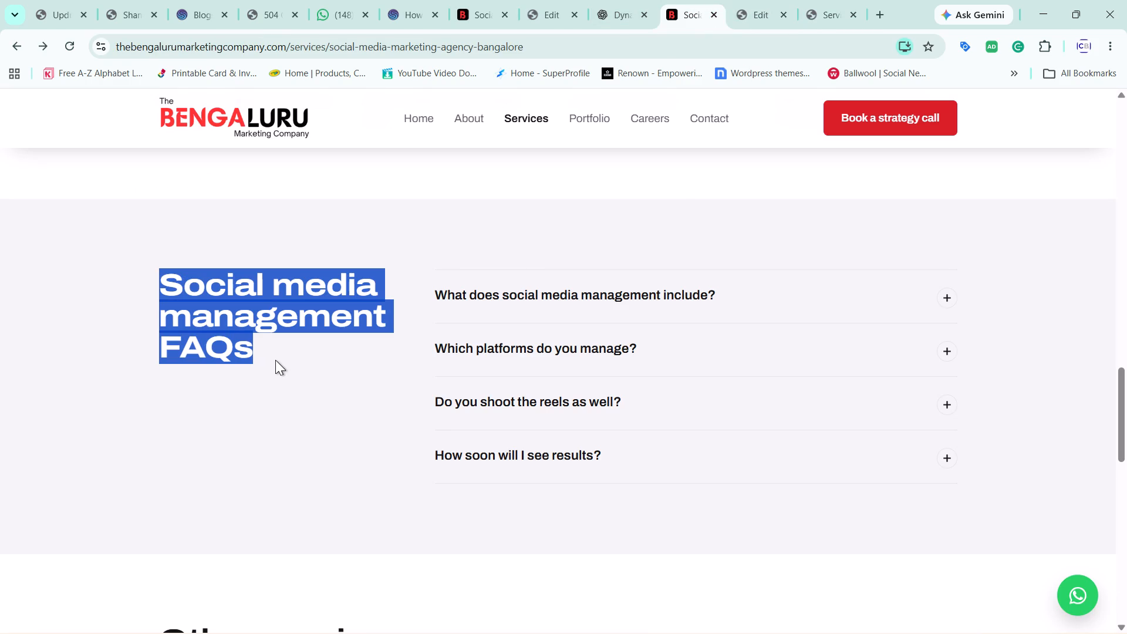
key("ctrl+c")
double_click(938, 288)
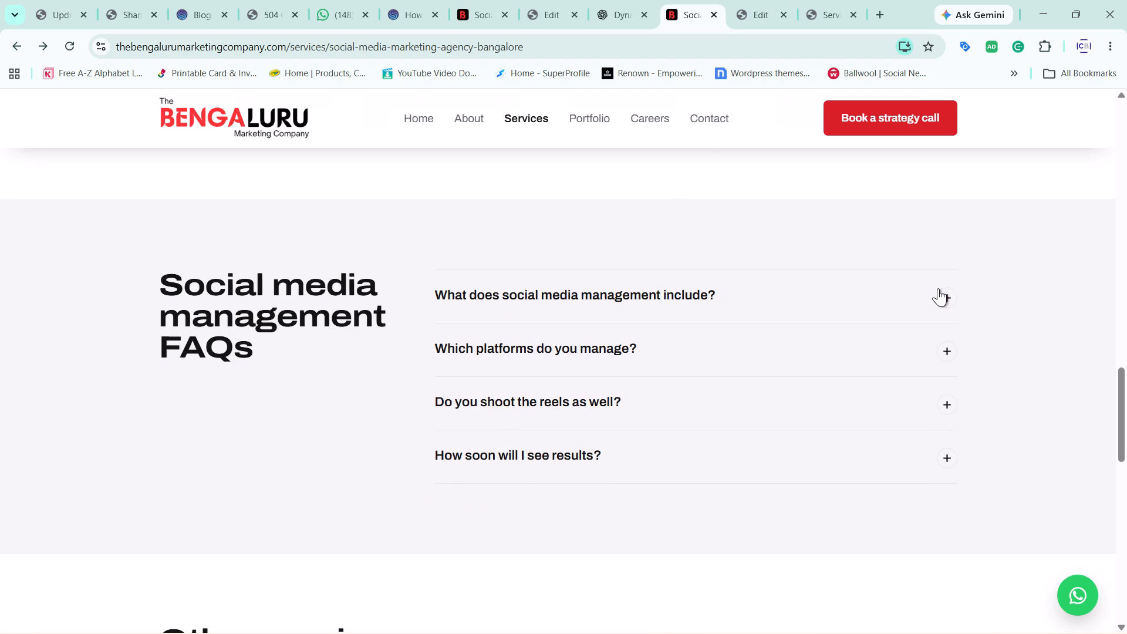
left_click(946, 352)
left_click(946, 352)
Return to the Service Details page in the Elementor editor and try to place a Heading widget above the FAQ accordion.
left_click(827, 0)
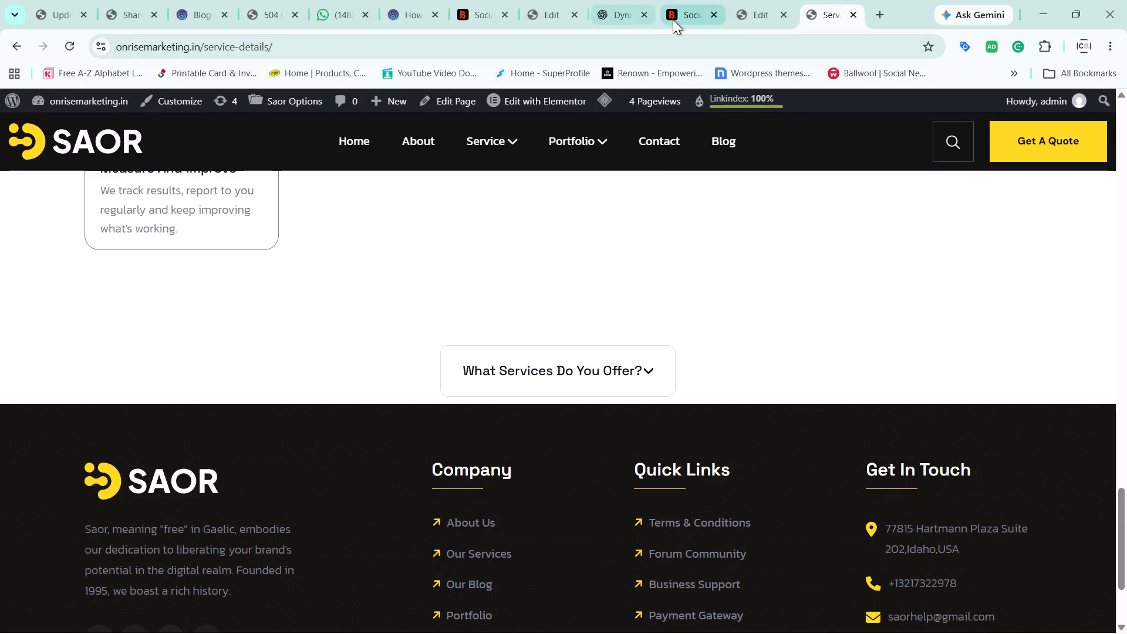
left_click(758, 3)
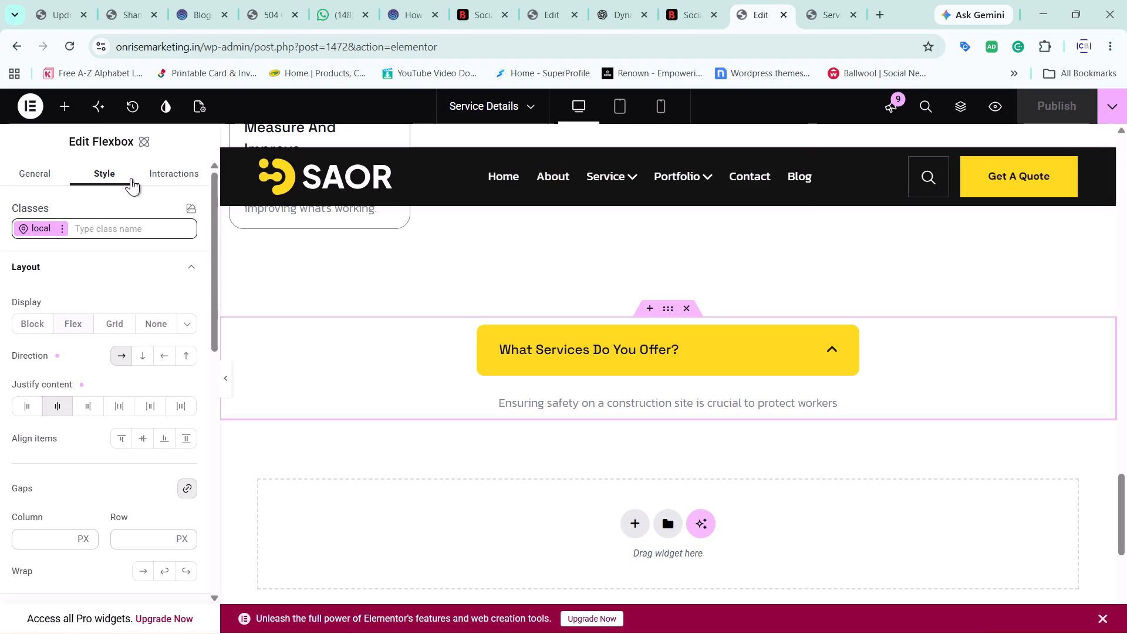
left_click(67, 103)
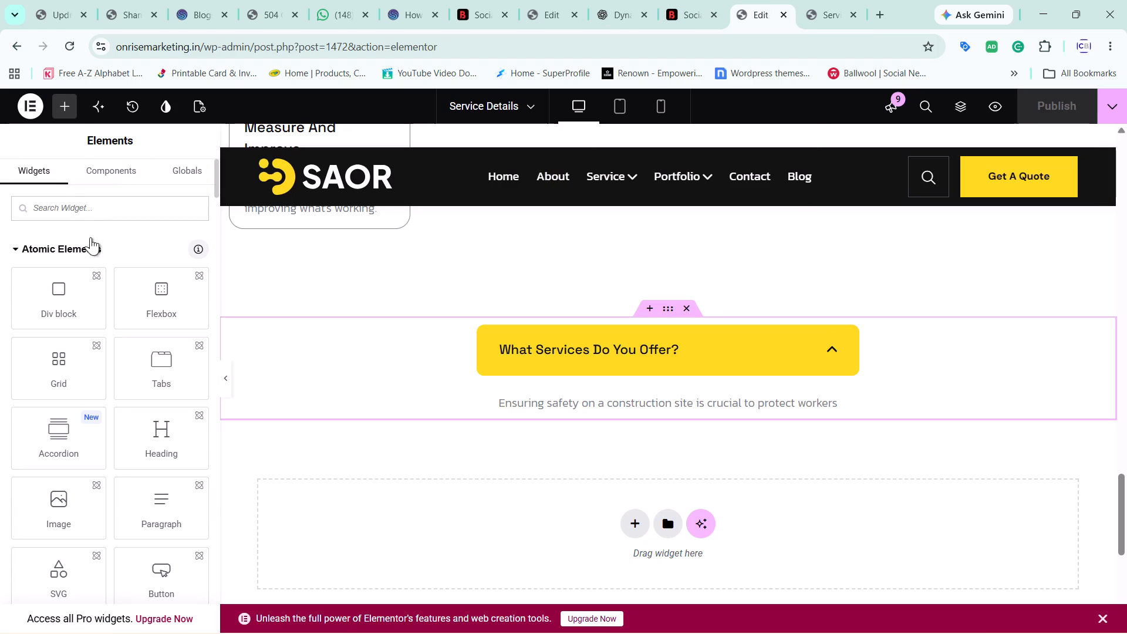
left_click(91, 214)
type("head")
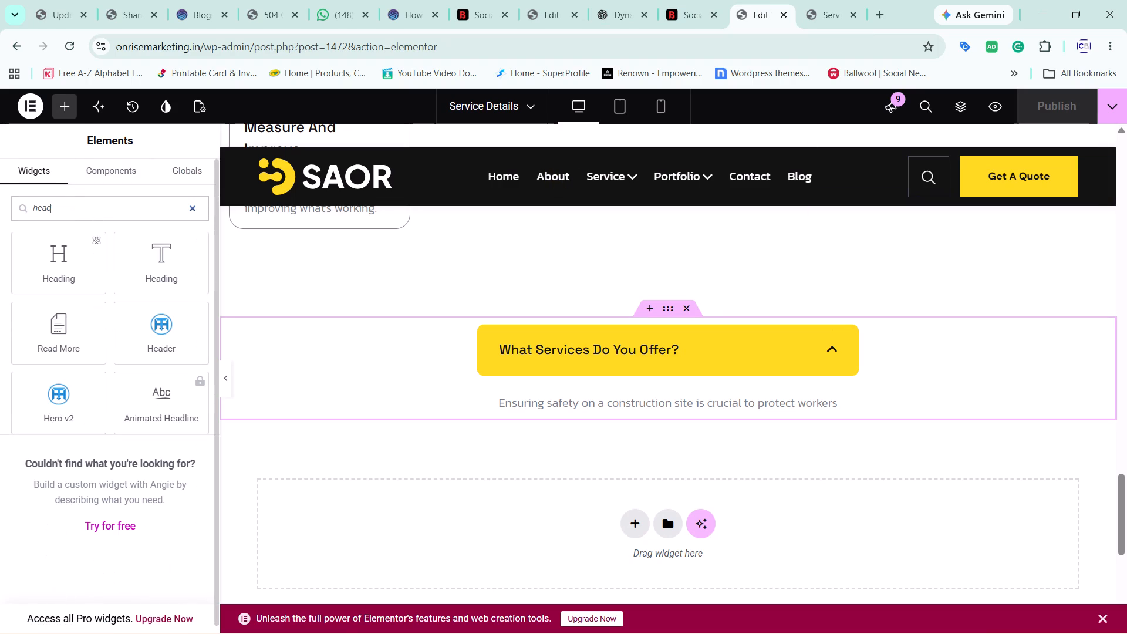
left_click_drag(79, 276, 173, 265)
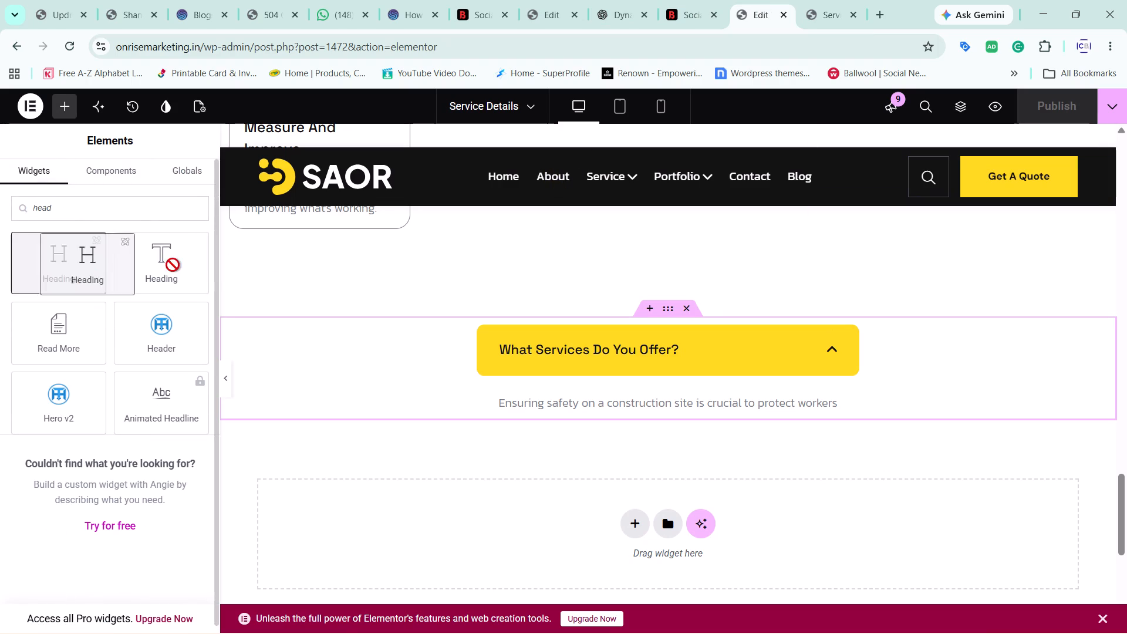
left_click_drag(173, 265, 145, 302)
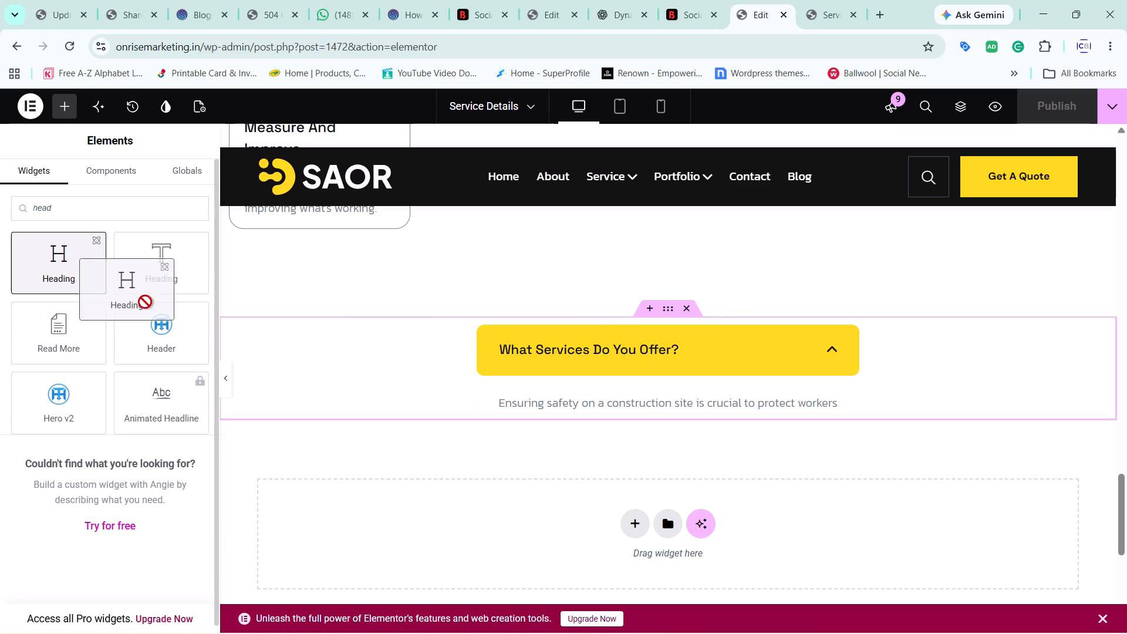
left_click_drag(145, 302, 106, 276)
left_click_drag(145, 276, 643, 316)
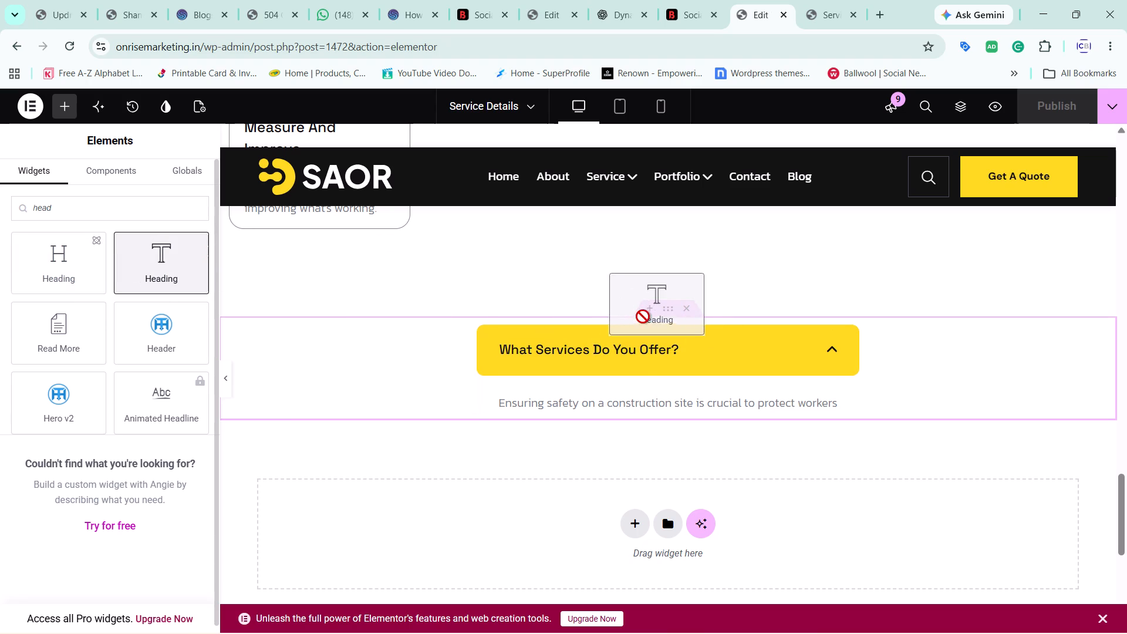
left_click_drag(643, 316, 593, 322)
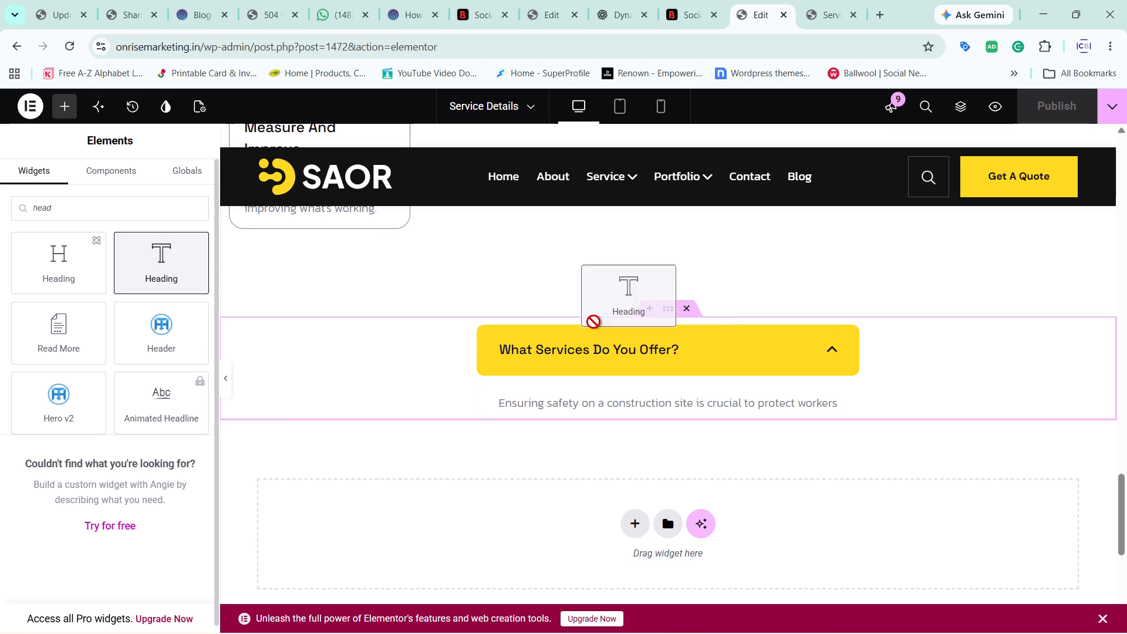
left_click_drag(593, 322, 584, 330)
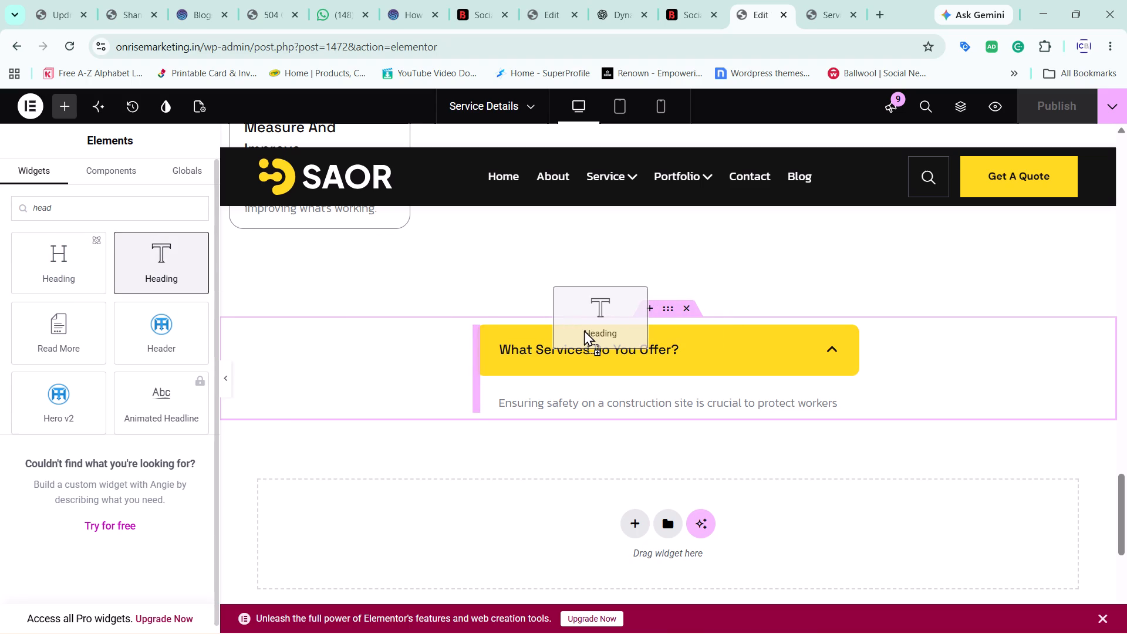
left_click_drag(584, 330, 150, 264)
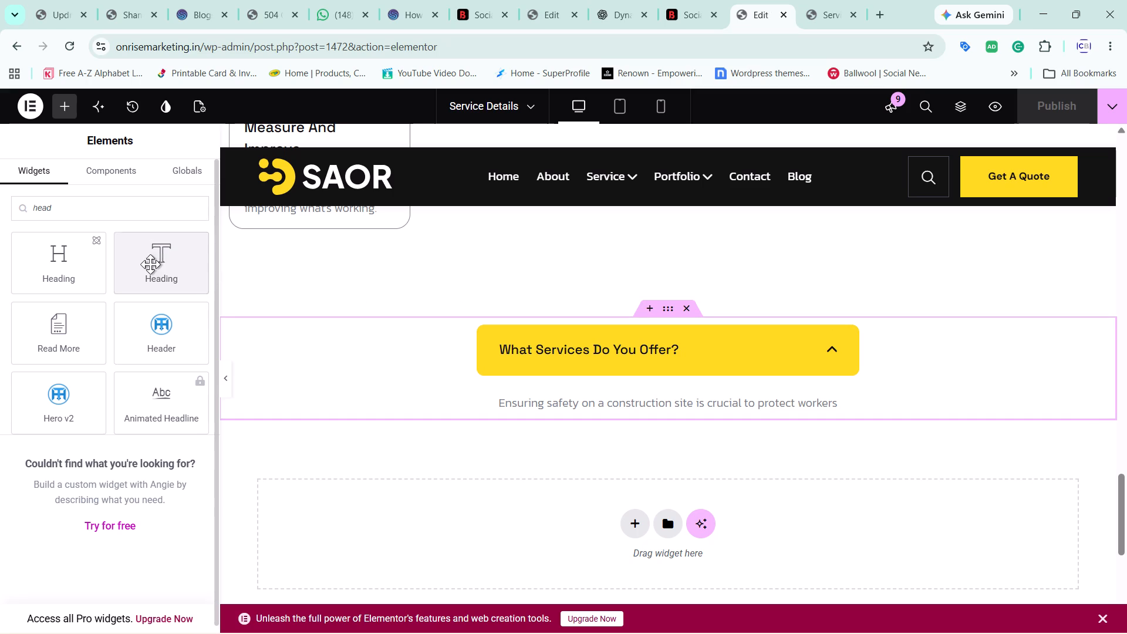
Set the FAQ flexbox's direction to a vertical, top-to-bottom column.
left_click(673, 310)
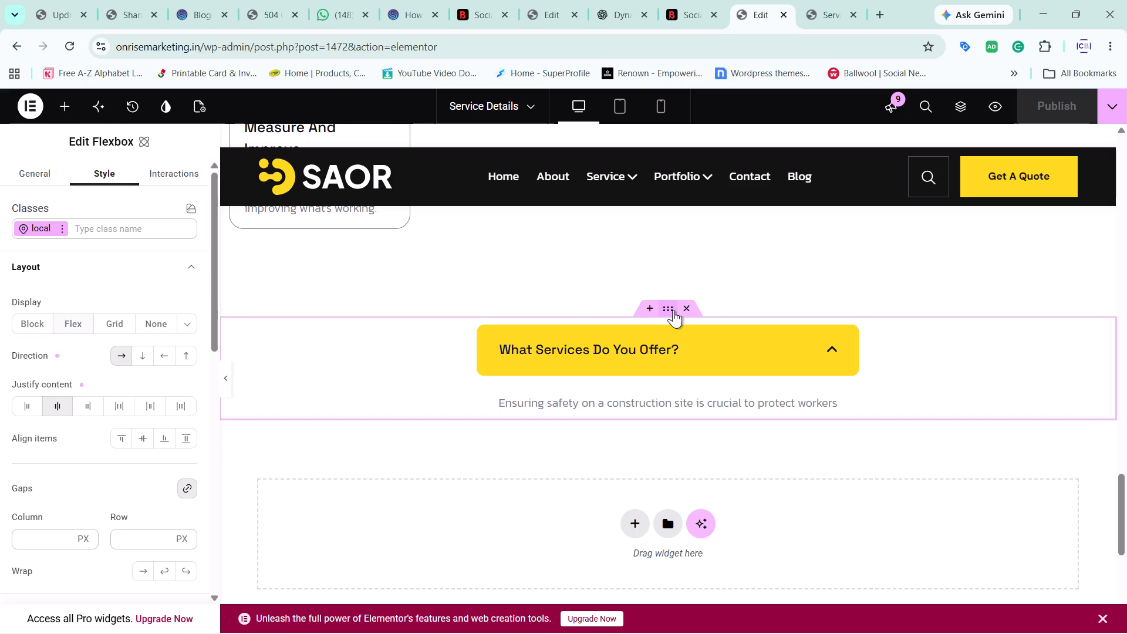
left_click(147, 357)
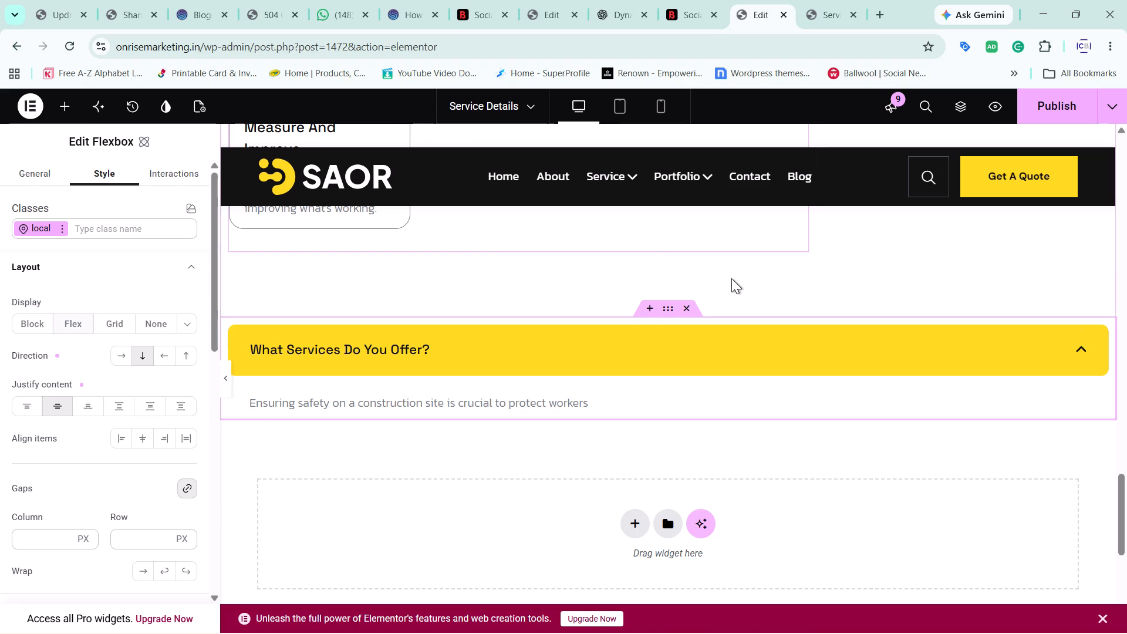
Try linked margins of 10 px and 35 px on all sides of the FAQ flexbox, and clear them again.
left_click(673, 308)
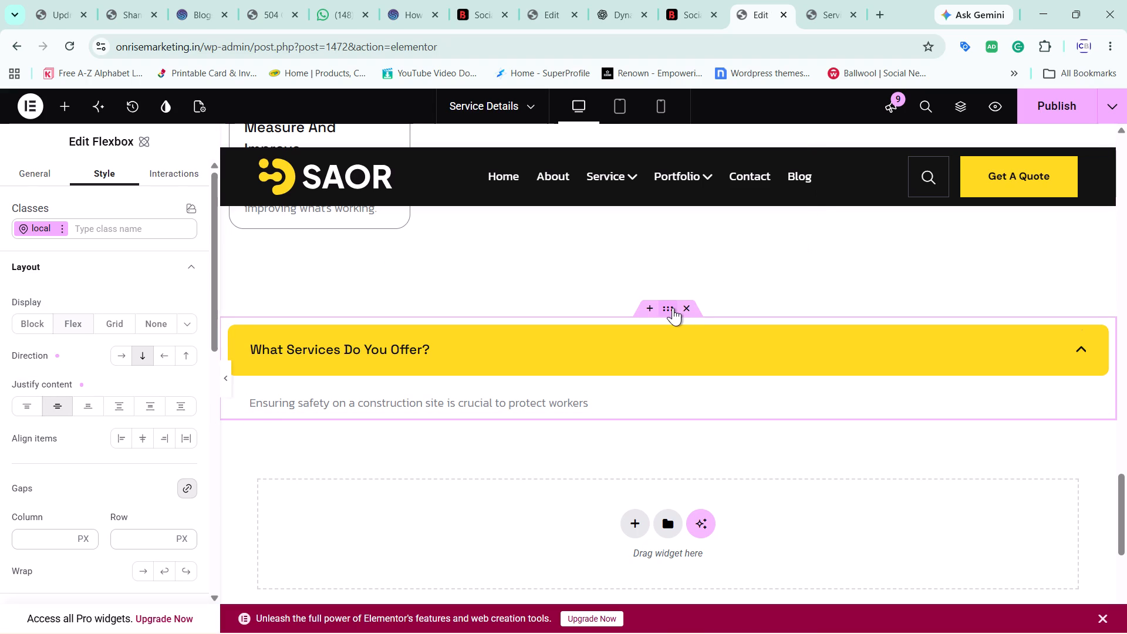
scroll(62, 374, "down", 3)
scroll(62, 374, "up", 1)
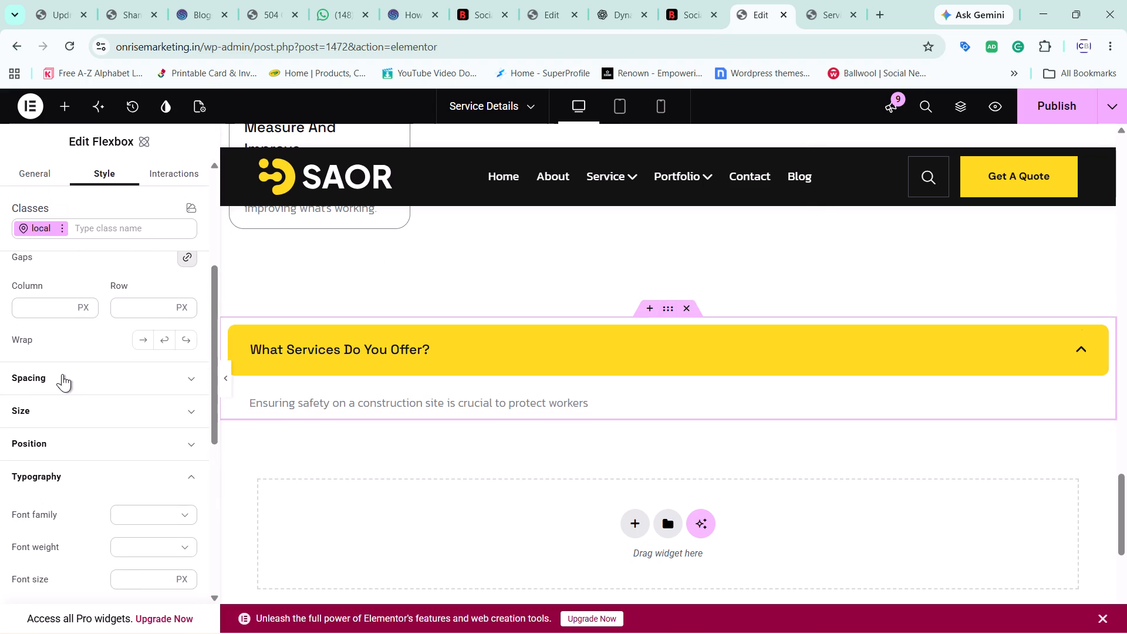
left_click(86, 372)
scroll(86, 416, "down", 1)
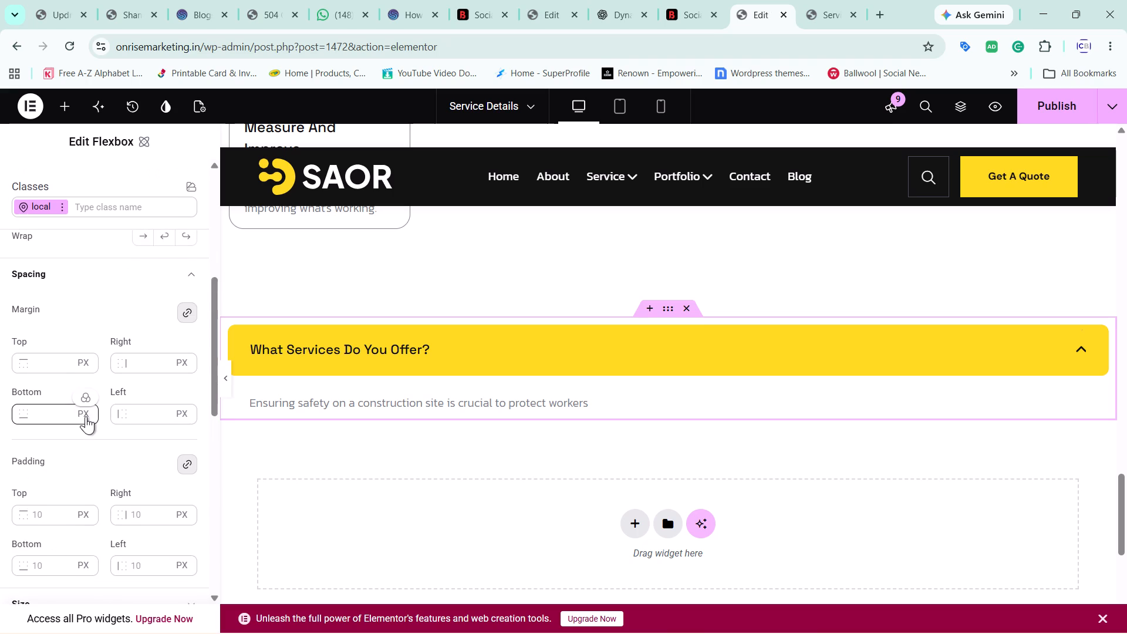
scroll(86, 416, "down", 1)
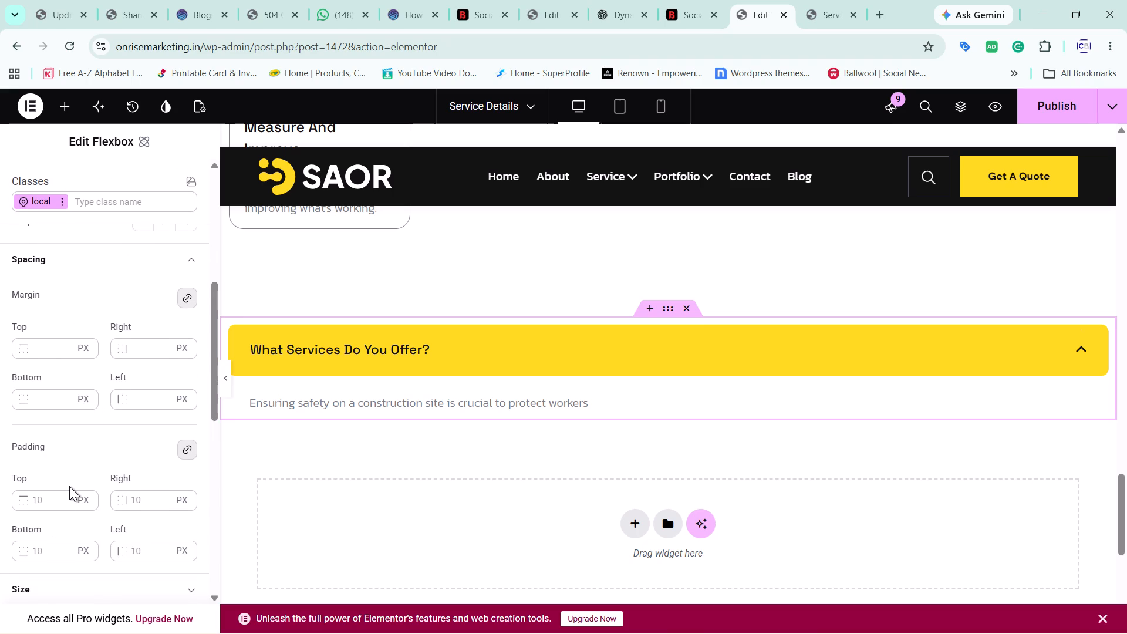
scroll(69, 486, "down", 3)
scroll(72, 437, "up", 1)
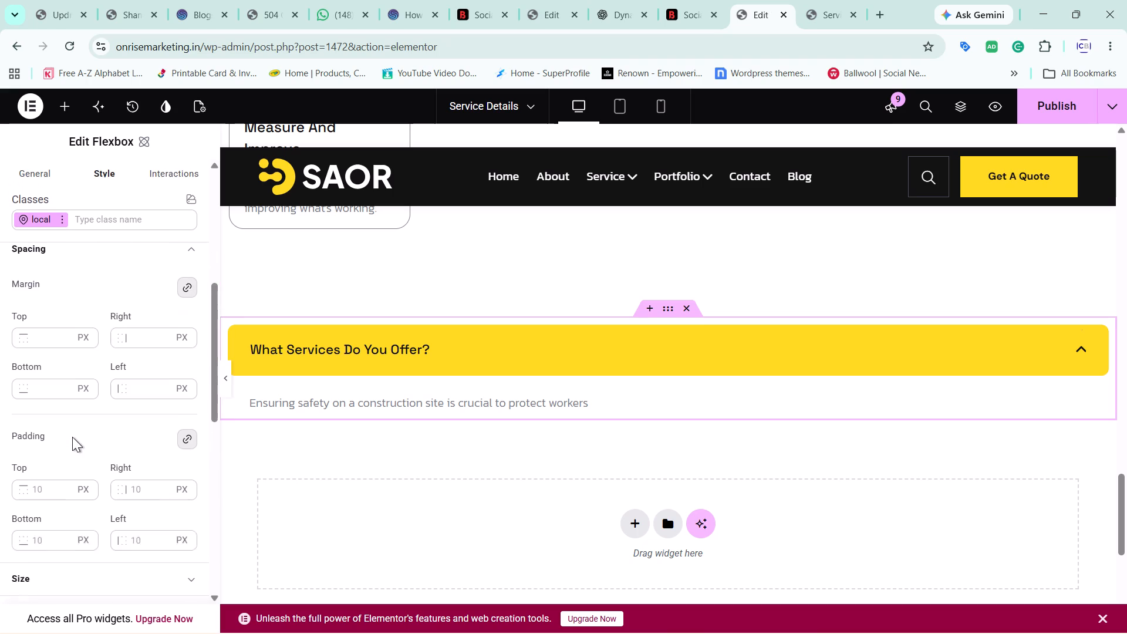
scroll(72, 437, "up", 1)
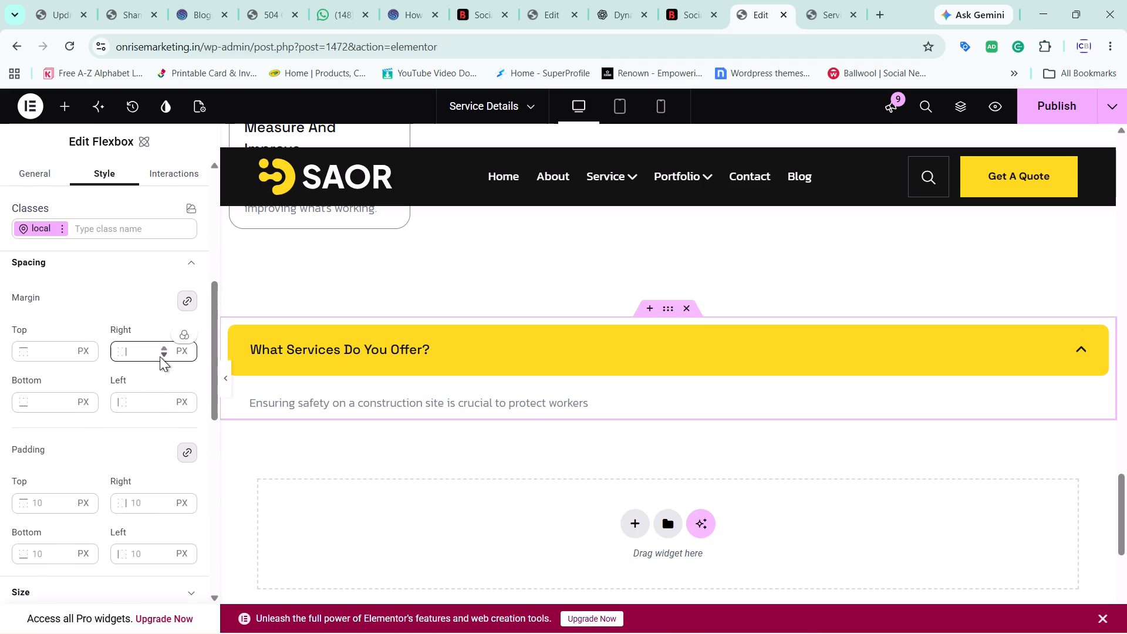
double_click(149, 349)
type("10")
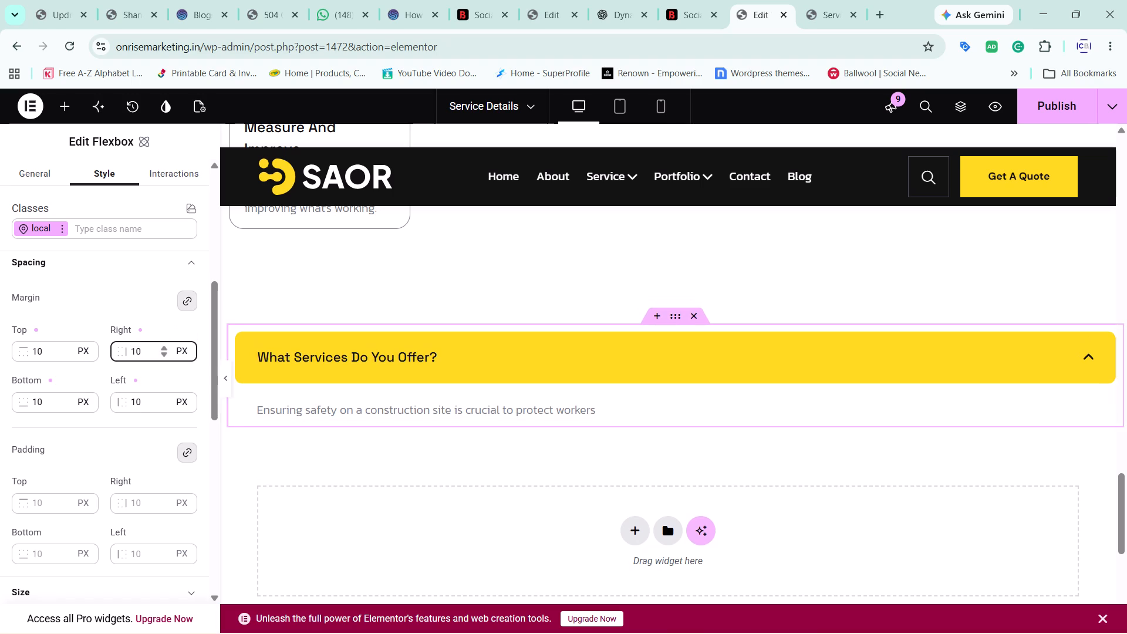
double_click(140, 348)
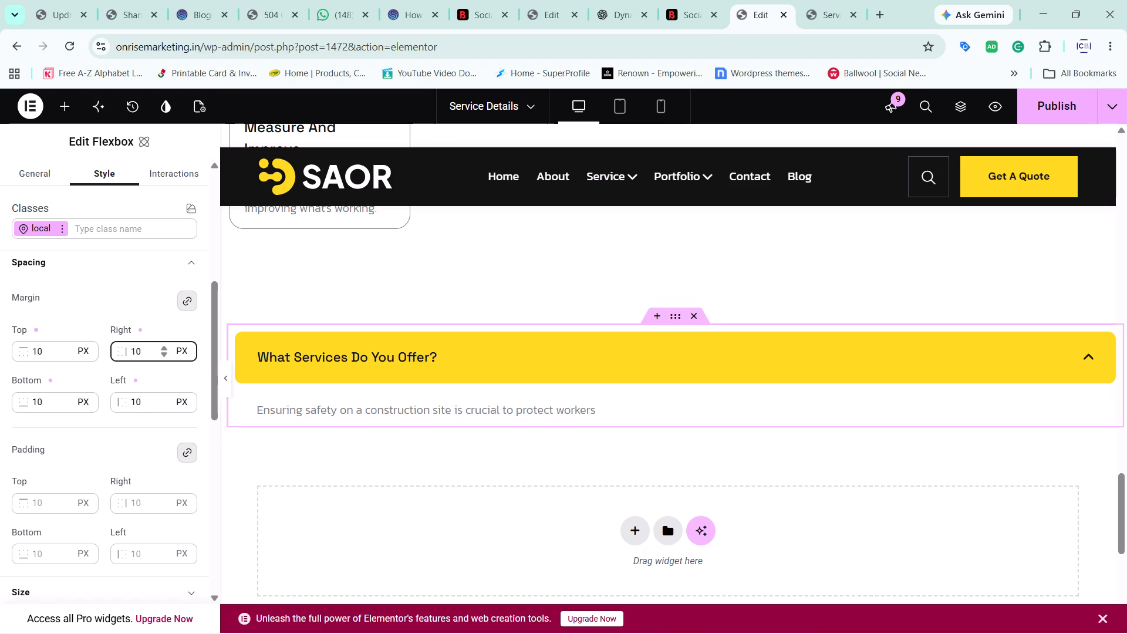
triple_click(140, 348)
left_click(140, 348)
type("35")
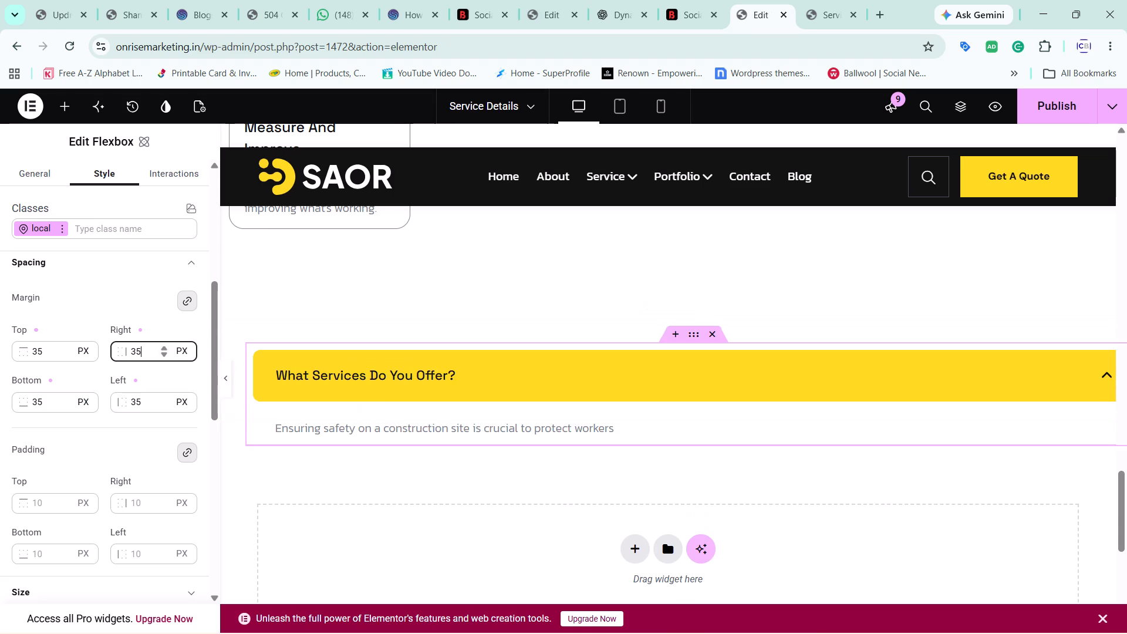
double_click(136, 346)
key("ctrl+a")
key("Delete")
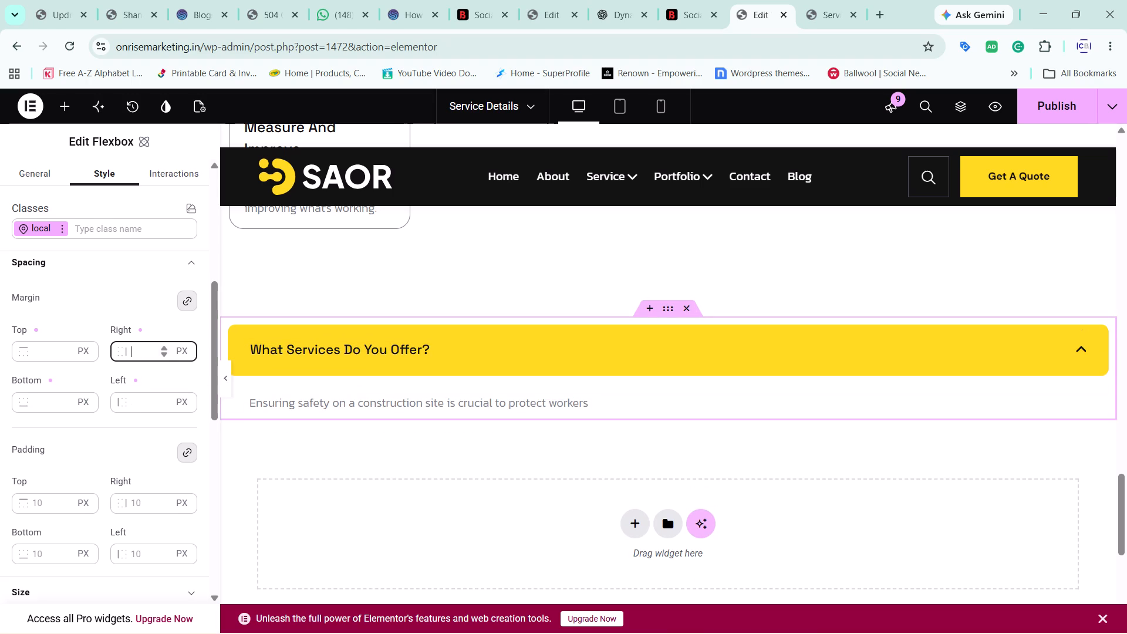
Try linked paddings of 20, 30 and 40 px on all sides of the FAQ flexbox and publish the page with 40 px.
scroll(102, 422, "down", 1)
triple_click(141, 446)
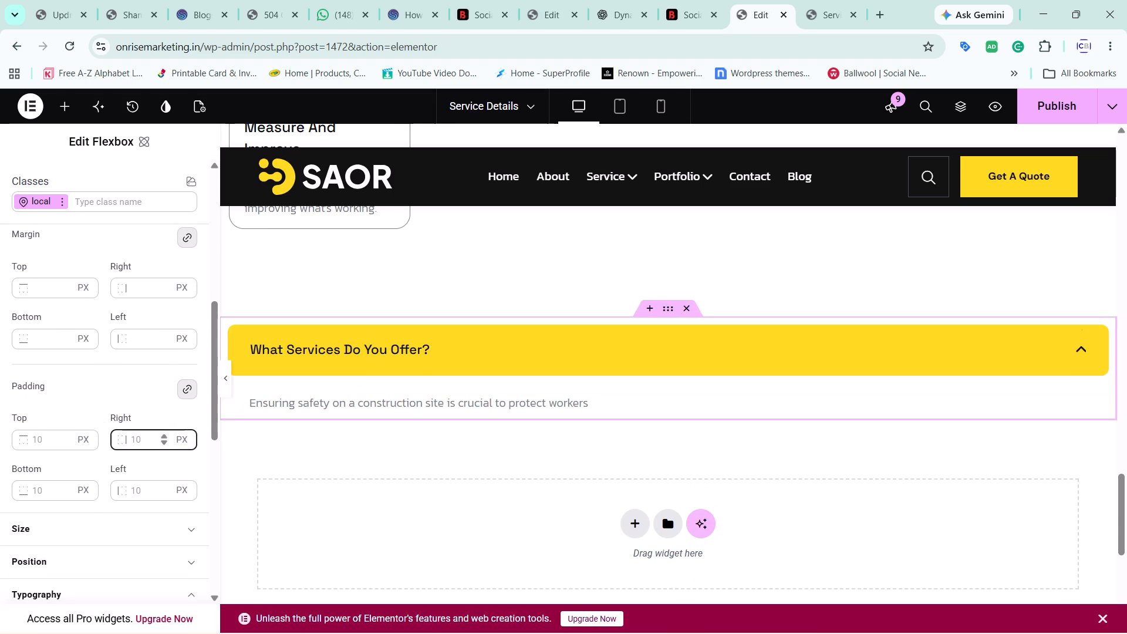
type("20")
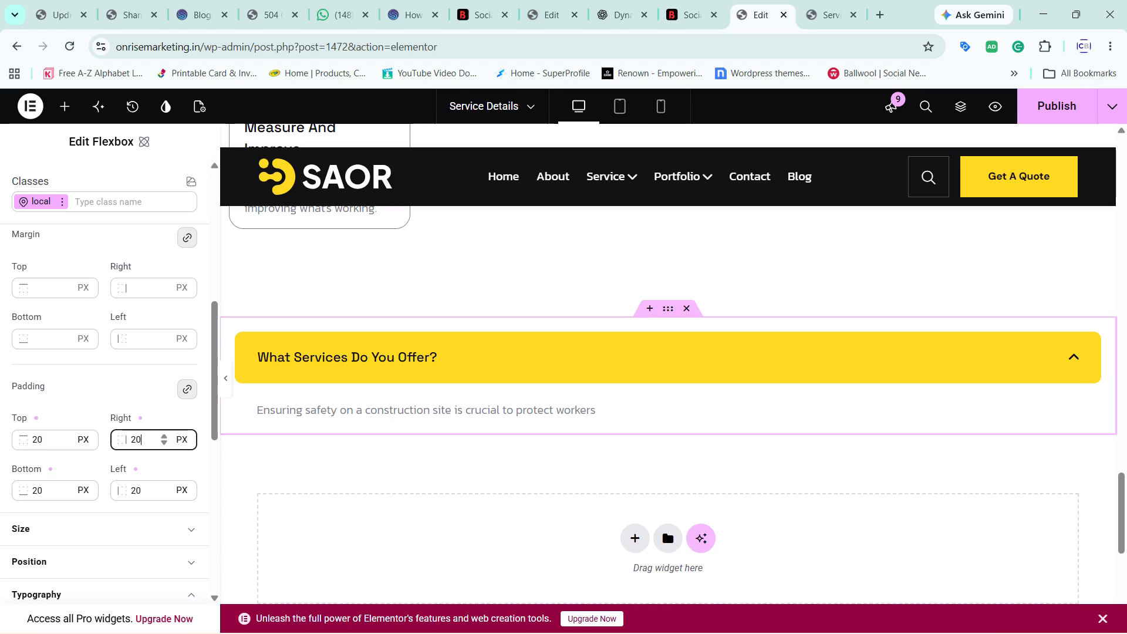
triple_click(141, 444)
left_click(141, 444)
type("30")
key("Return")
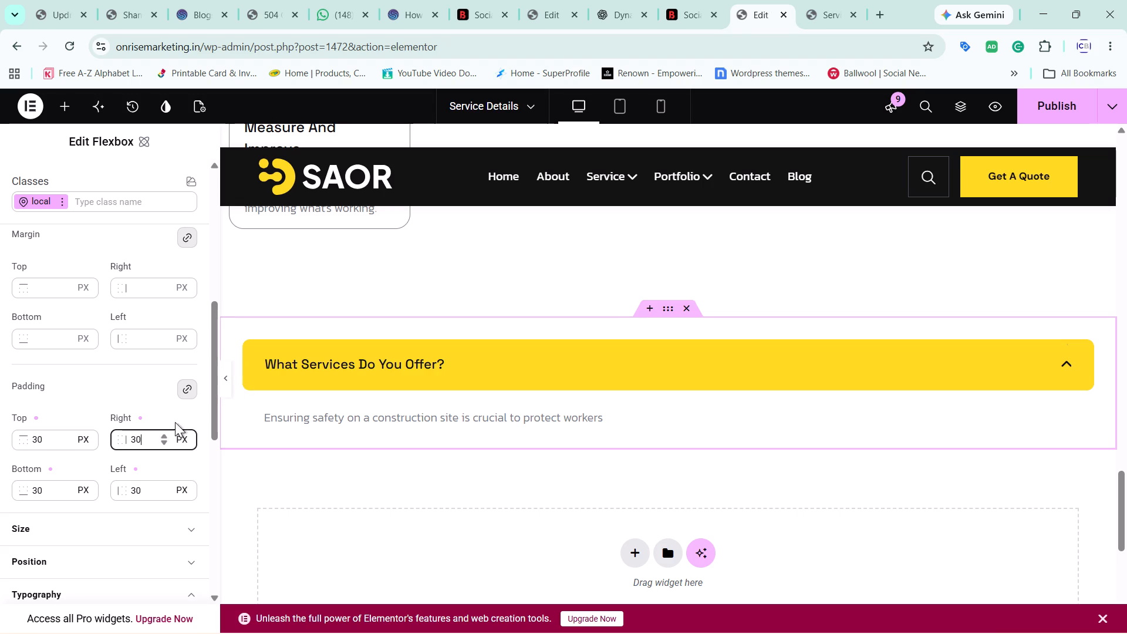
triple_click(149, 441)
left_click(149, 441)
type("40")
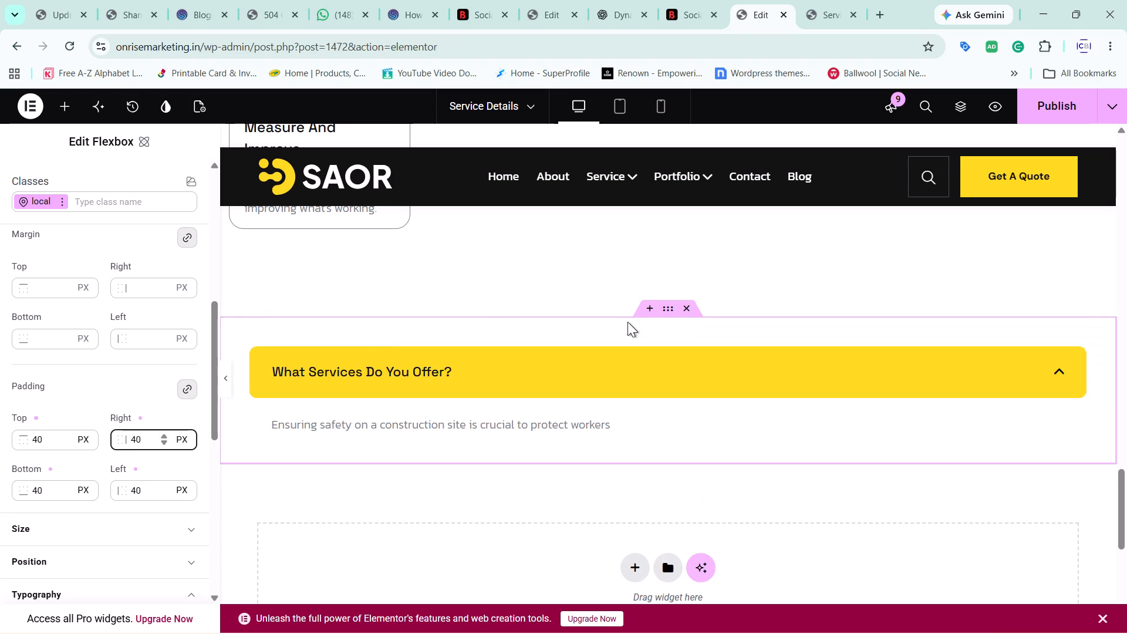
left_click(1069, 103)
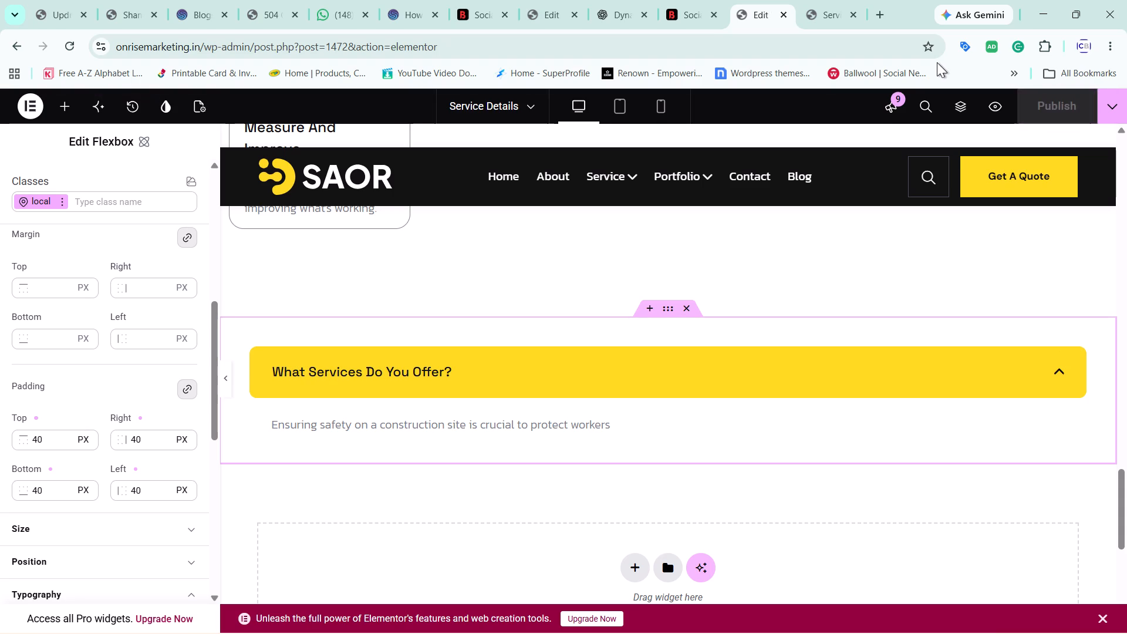
Reload the live Service Details page and check the FAQ accordion's width and toggling.
left_click(822, 0)
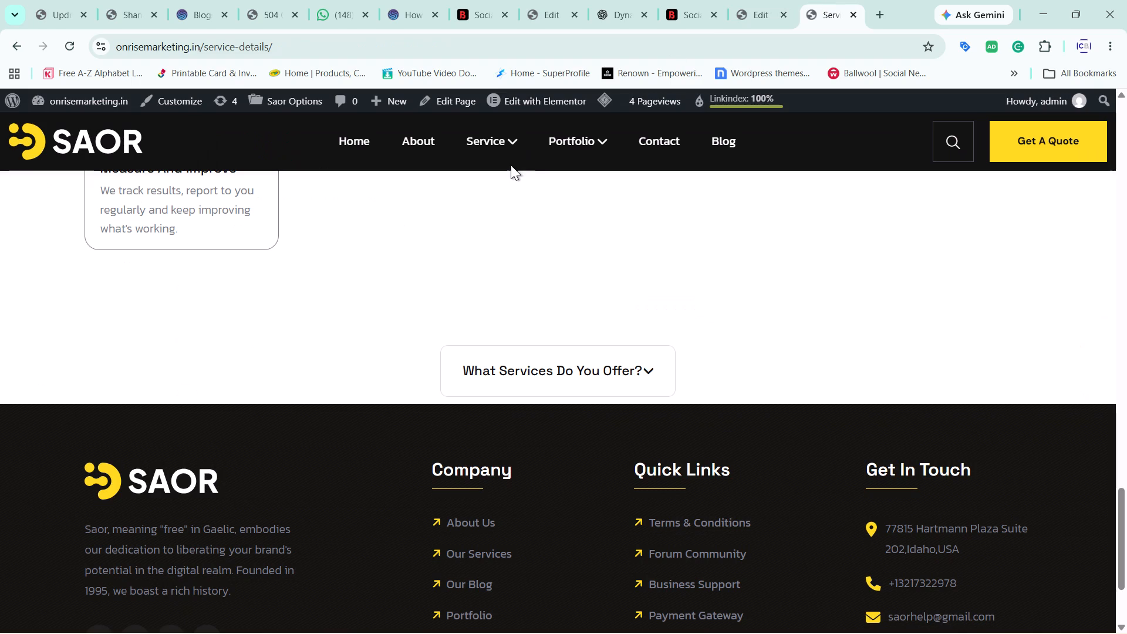
left_click(76, 49)
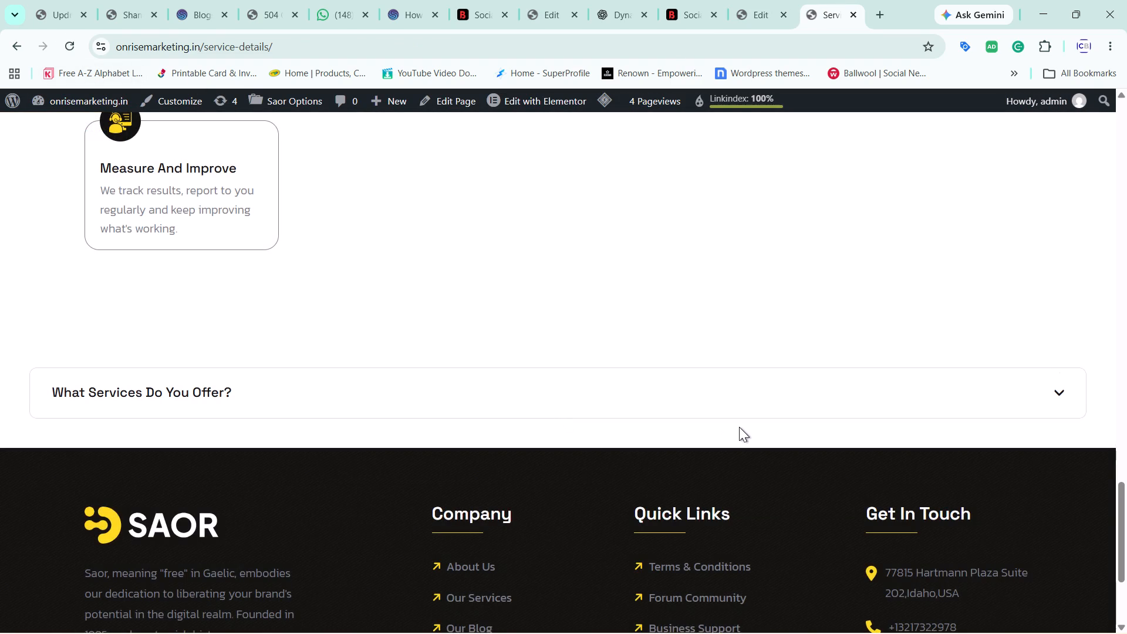
left_click(748, 394)
left_click(748, 394)
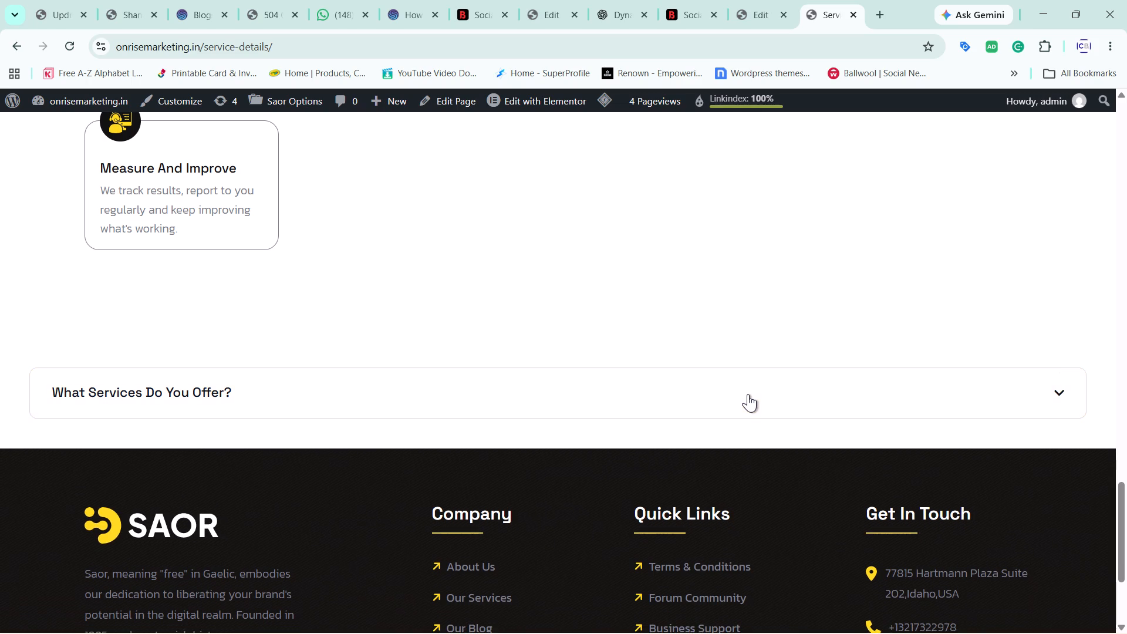
scroll(696, 332, "up", 2)
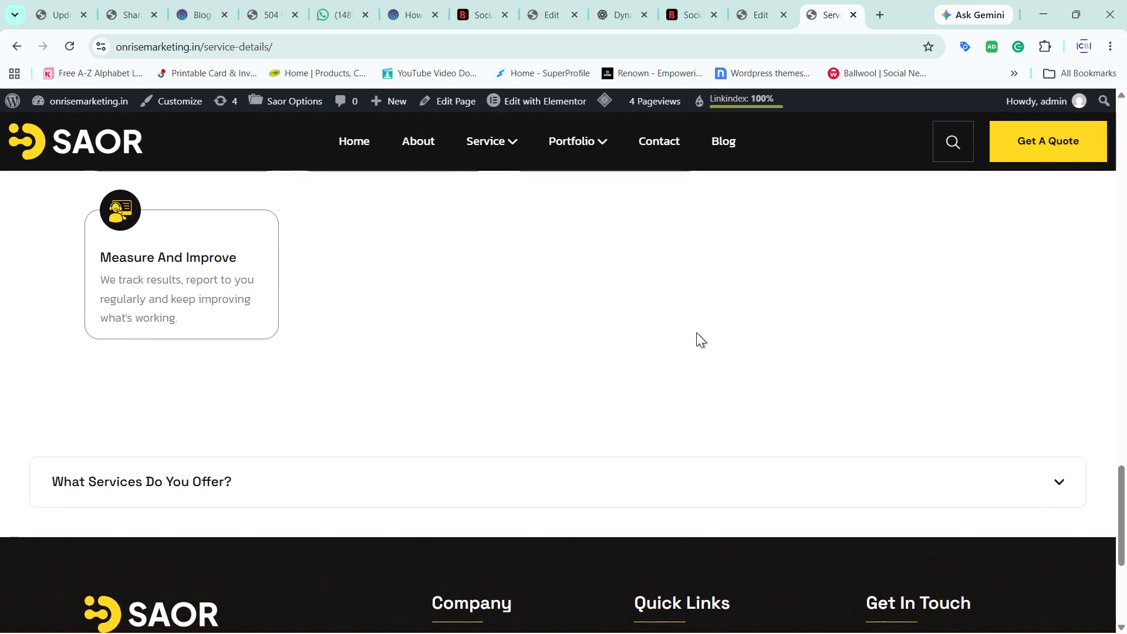
Back in the Elementor editor, increase the FAQ flexbox's padding to 67 px on all sides and publish the page.
left_click(754, 9)
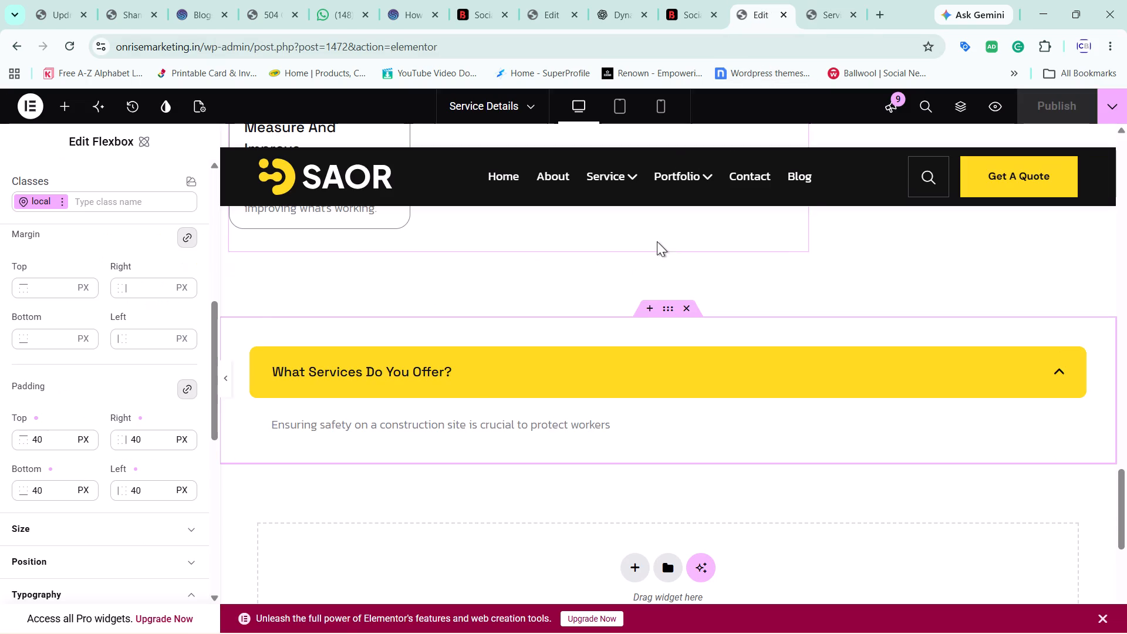
triple_click(164, 439)
triple_click(164, 439)
triple_click(164, 439)
triple_click(164, 439)
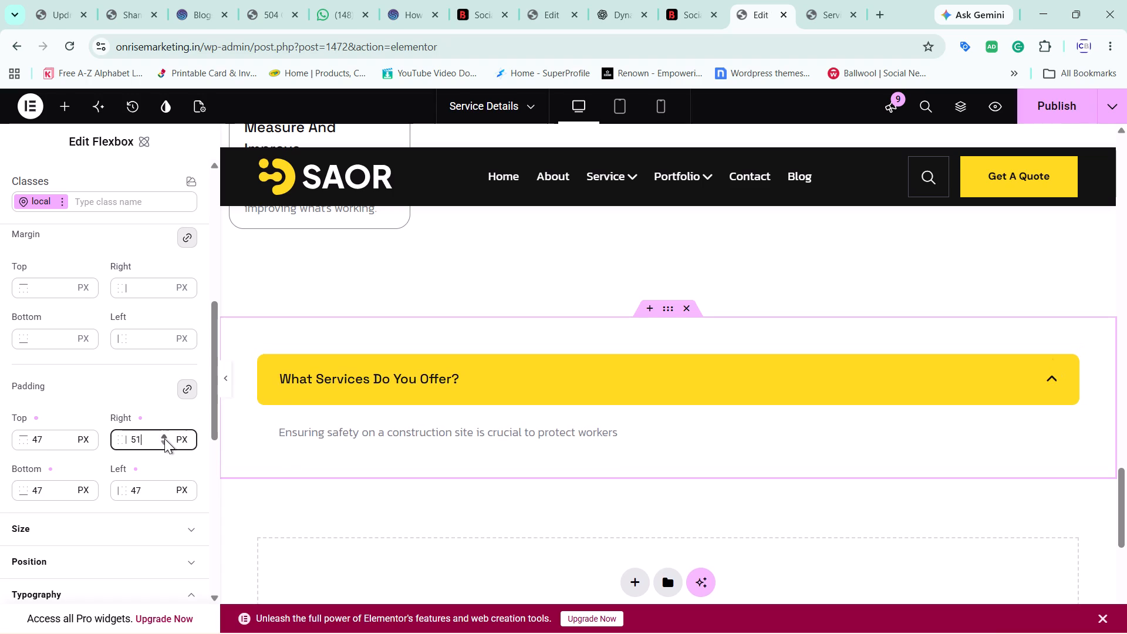
triple_click(164, 439)
triple_click(164, 439)
triple_click(164, 439)
triple_click(164, 439)
triple_click(164, 439)
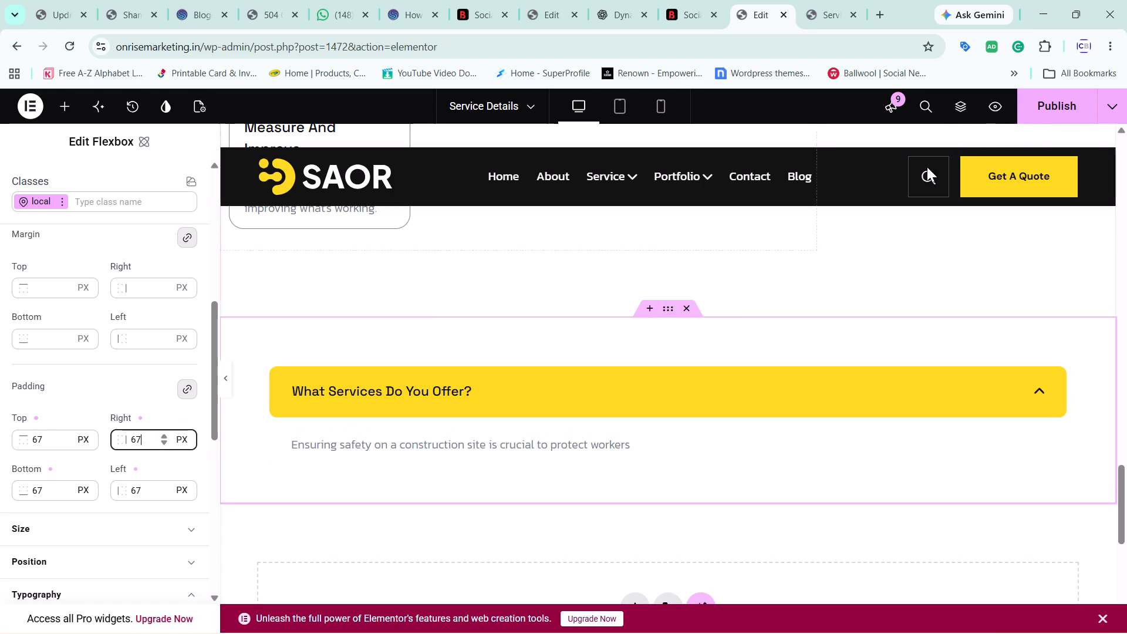
left_click(1038, 105)
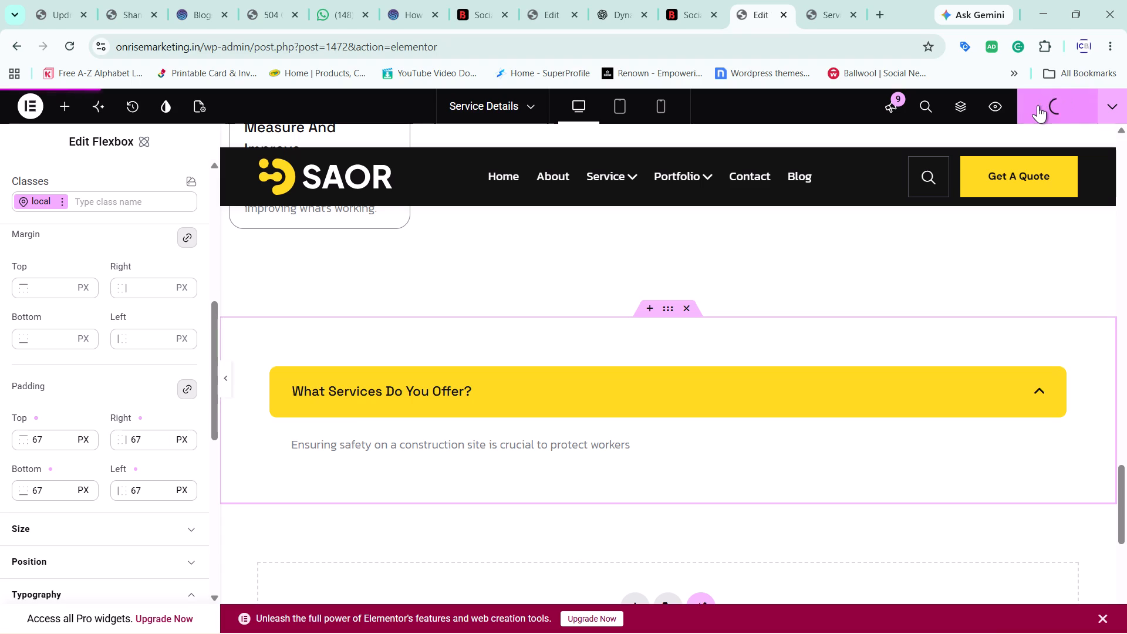
Reload the live Service Details page and check the FAQ section's spacing by toggling "What Services Do You Offer?".
left_click(818, 1)
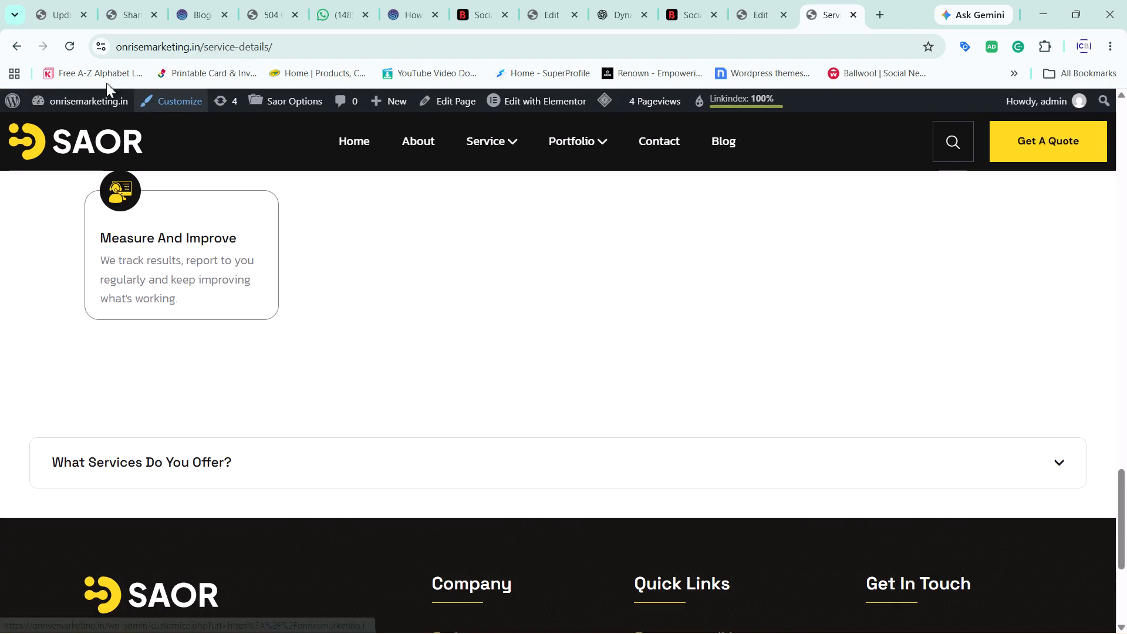
left_click(66, 46)
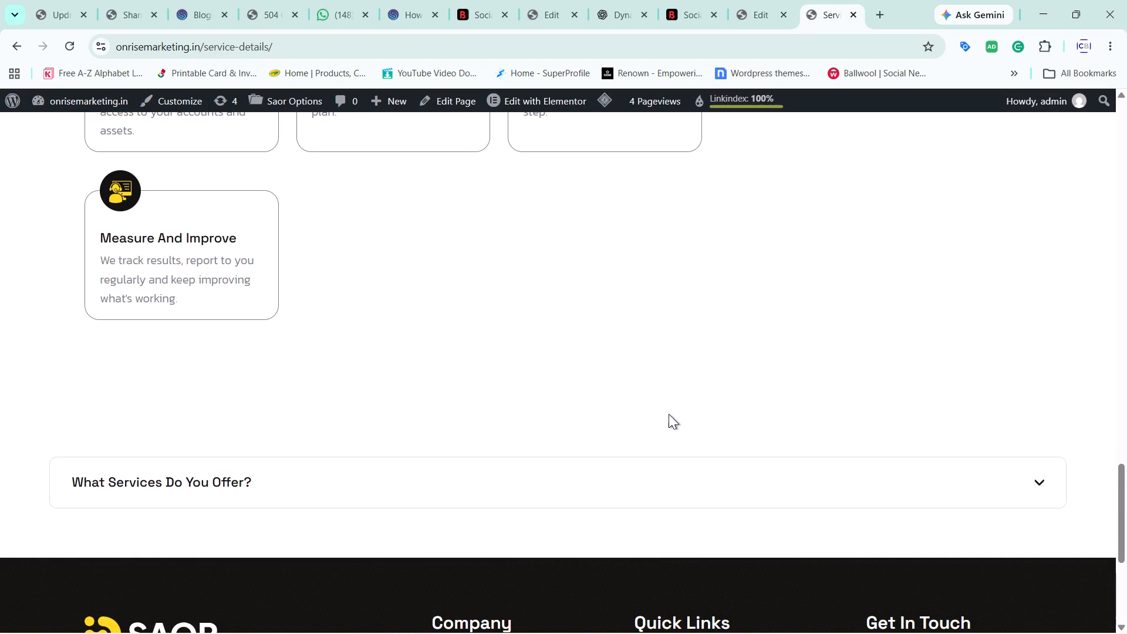
scroll(669, 414, "down", 2)
scroll(669, 414, "up", 1)
double_click(995, 390)
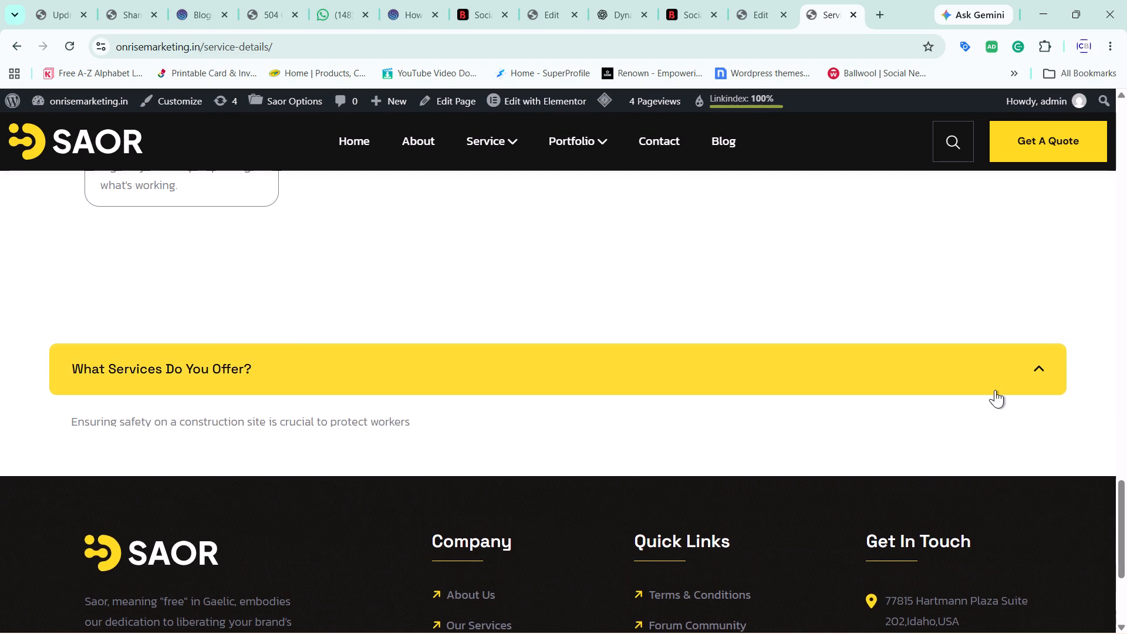
left_click(995, 390)
left_click(995, 390)
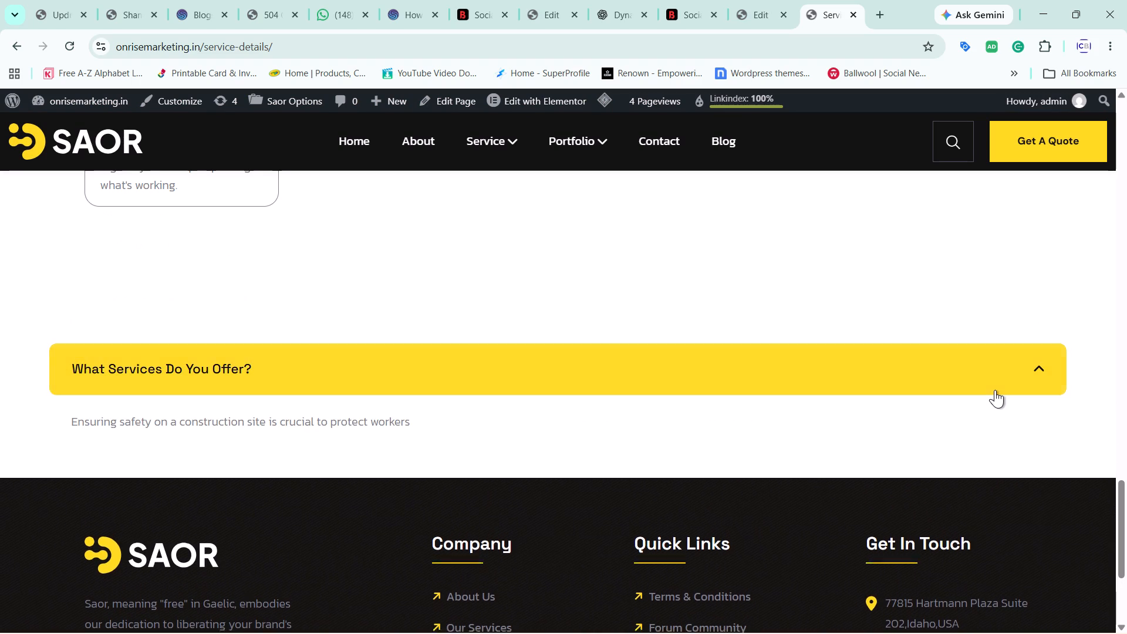
left_click(995, 390)
Return to the Elementor editor and place a Heading widget above the accordion inside the FAQ flexbox.
left_click_drag(797, 0, 764, 0)
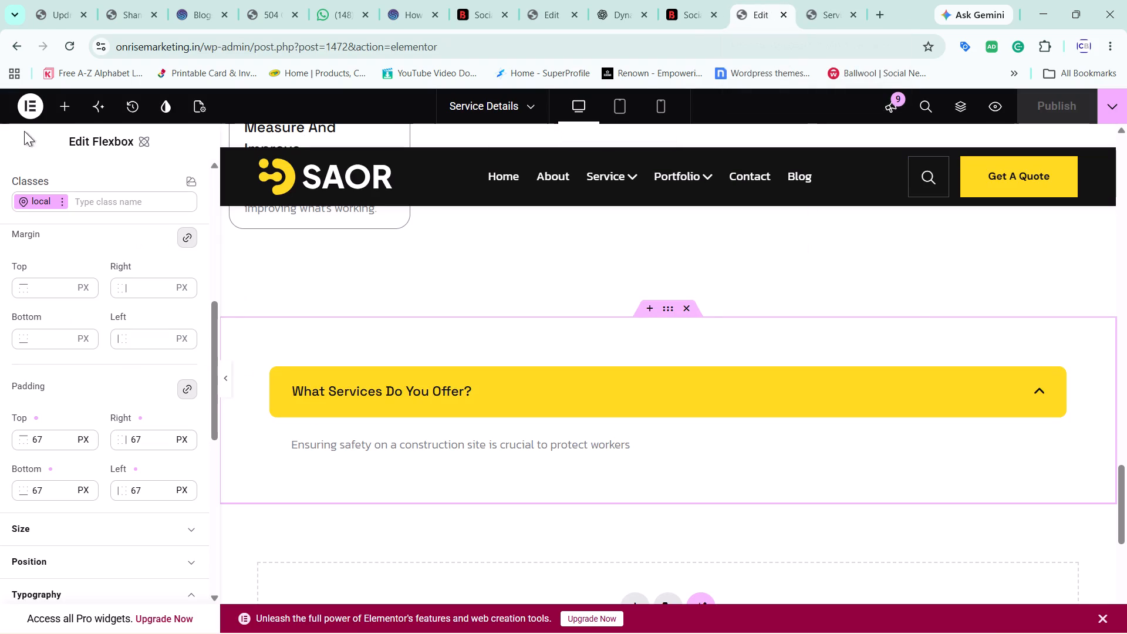
left_click(59, 106)
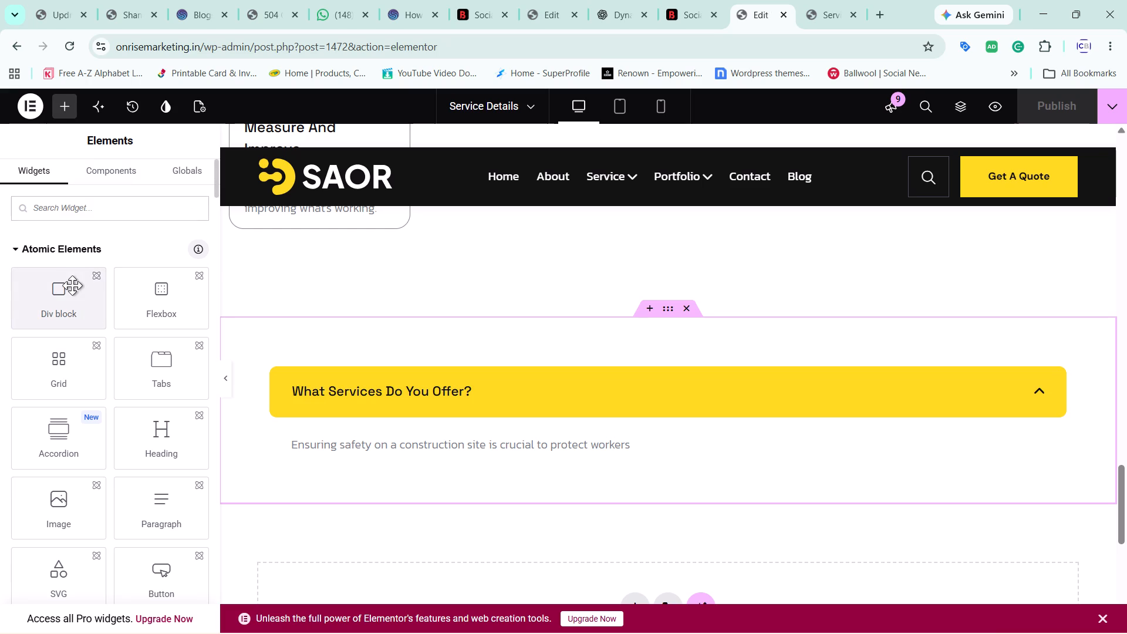
left_click(106, 201)
left_click_drag(158, 421, 669, 375)
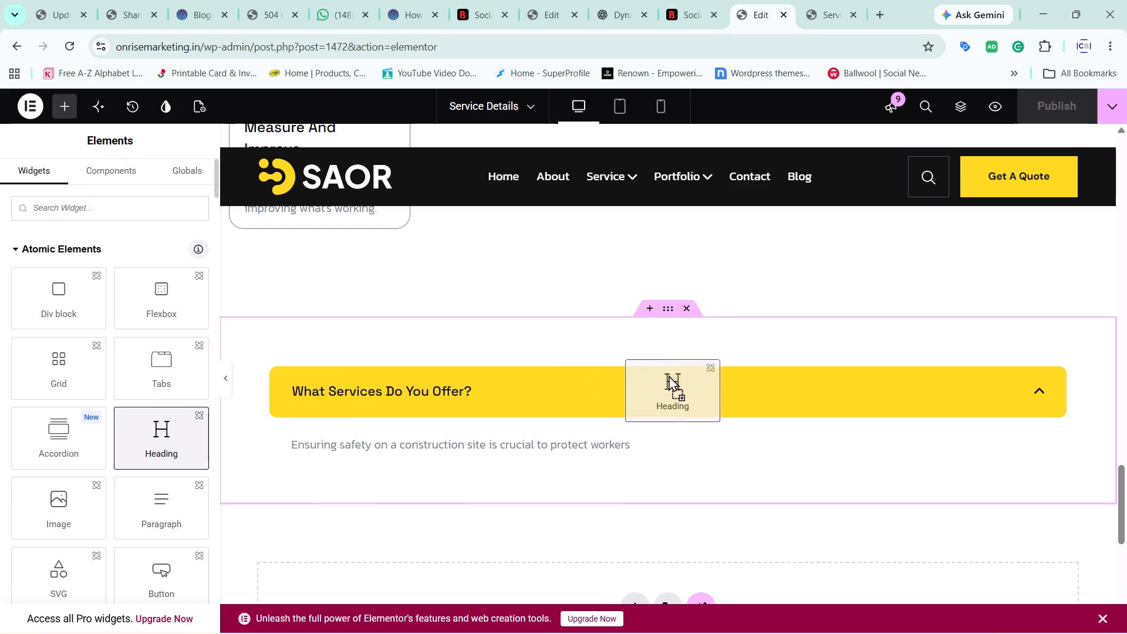
left_click_drag(669, 375, 636, 289)
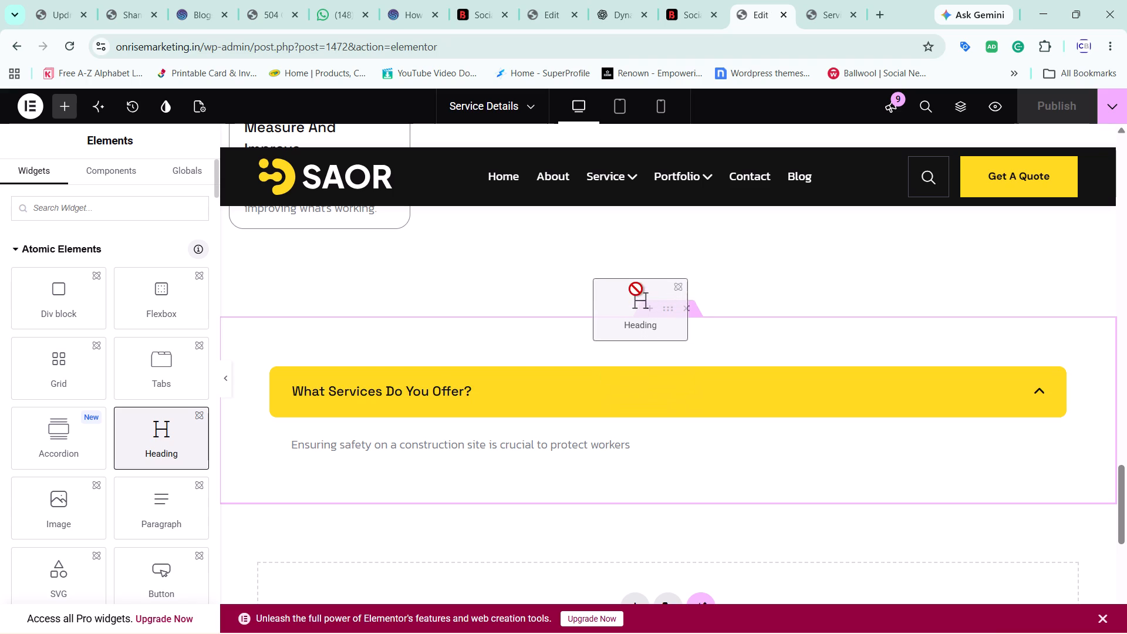
left_click_drag(636, 289, 647, 361)
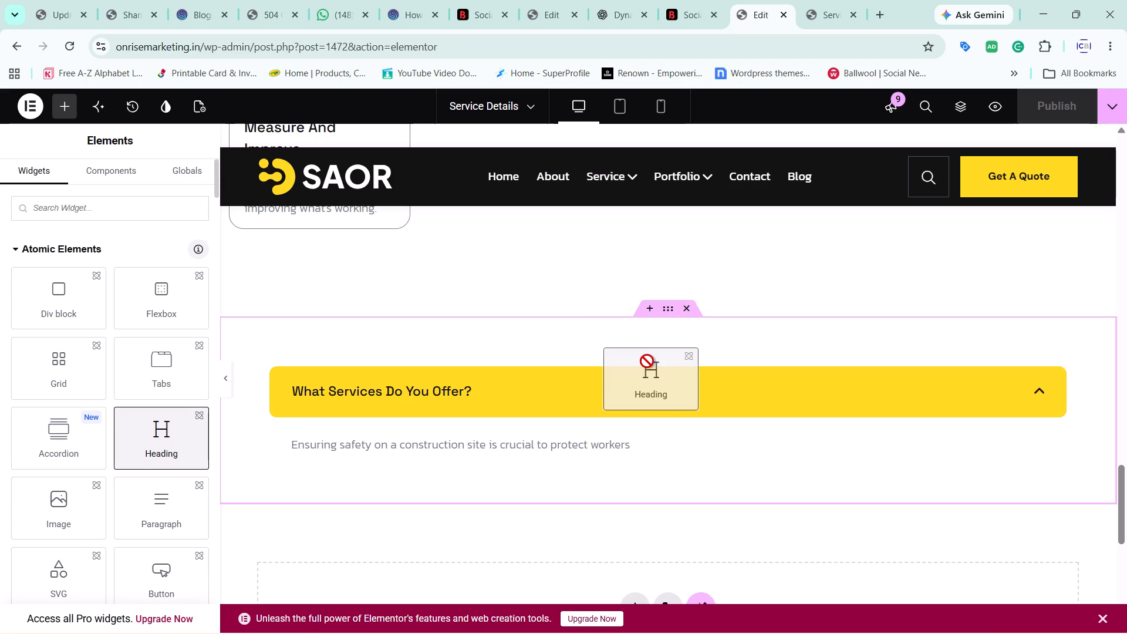
left_click_drag(647, 361, 647, 387)
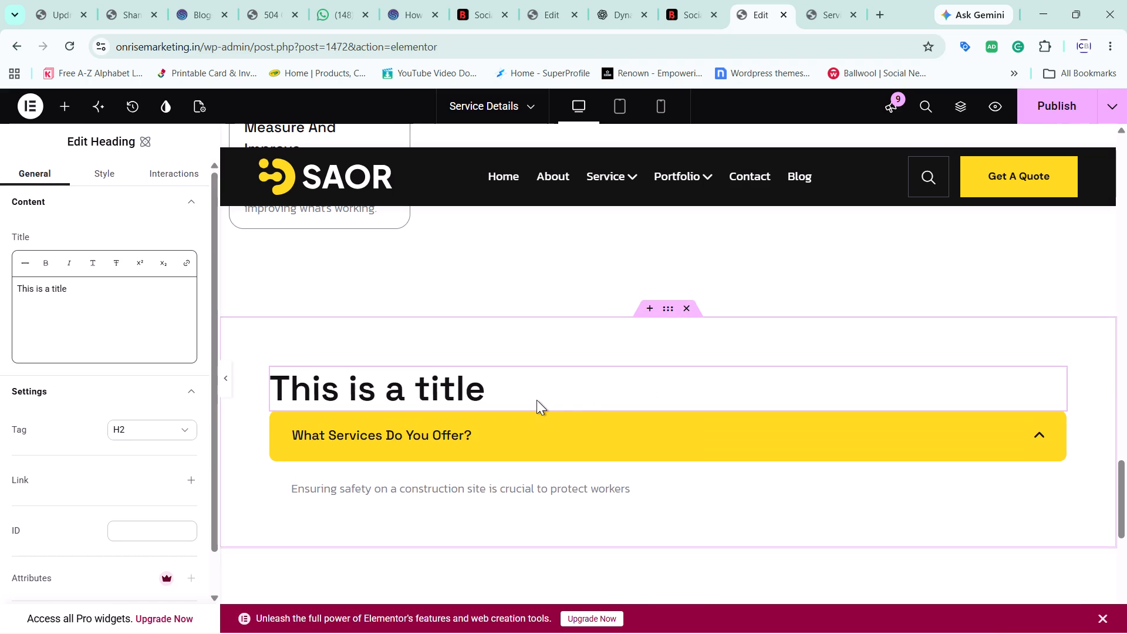
Select the new heading above the FAQ accordion and look through its general settings.
left_click(816, 373)
left_click(59, 111)
left_click(440, 384)
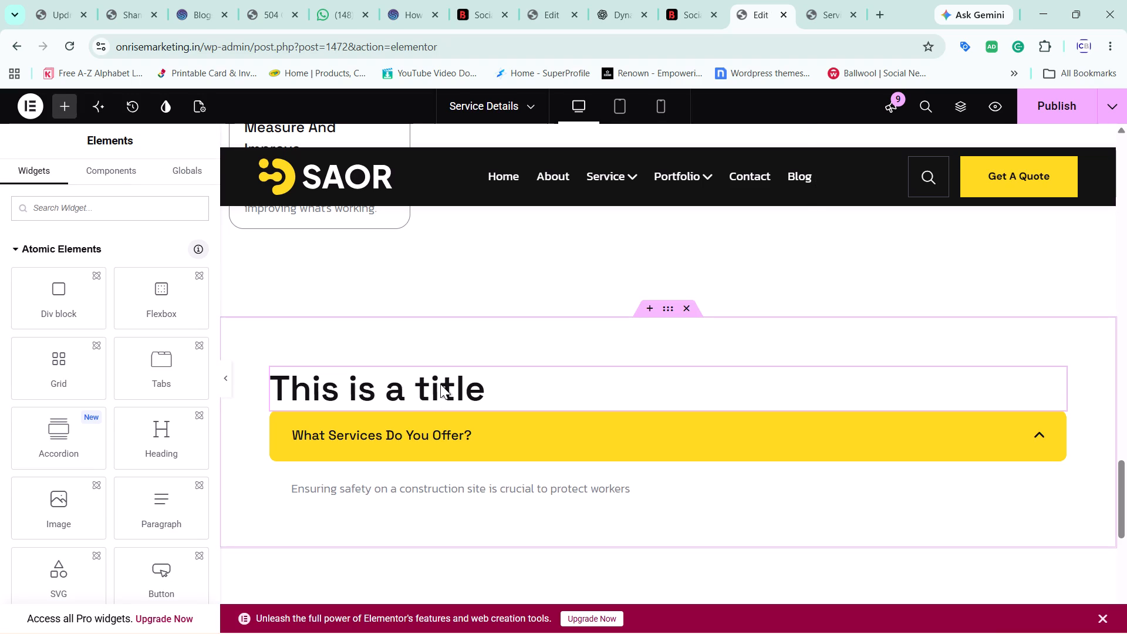
scroll(131, 433, "down", 3)
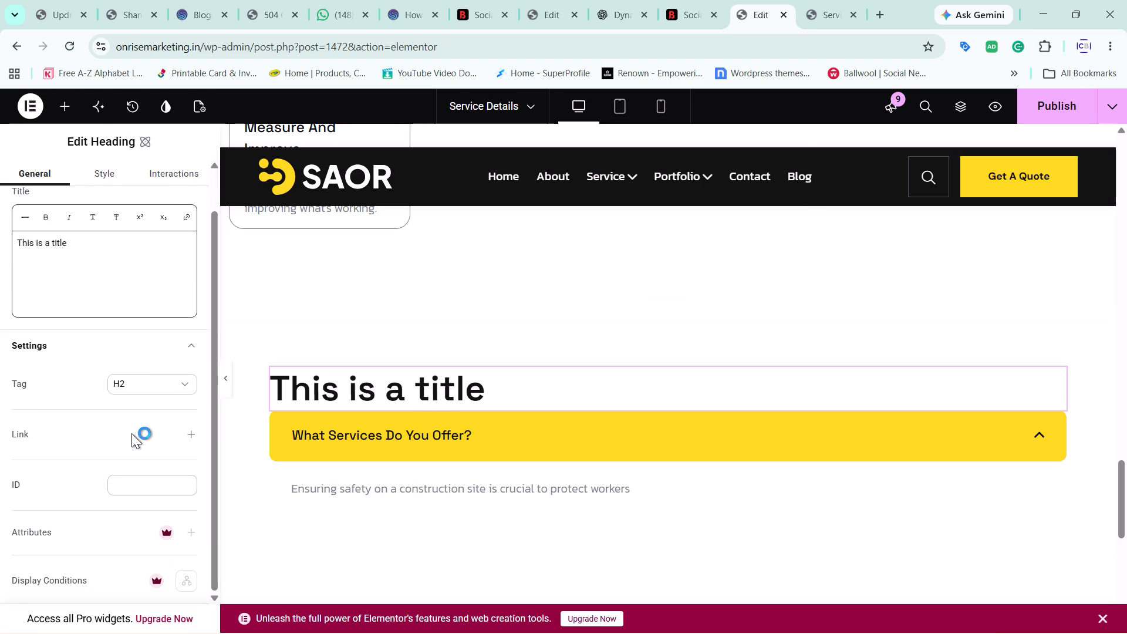